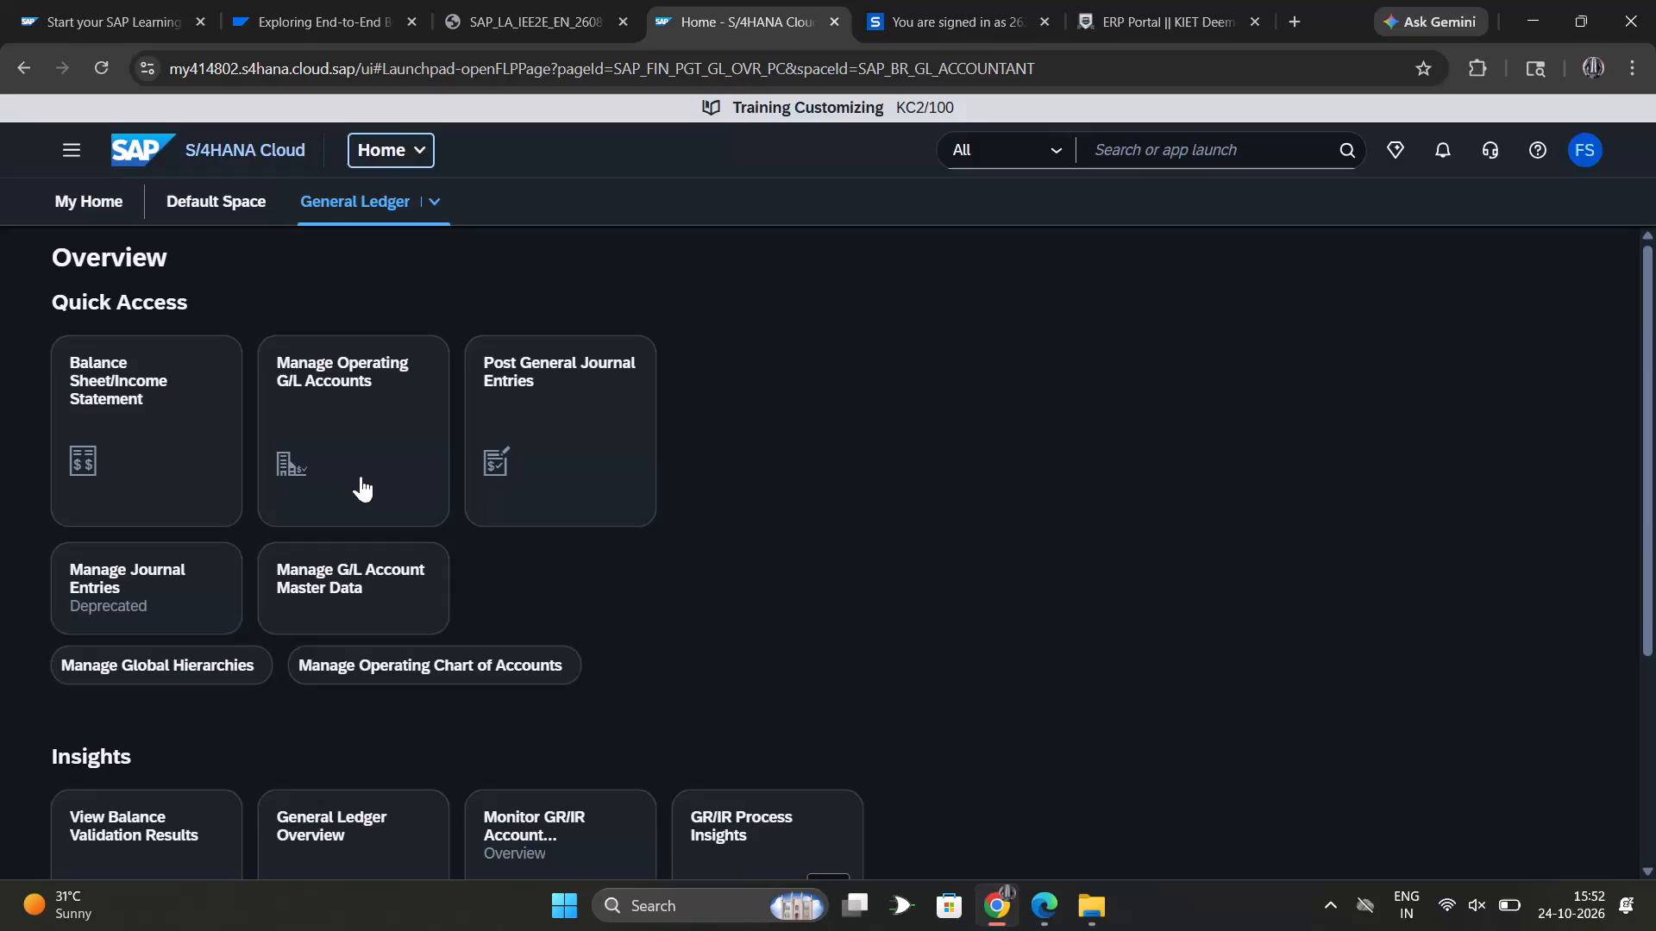
Look into the Balance Sheet/Income Statement and View Balance Validation Results apps, returning to the General Ledger overview after each.
left_click(125, 454)
double_click(125, 454)
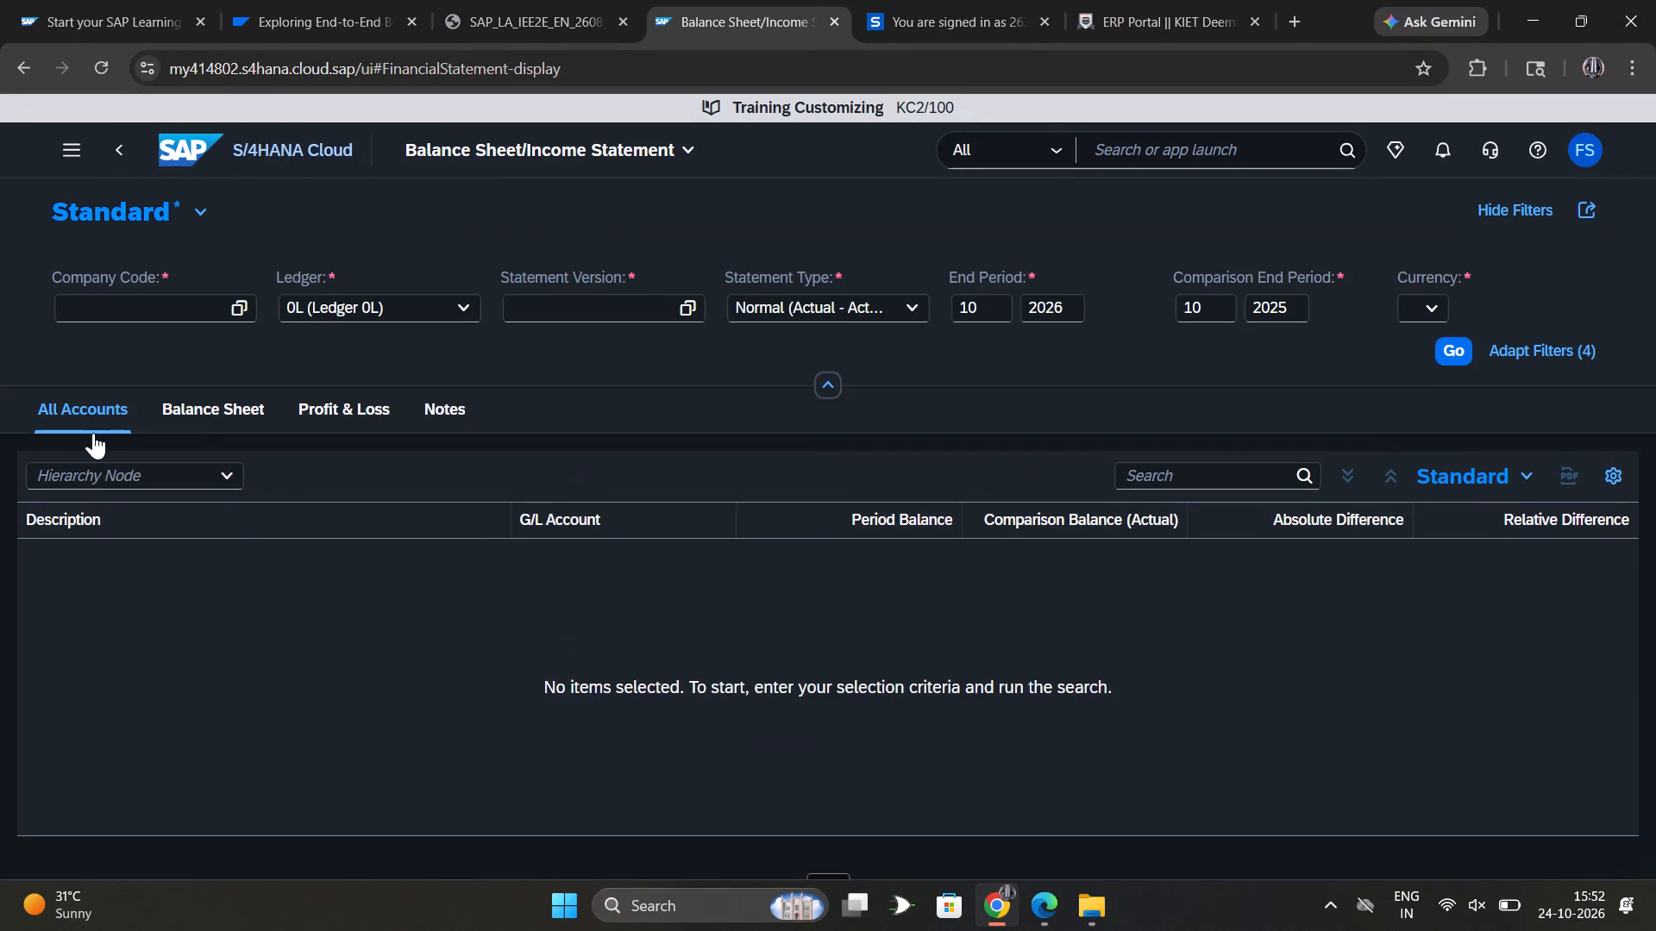
left_click(18, 67)
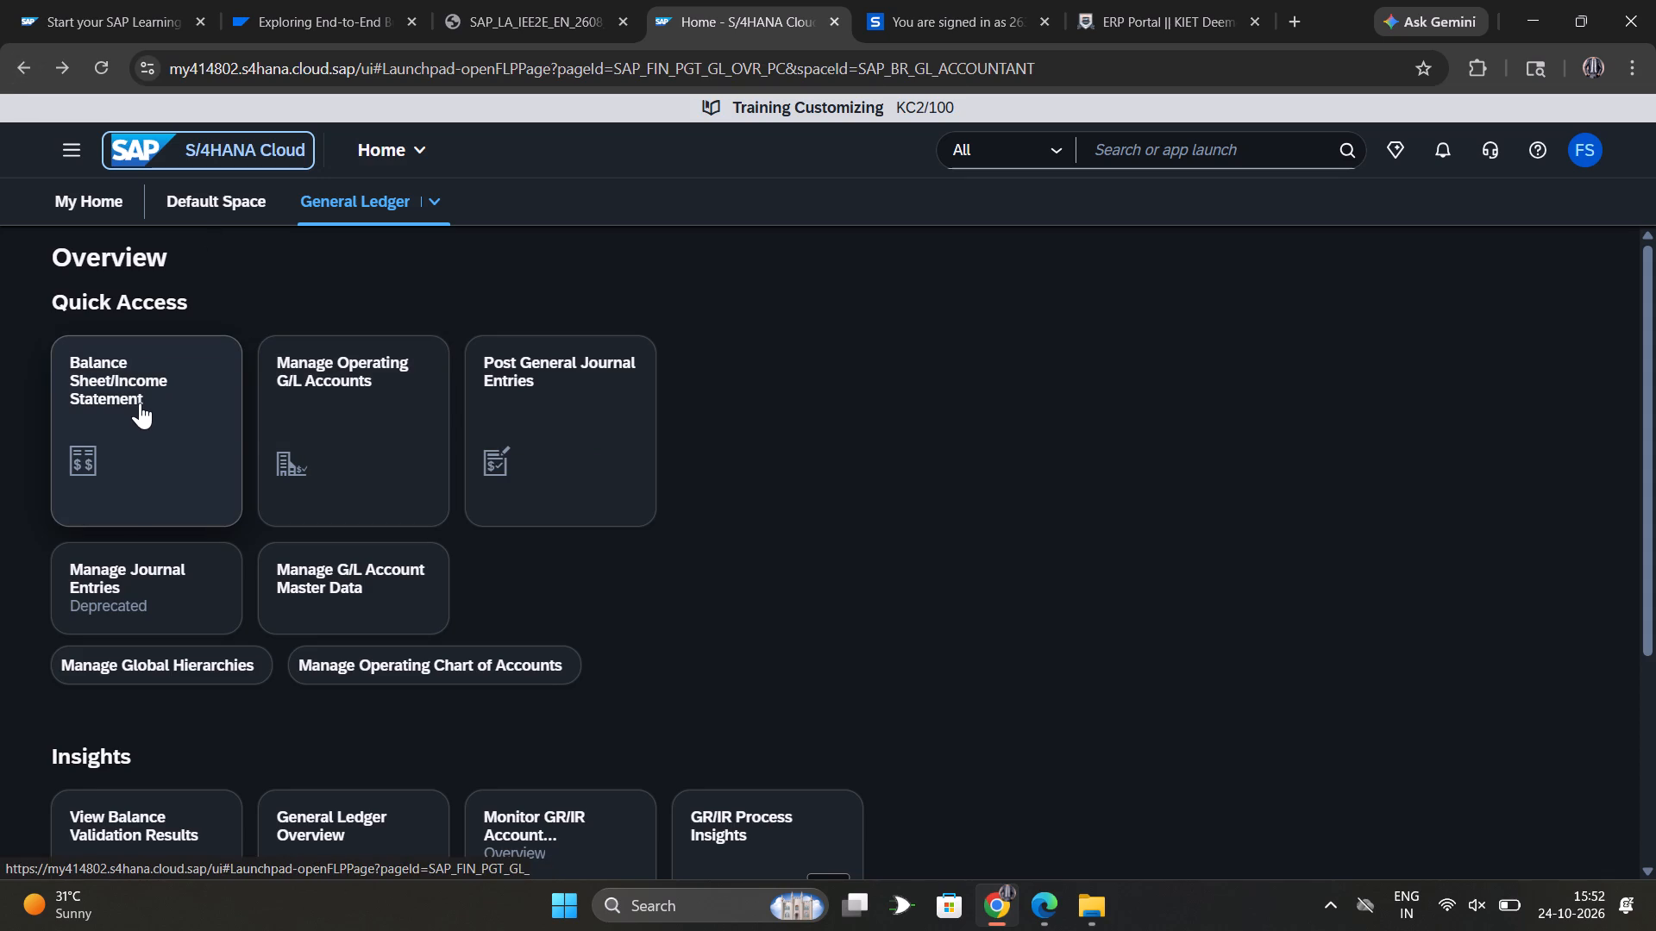
scroll(140, 403, "down", 1)
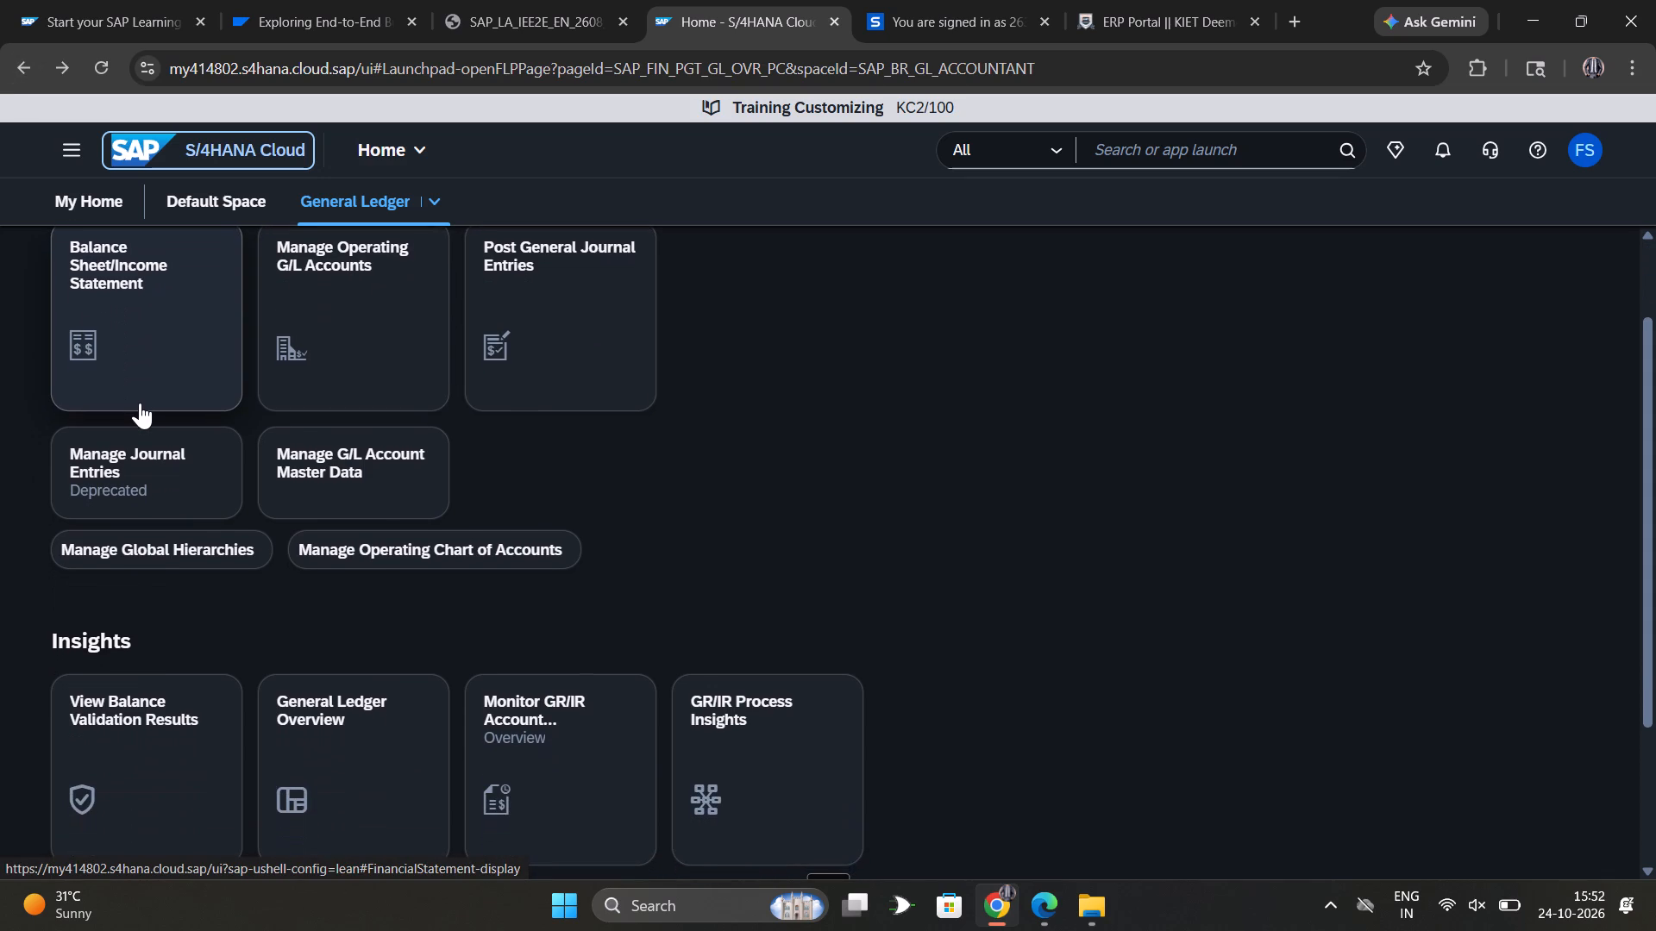
scroll(140, 403, "down", 2)
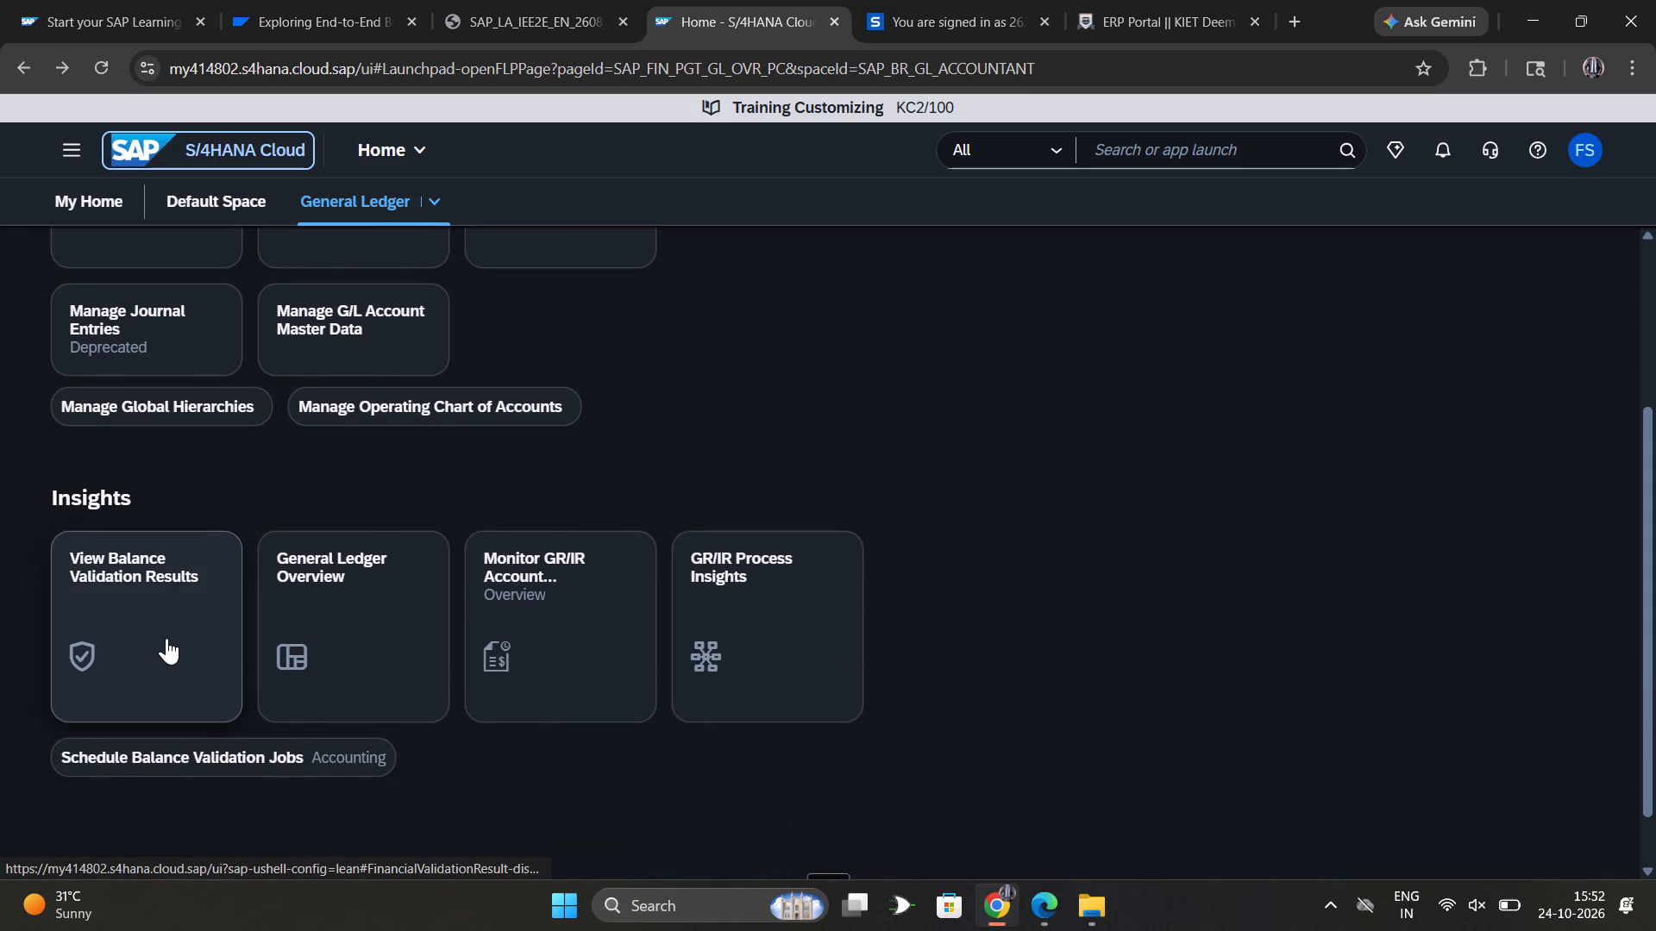
double_click(166, 638)
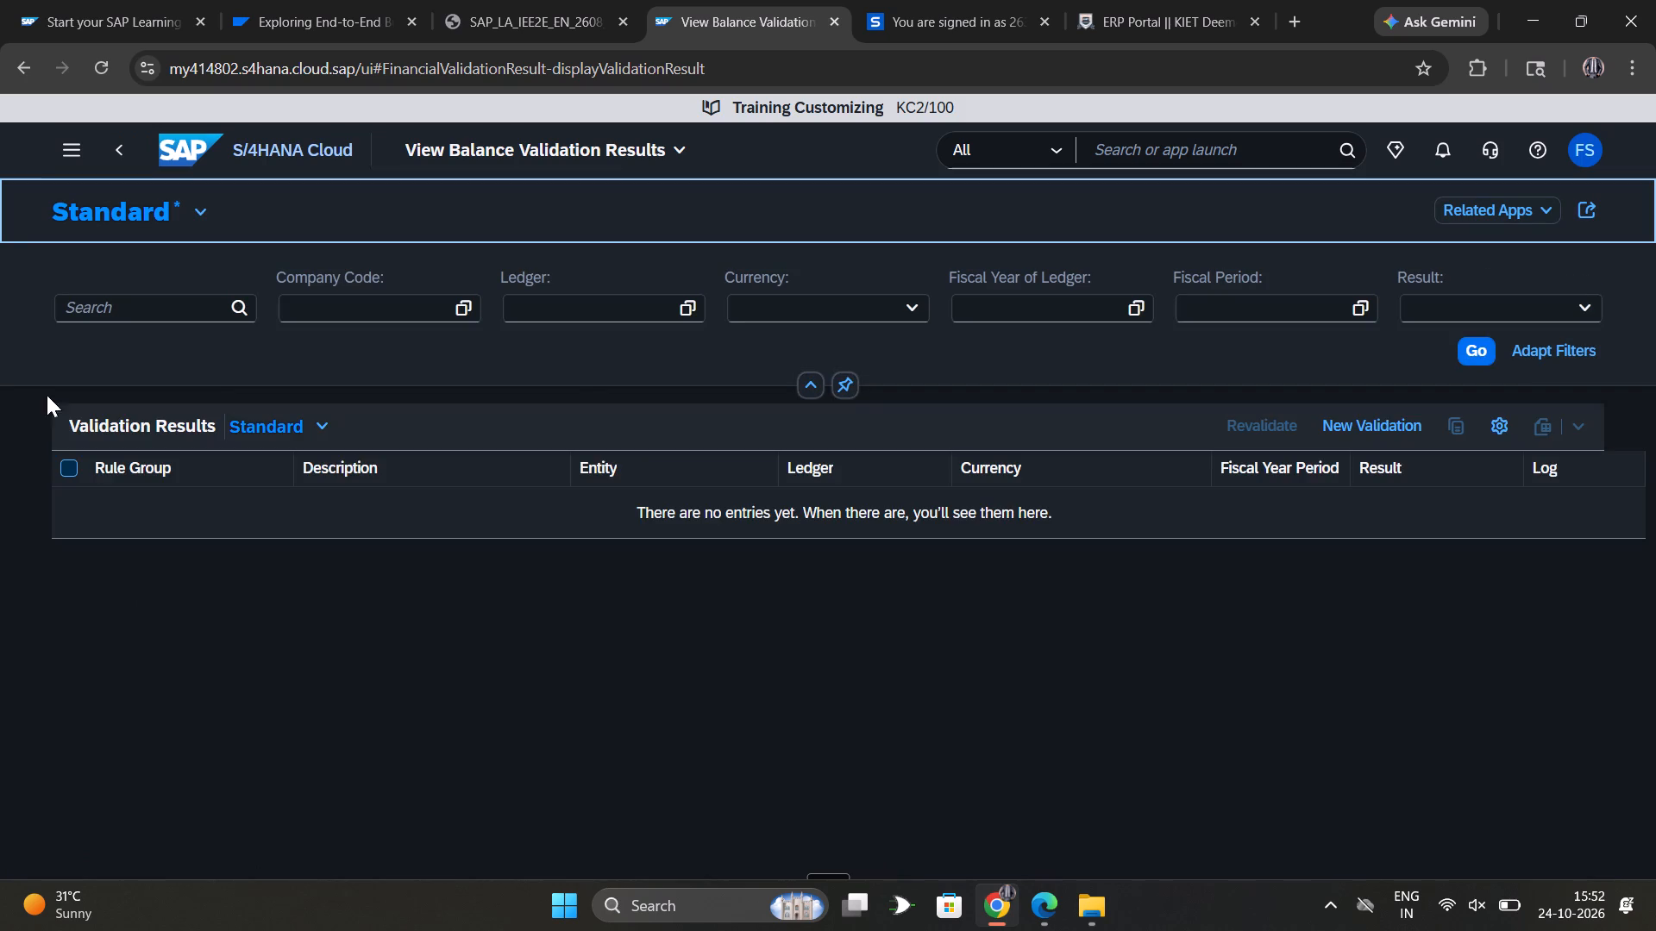
left_click(11, 57)
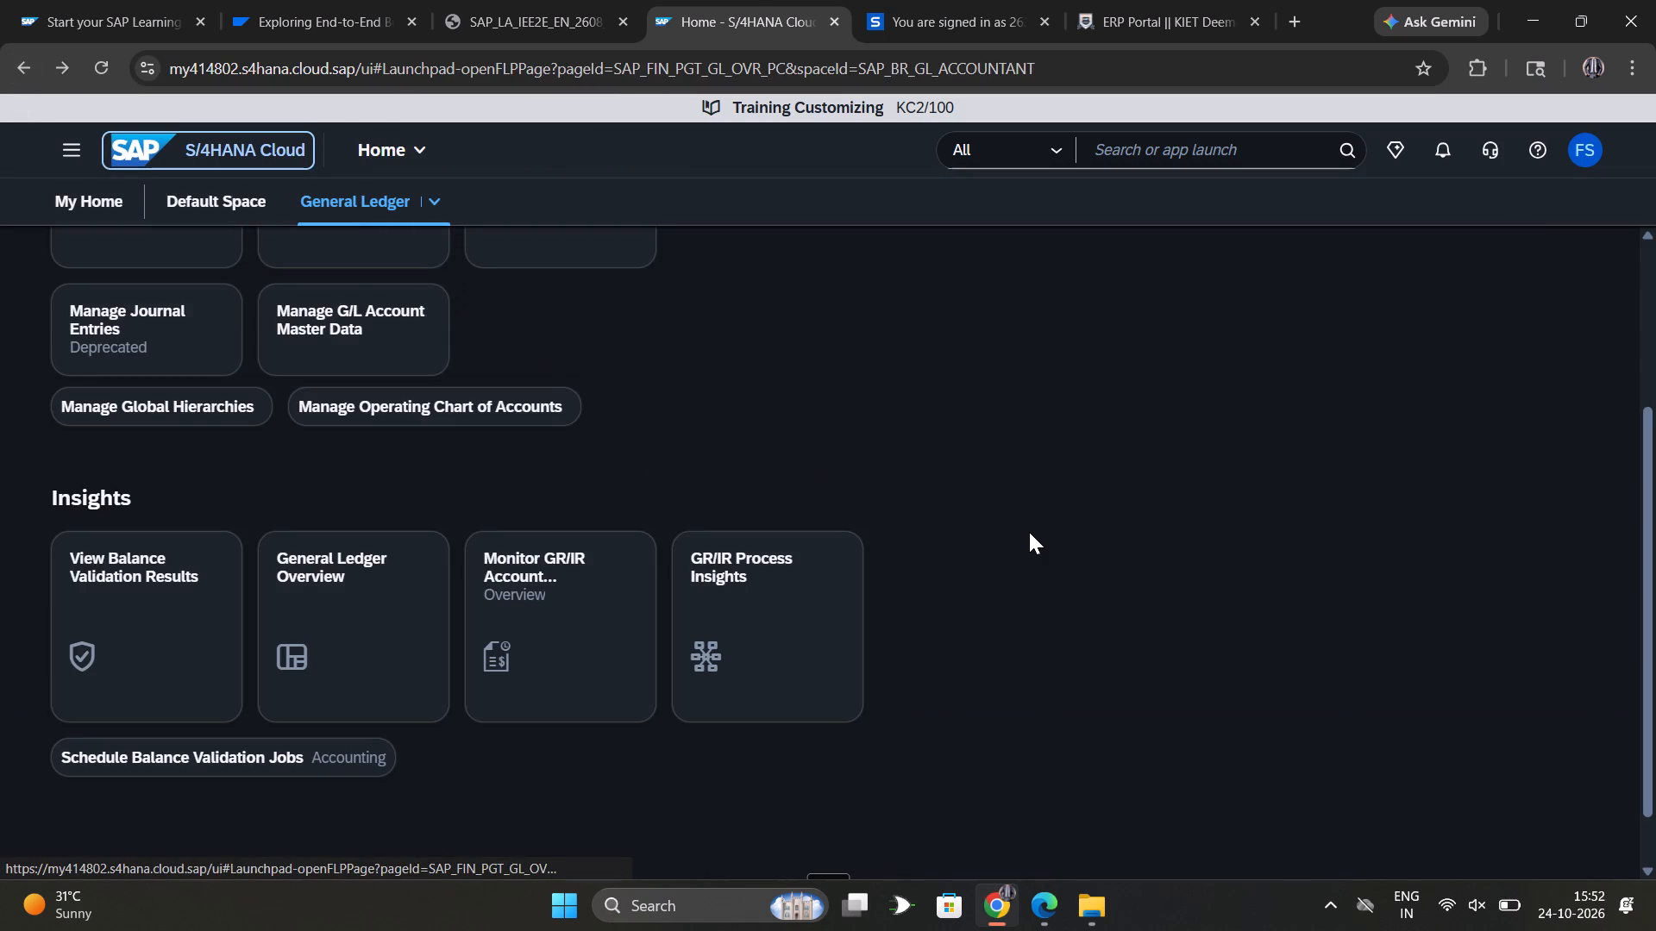
scroll(1031, 534, "up", 5)
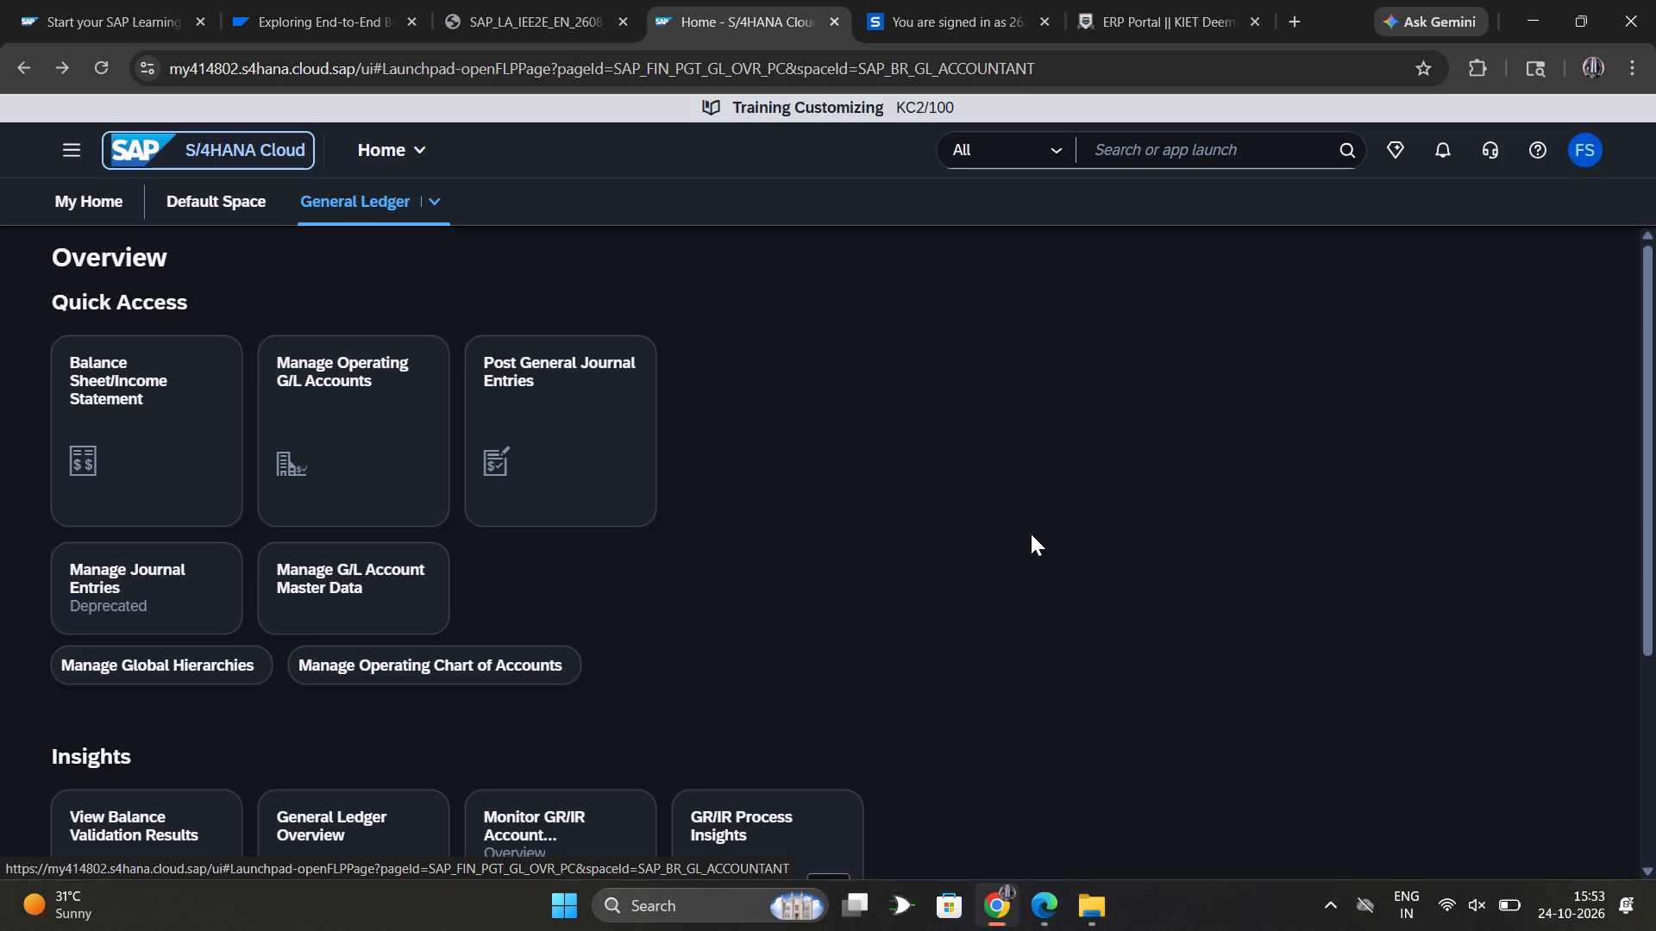
Read the Unit 4 Solution 2 instructions in the exercise PDF for the balance sheet filters and drill-down steps, returning to the General Ledger overview.
left_click(570, 0)
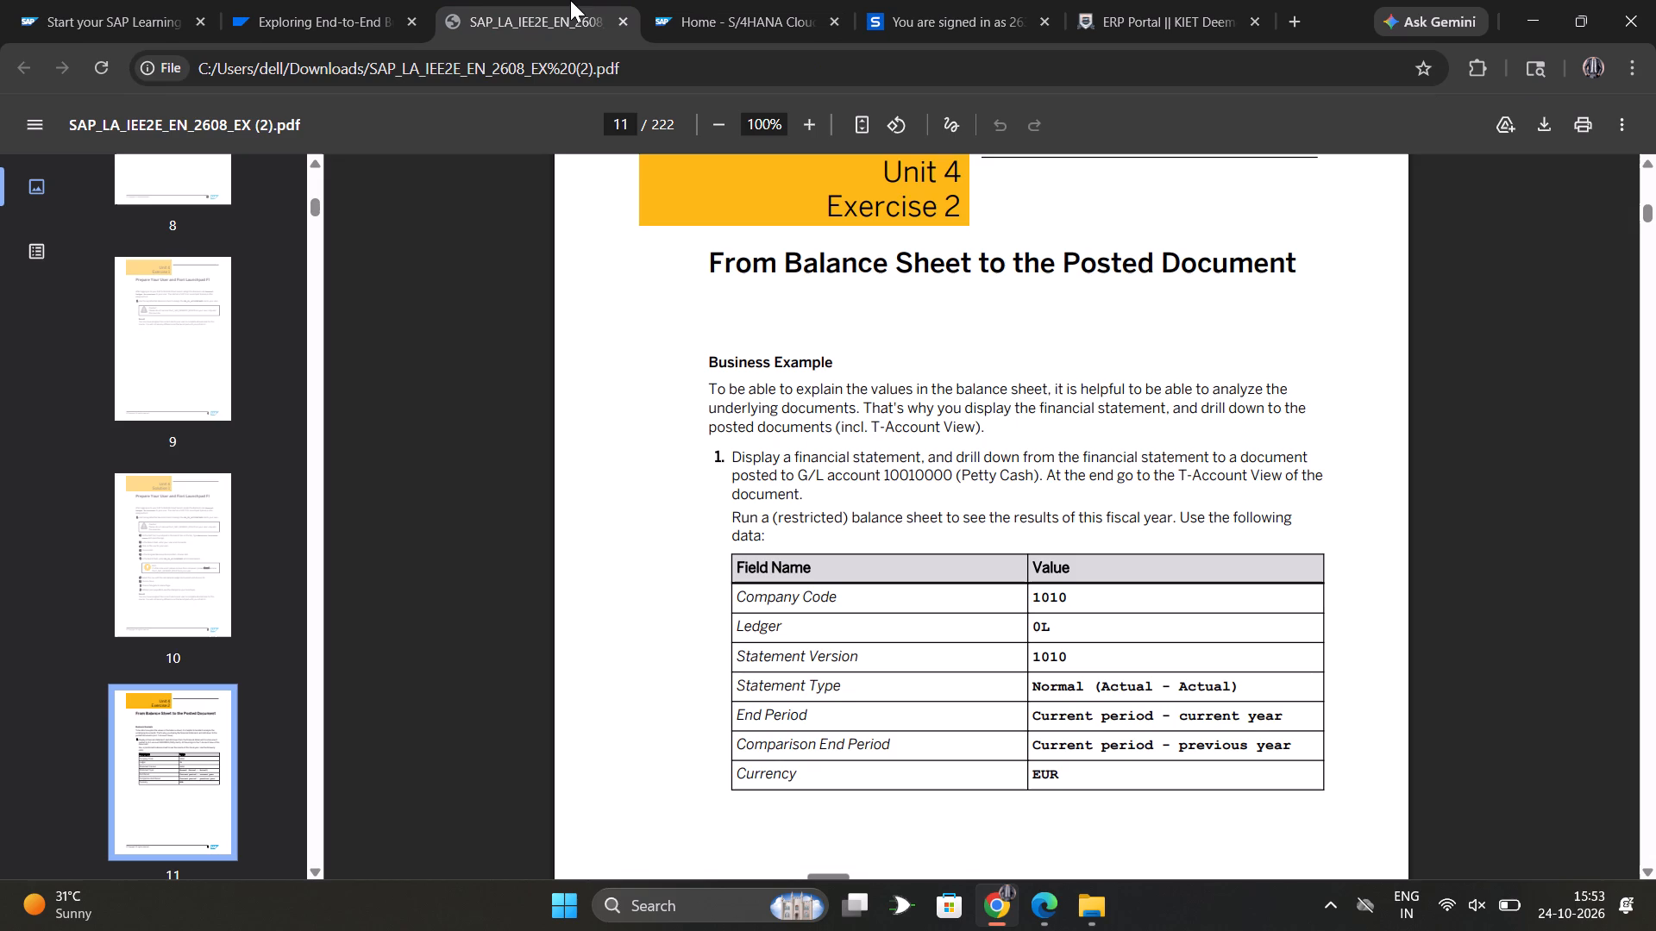
scroll(1007, 678, "down", 9)
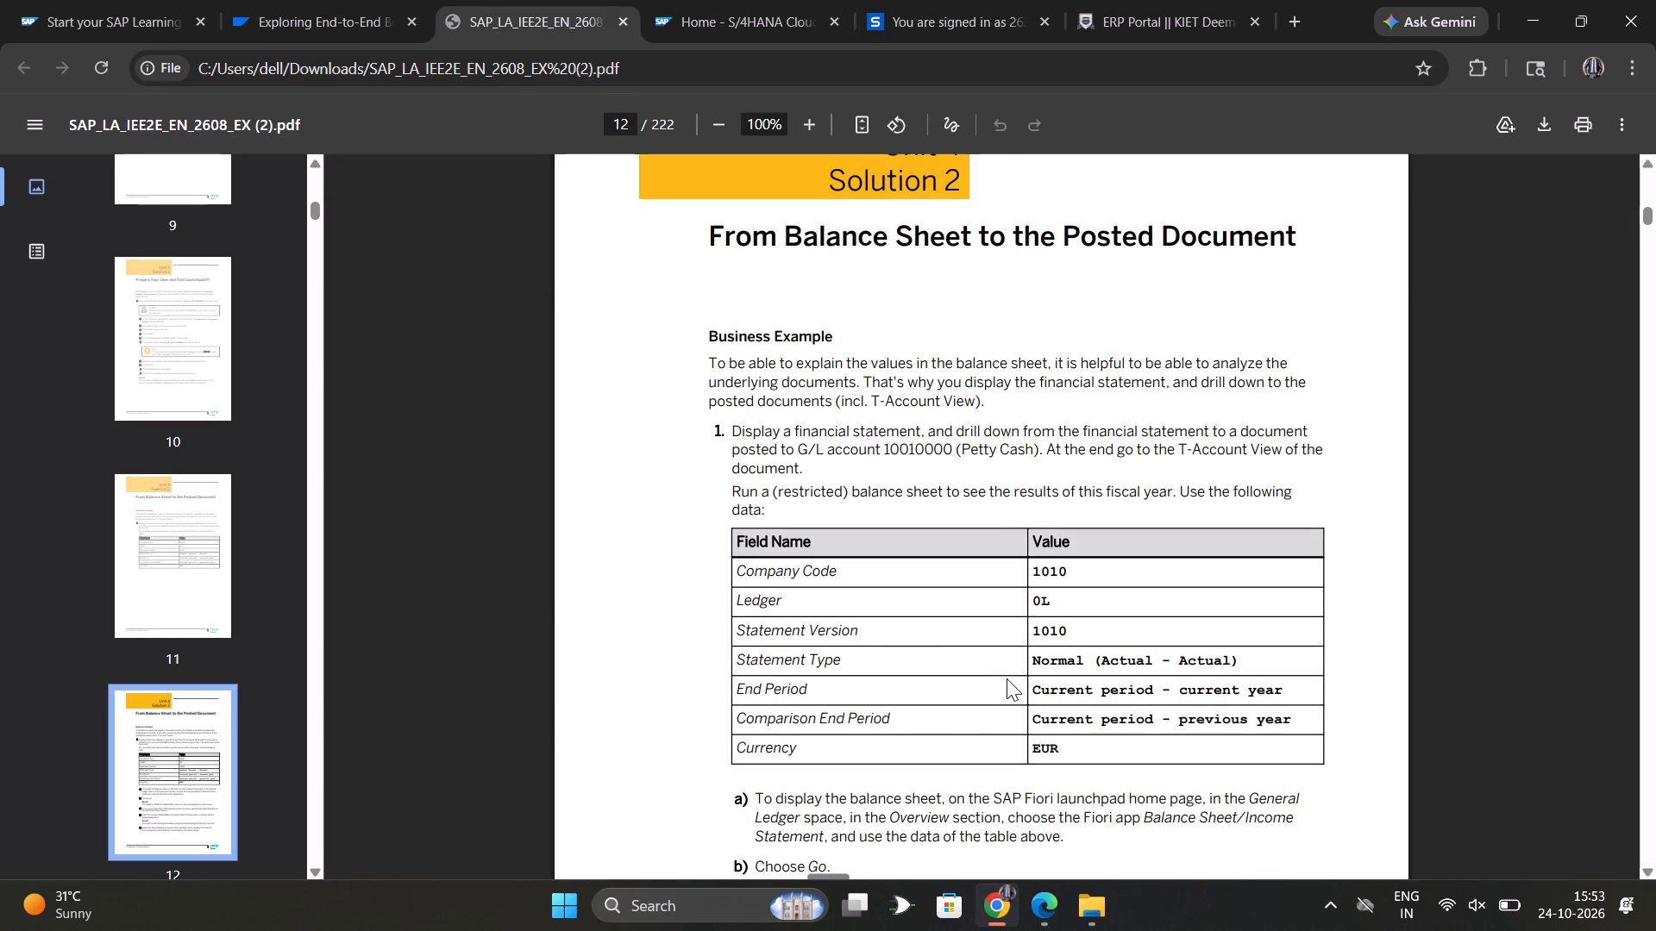
scroll(1007, 678, "down", 3)
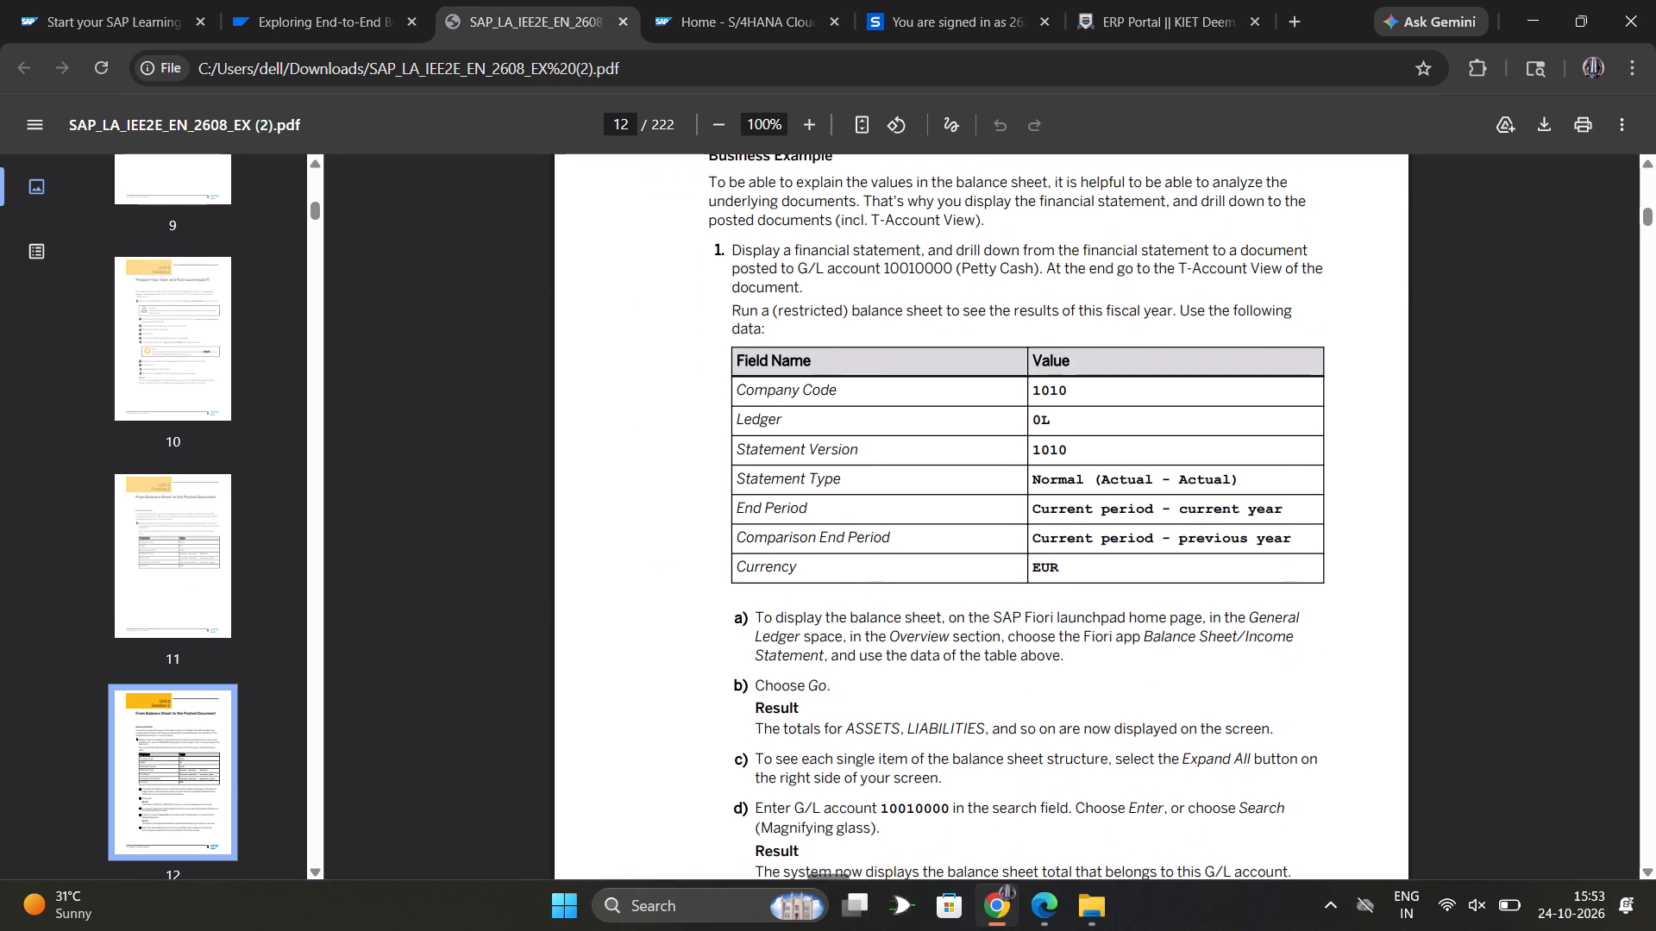
scroll(793, 685, "down", 1)
scroll(862, 624, "down", 1)
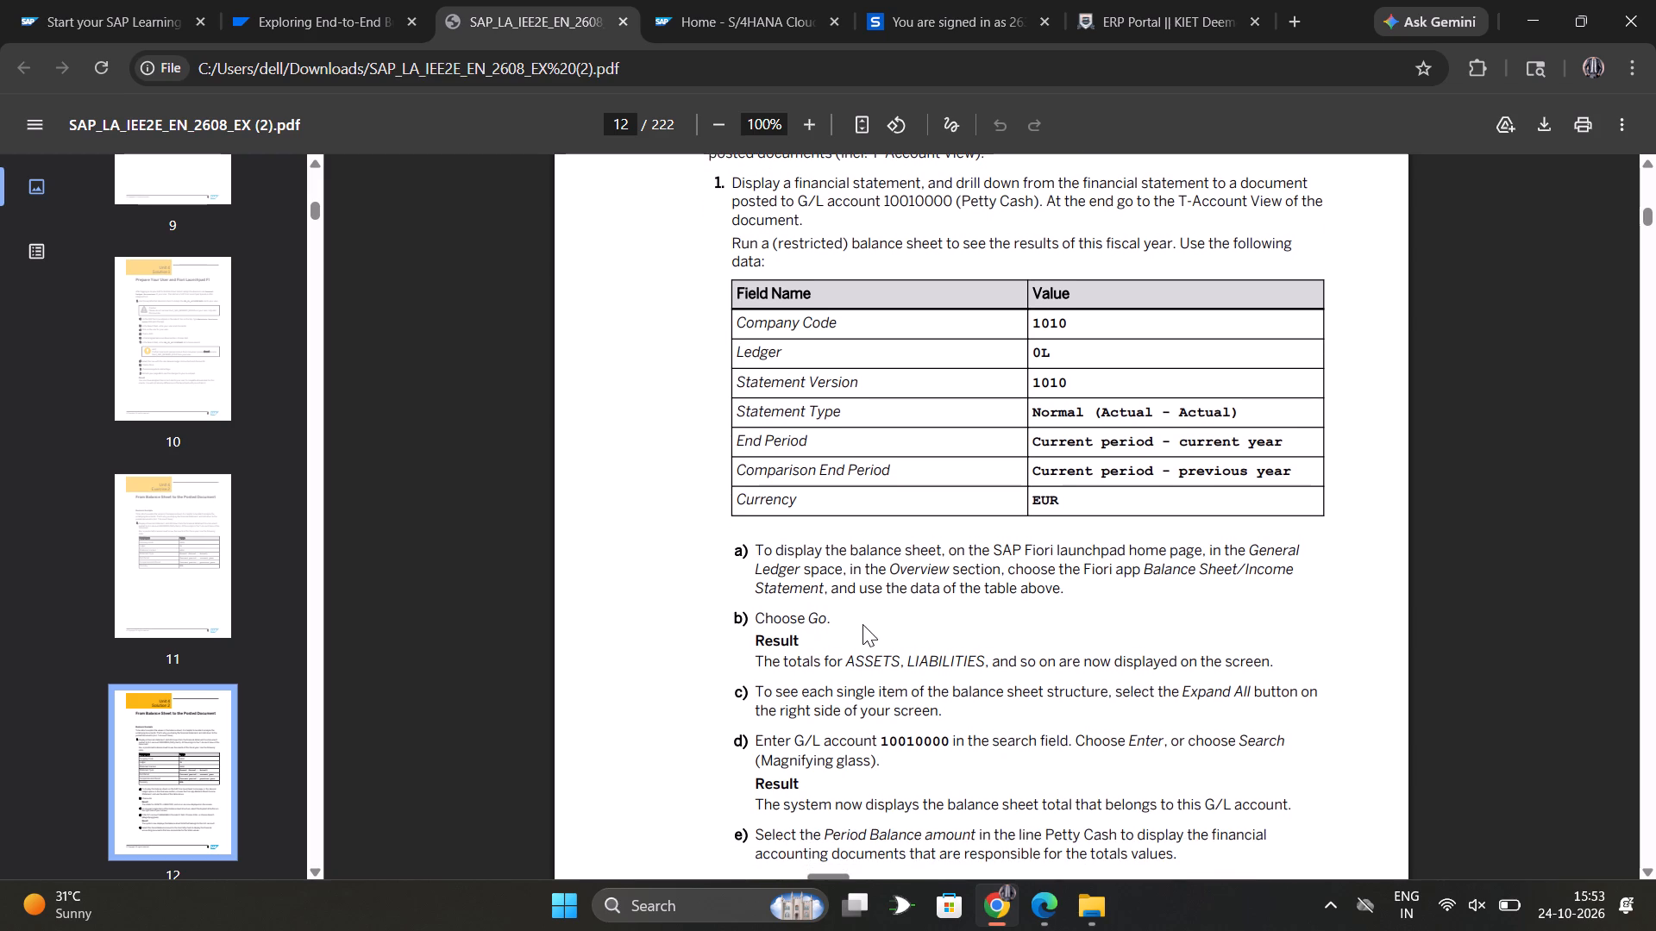
scroll(862, 624, "down", 1)
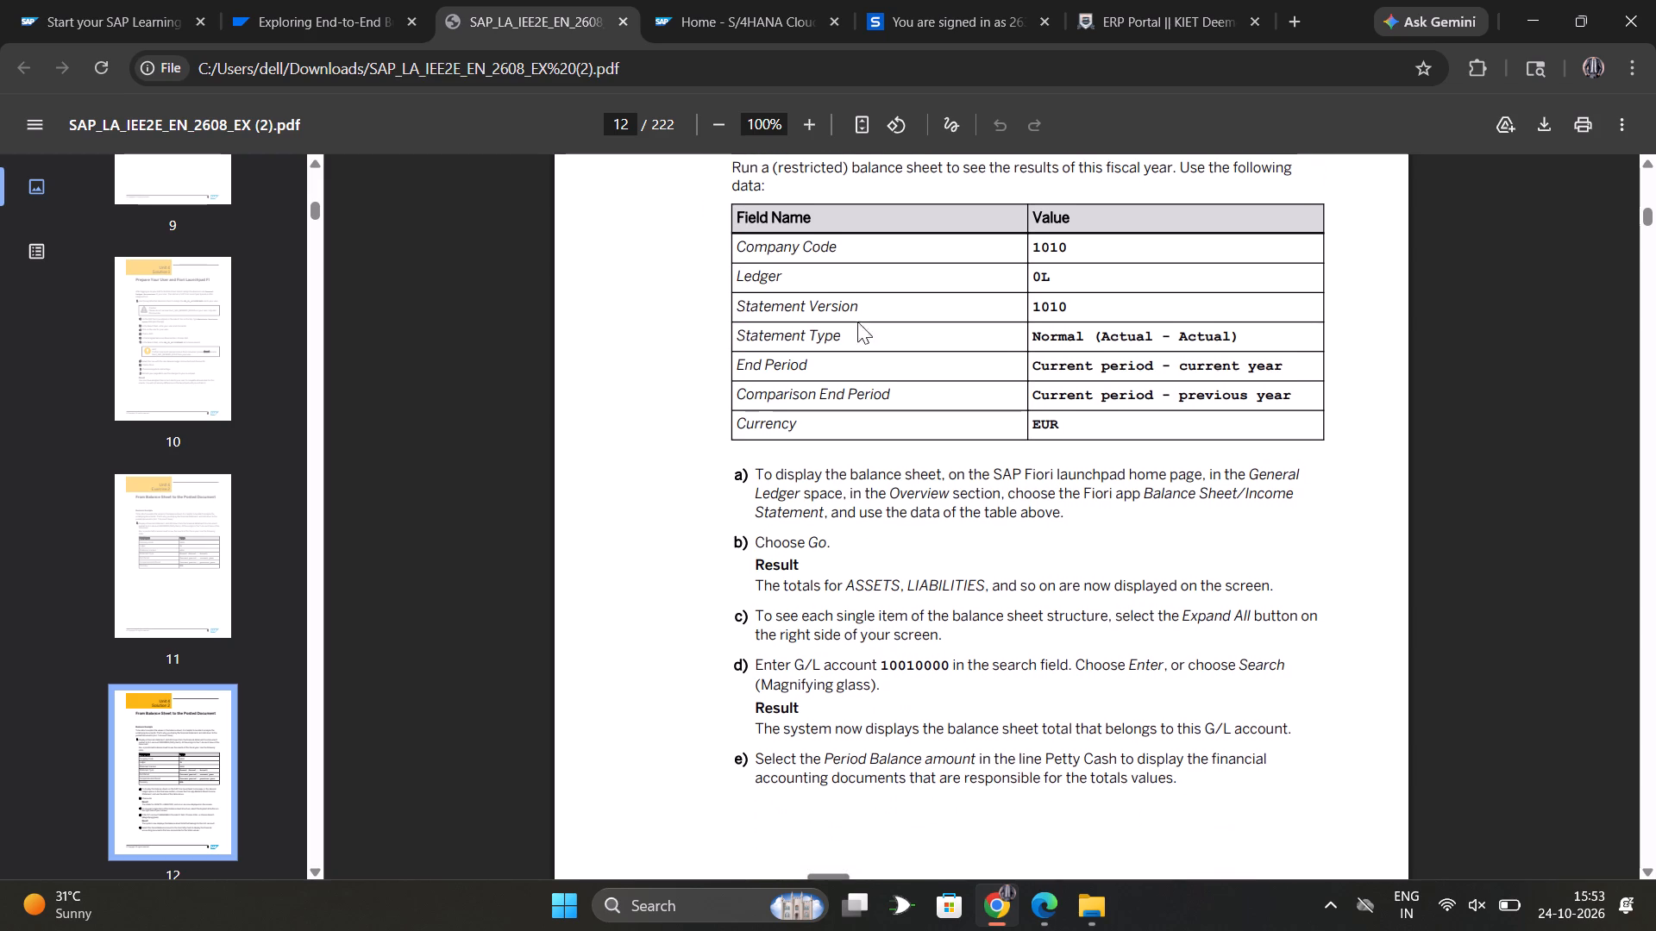
left_click(745, 0)
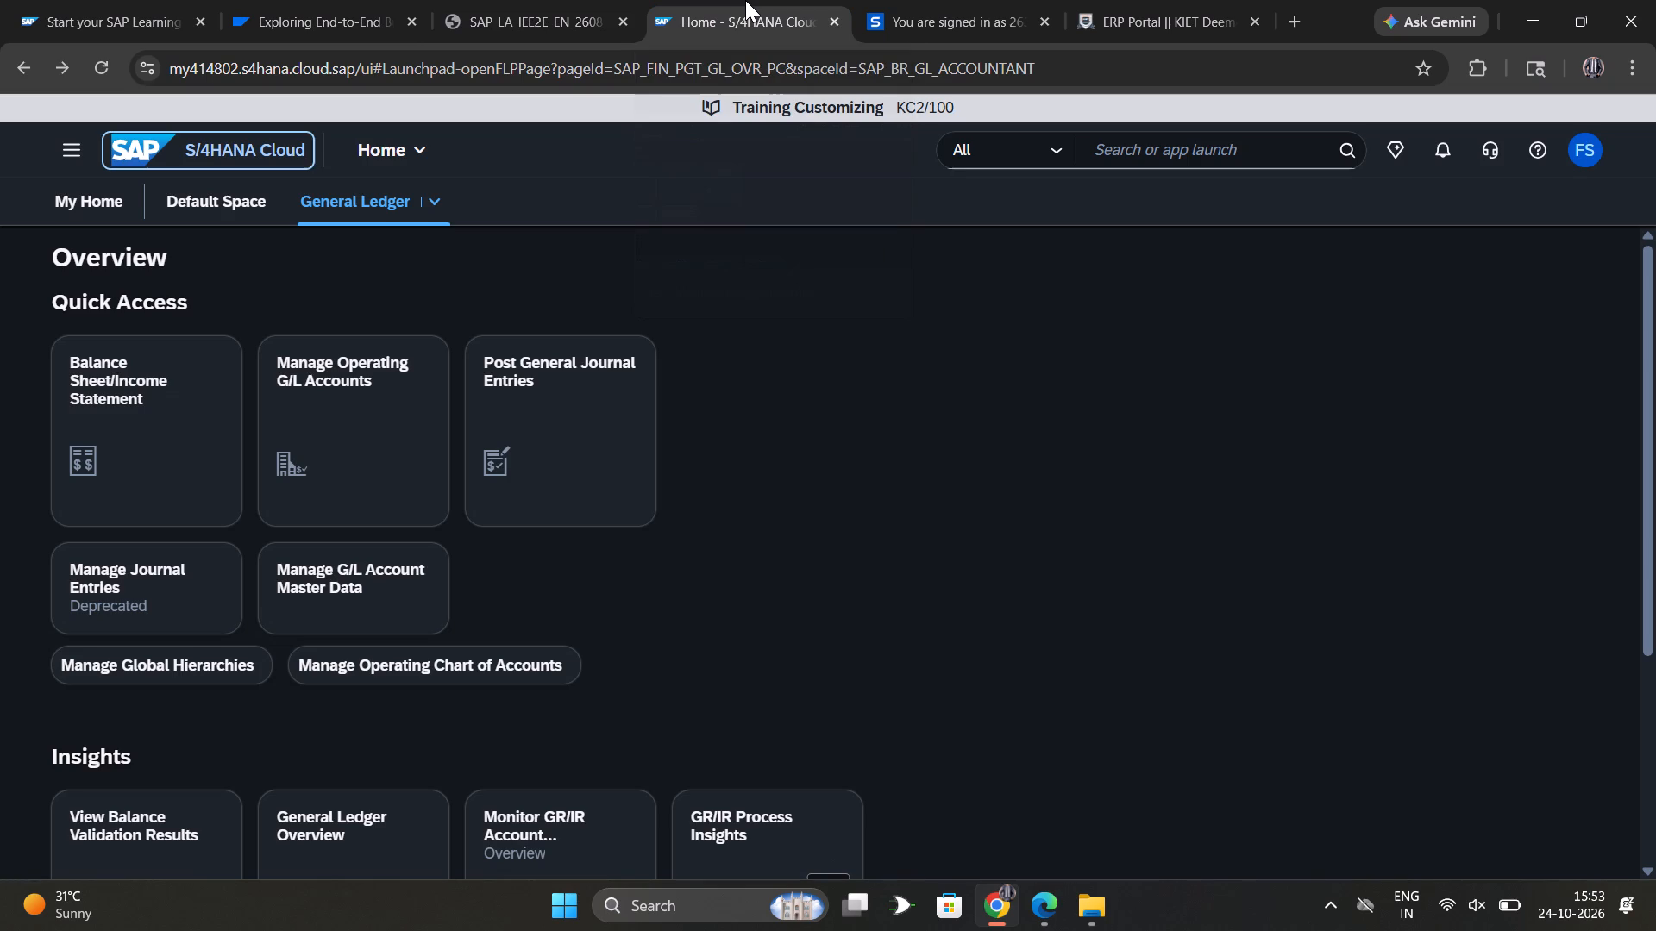
scroll(779, 434, "up", 1)
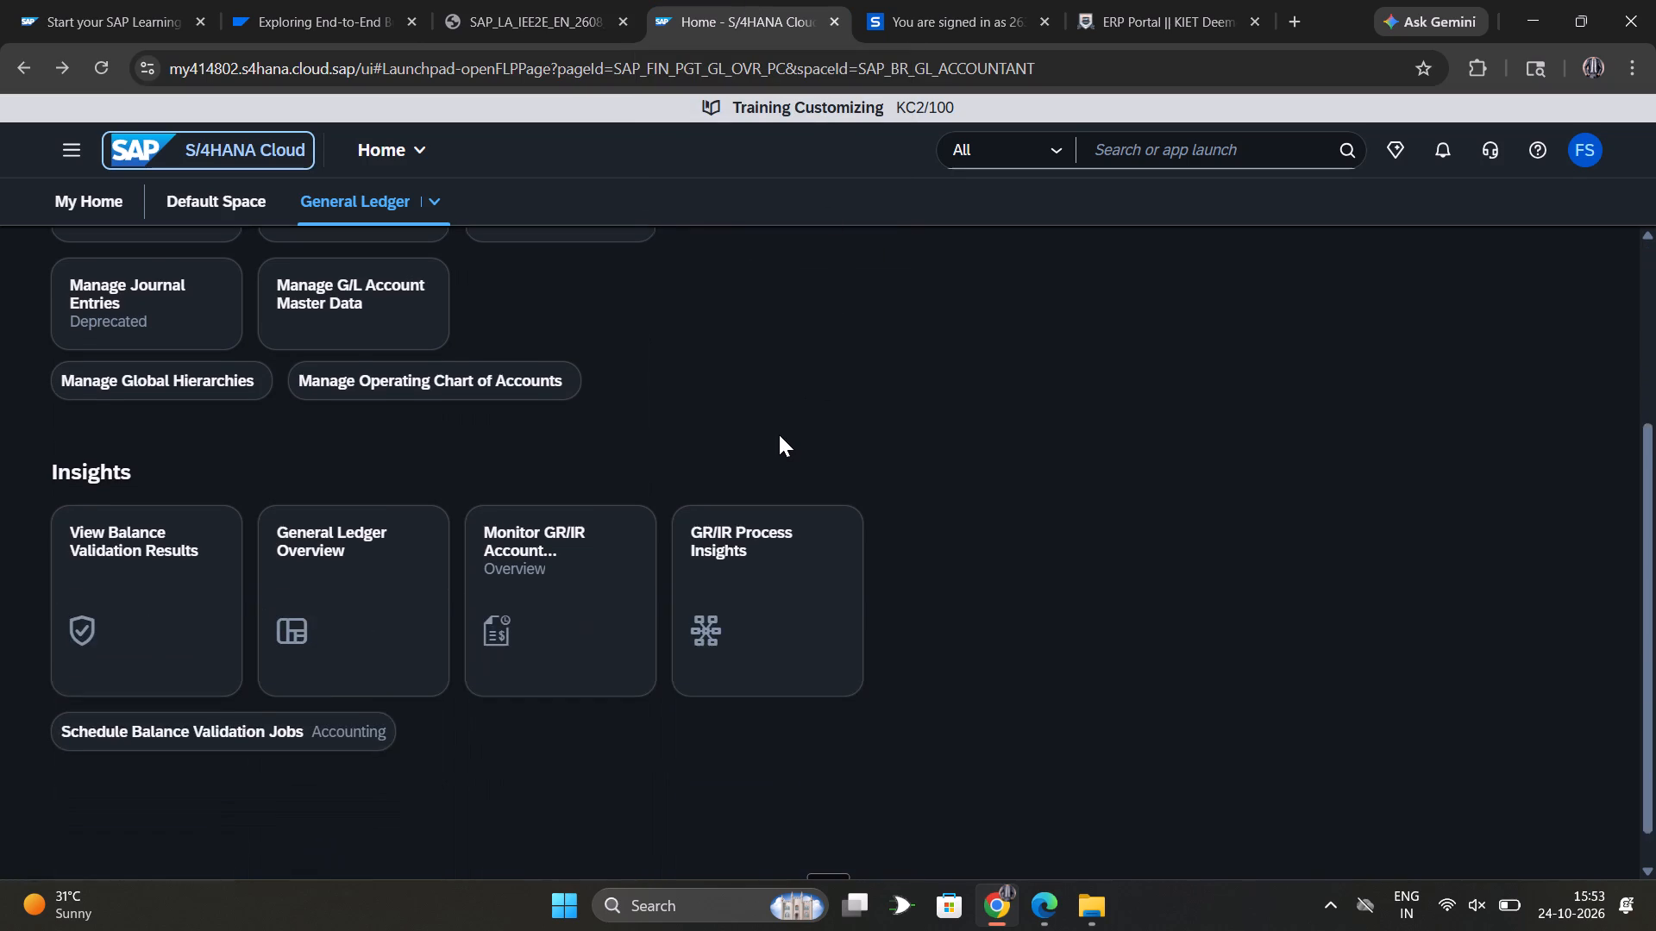
left_click(511, 0)
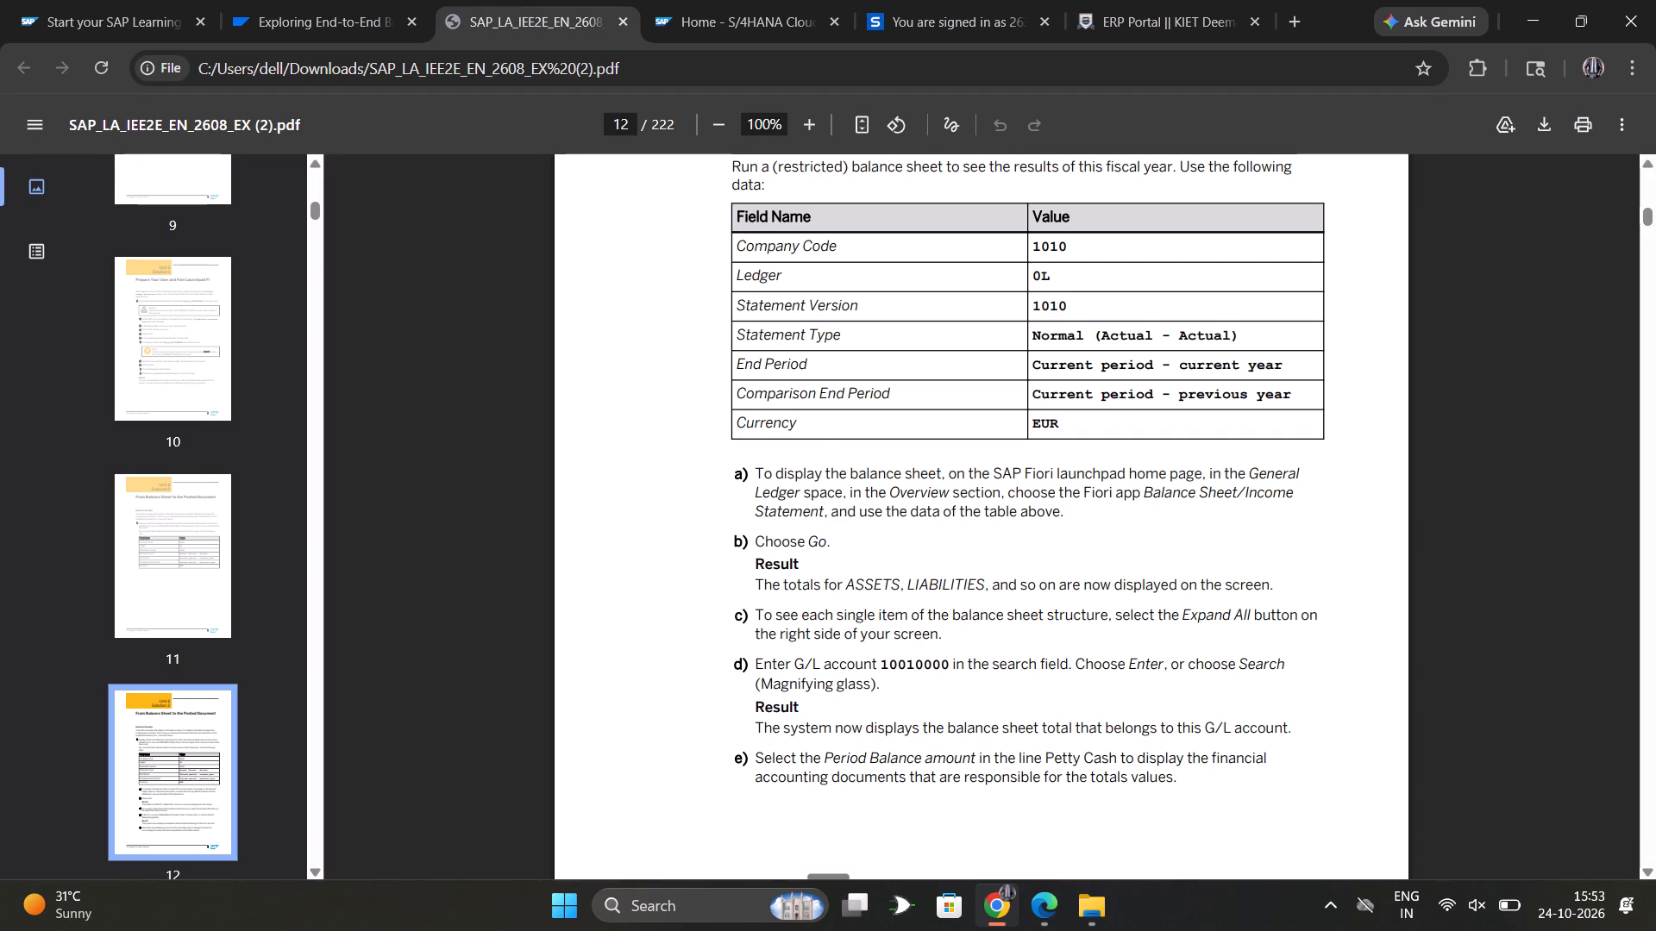
scroll(837, 462, "up", 1)
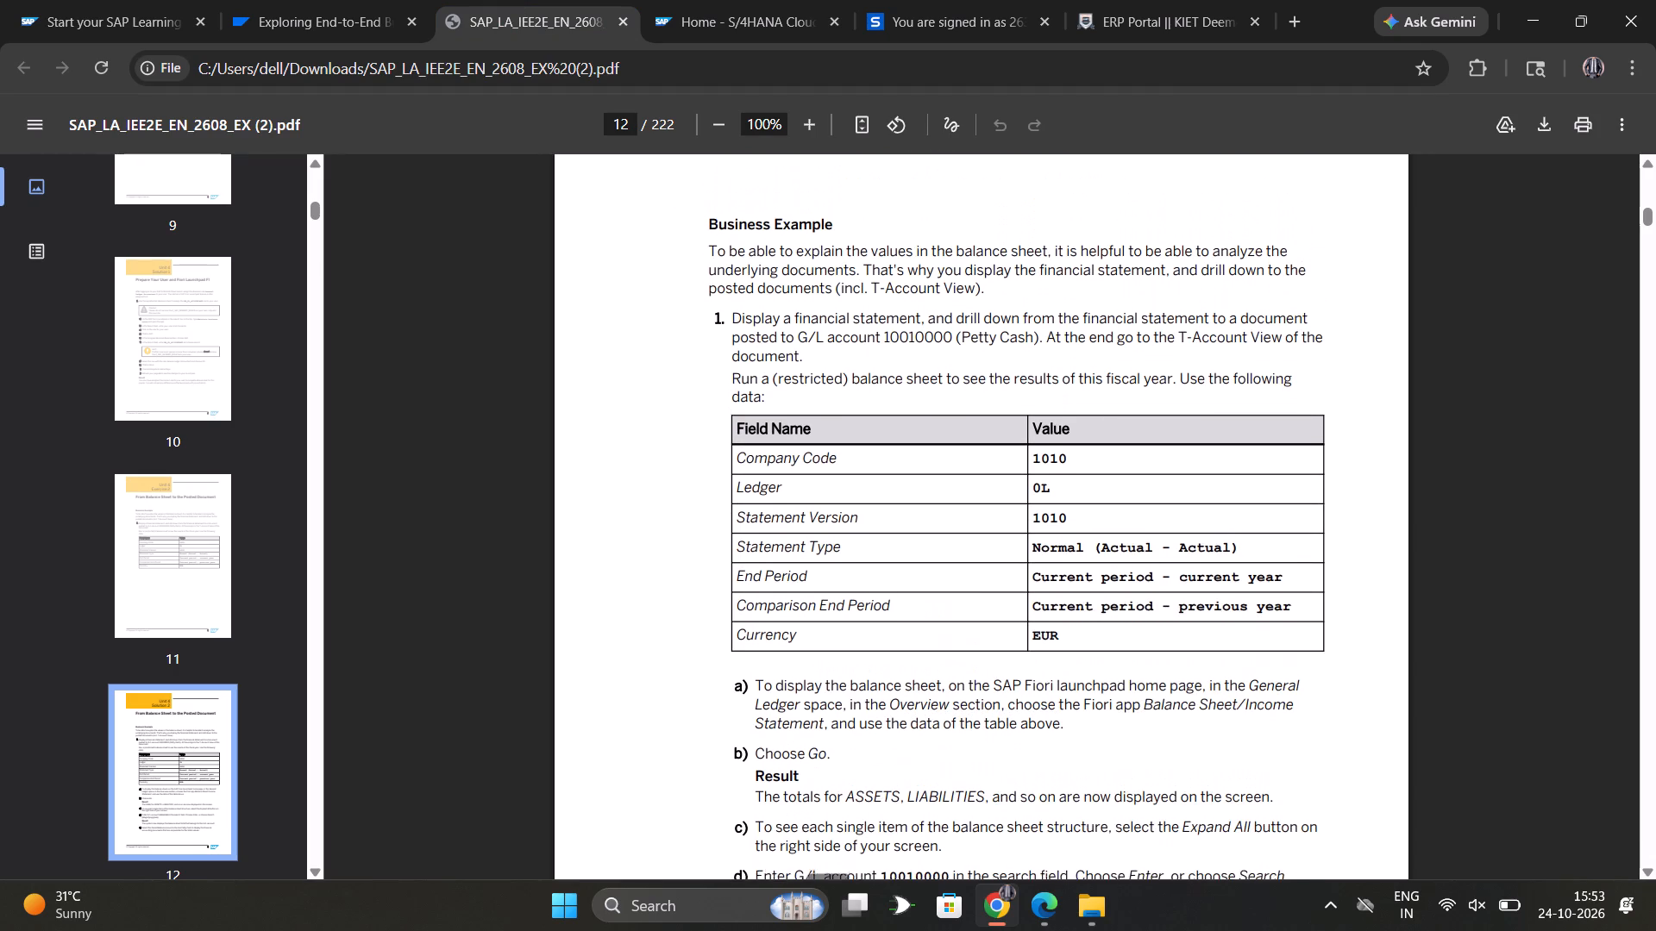
scroll(837, 462, "up", 1)
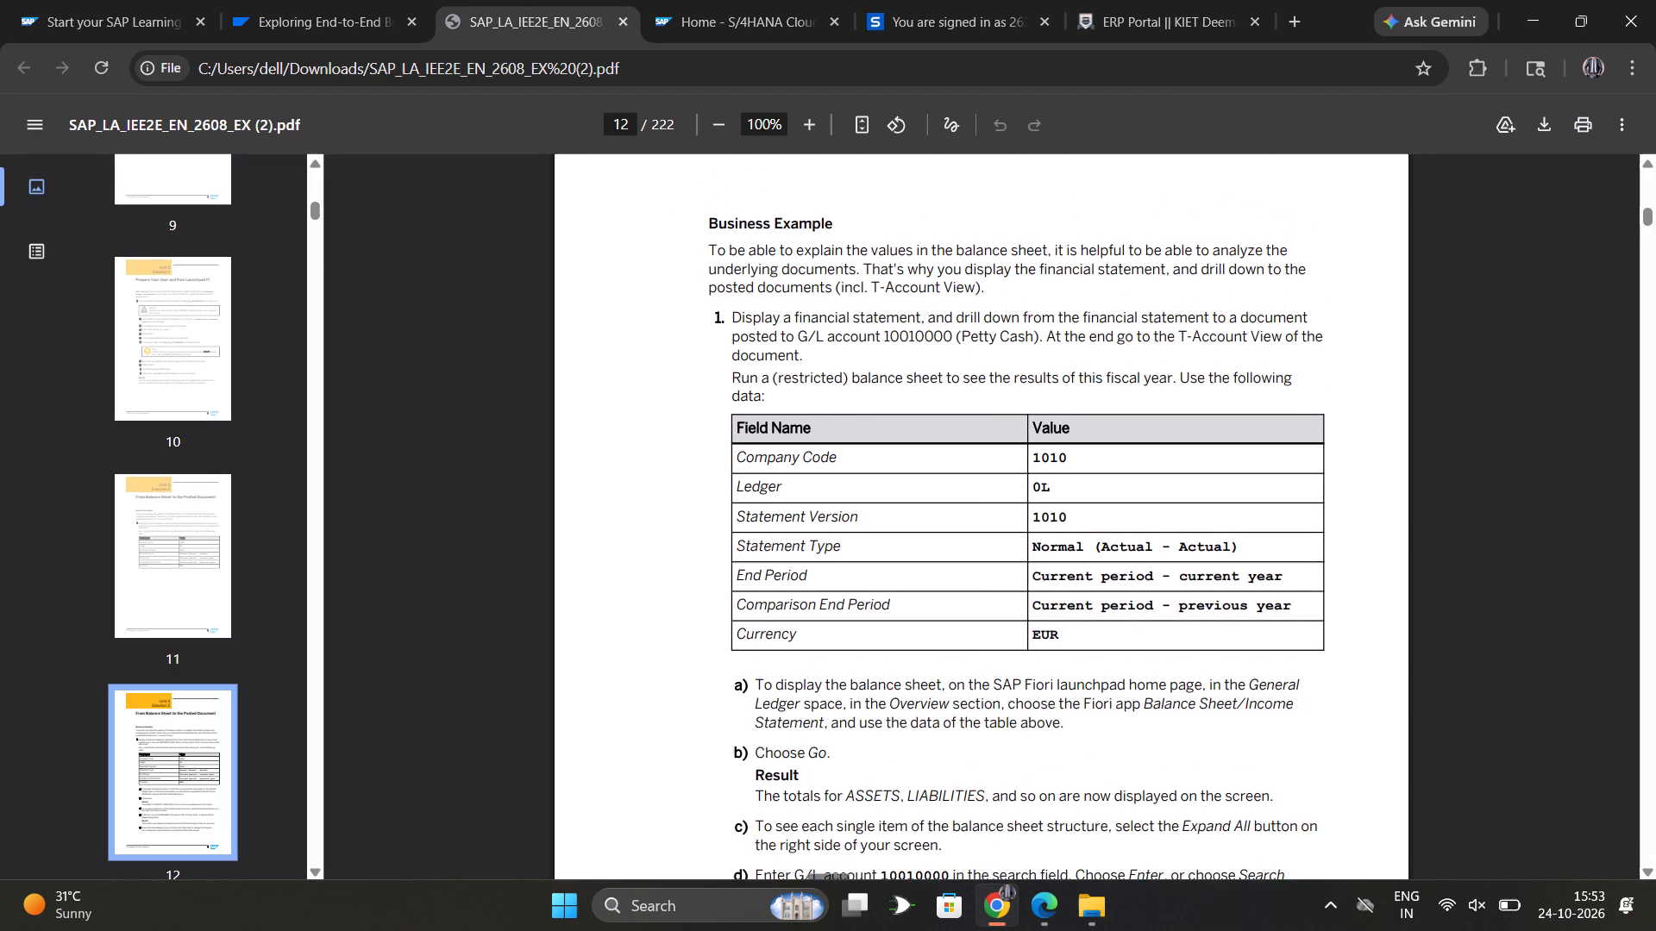
scroll(837, 462, "up", 1)
left_click(681, 3)
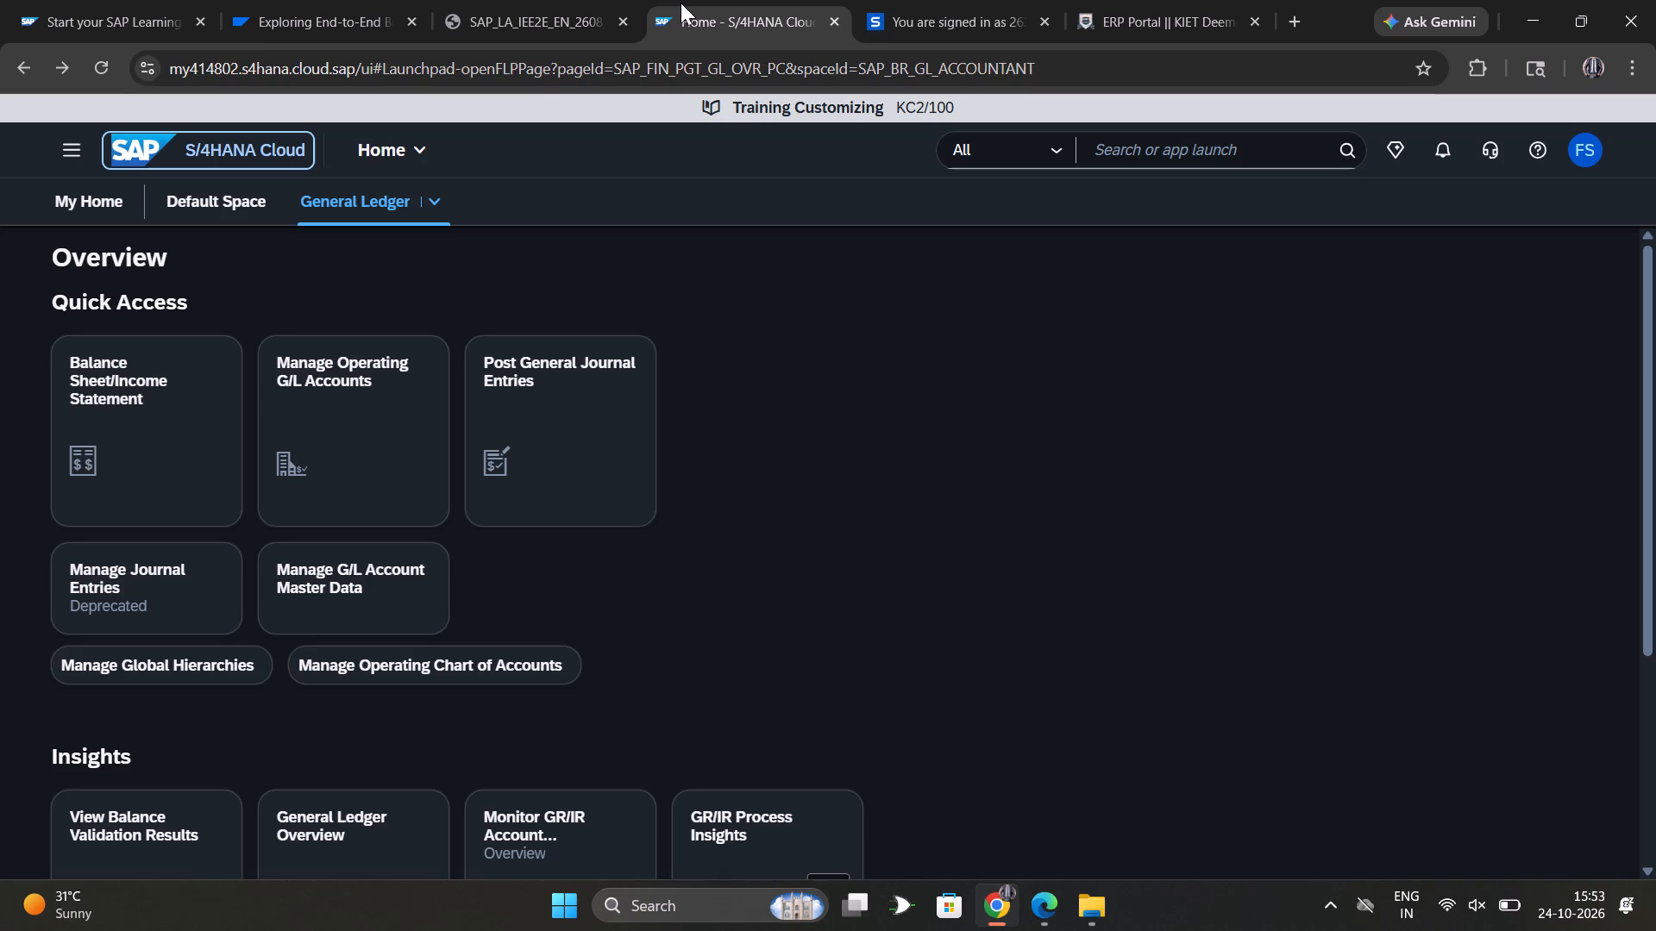
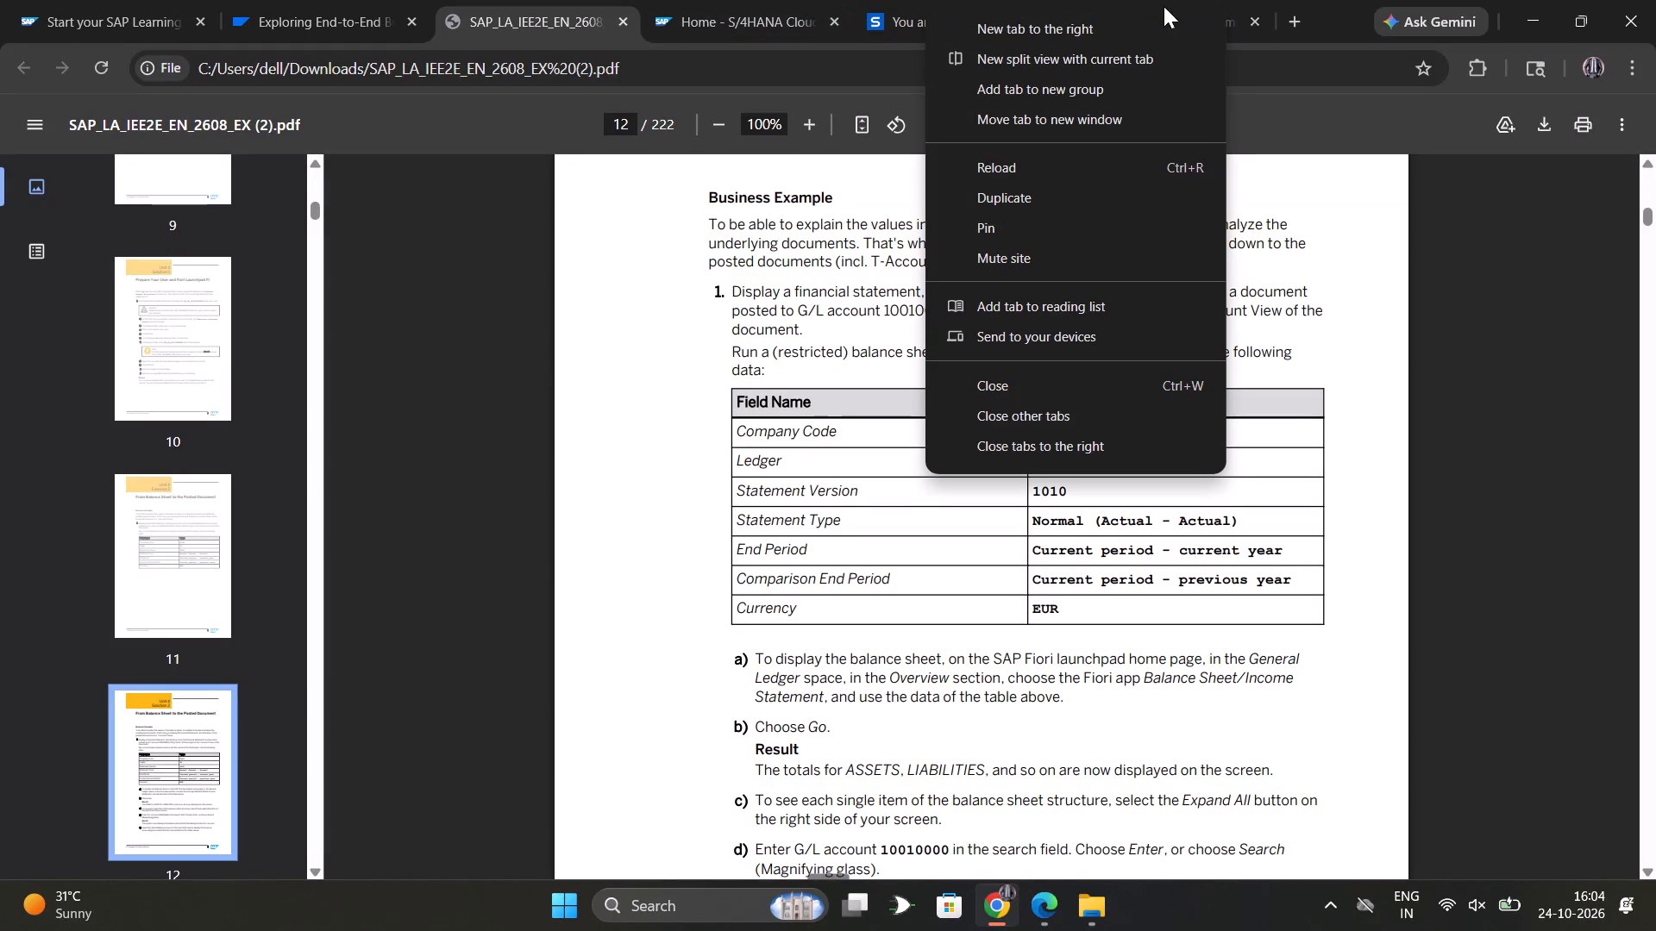
Review the Solution 2 filter table and the drill-down steps a to e for the balance sheet in the exercise PDF.
left_click(1624, 262)
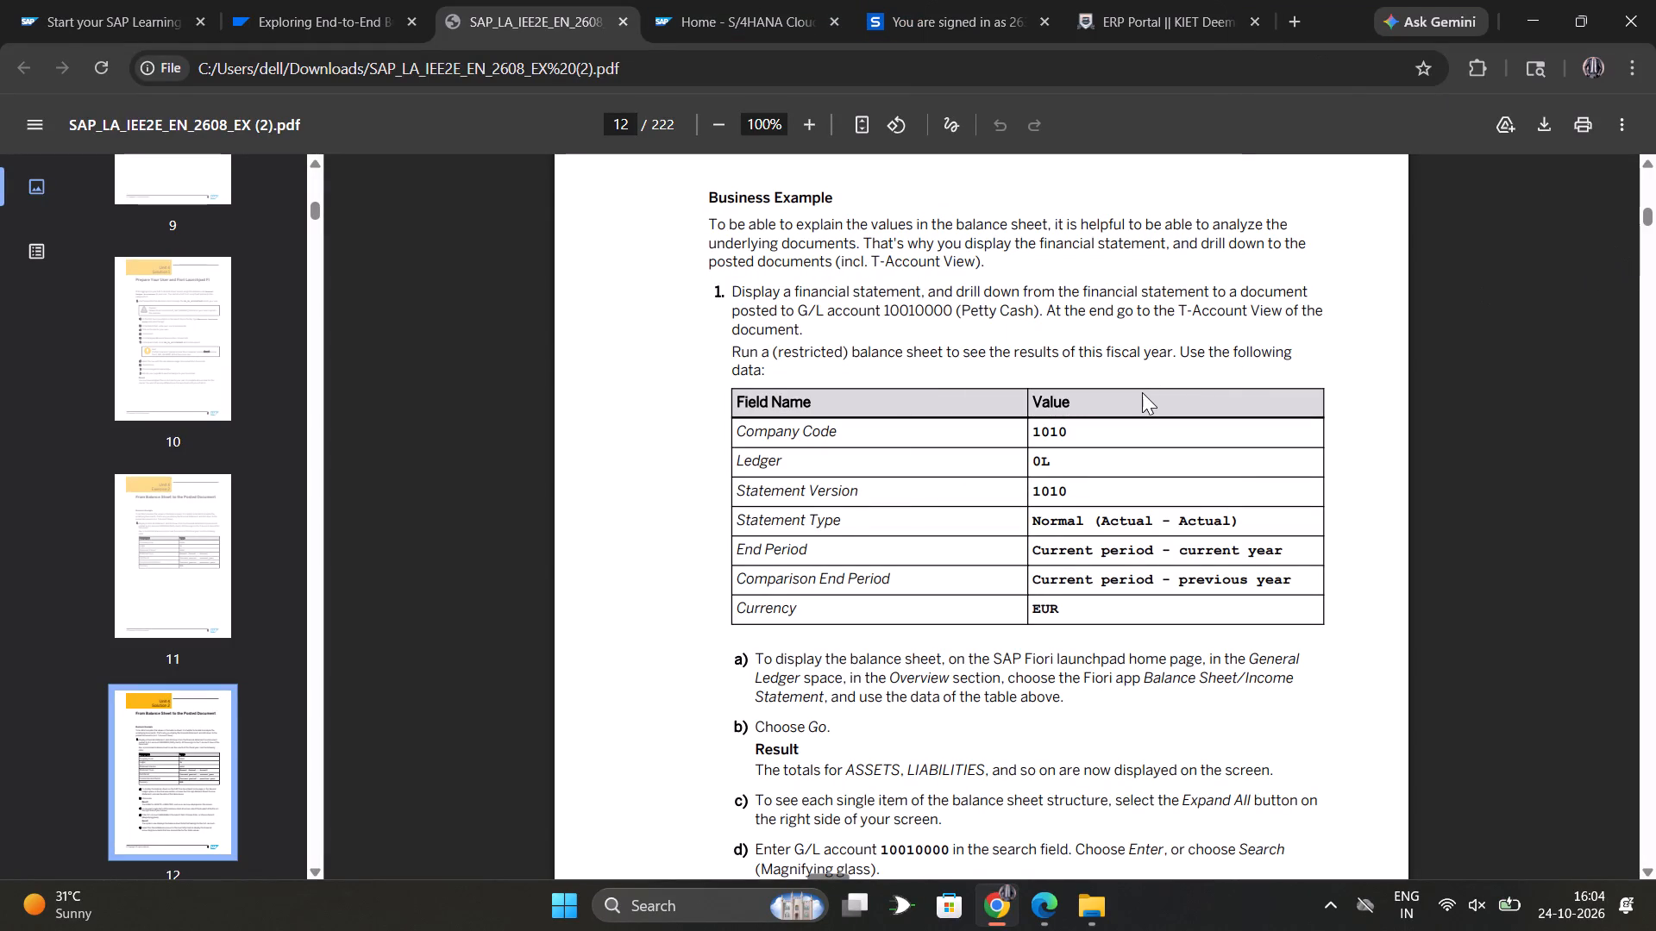
scroll(1142, 392, "down", 2)
scroll(819, 438, "right", 1)
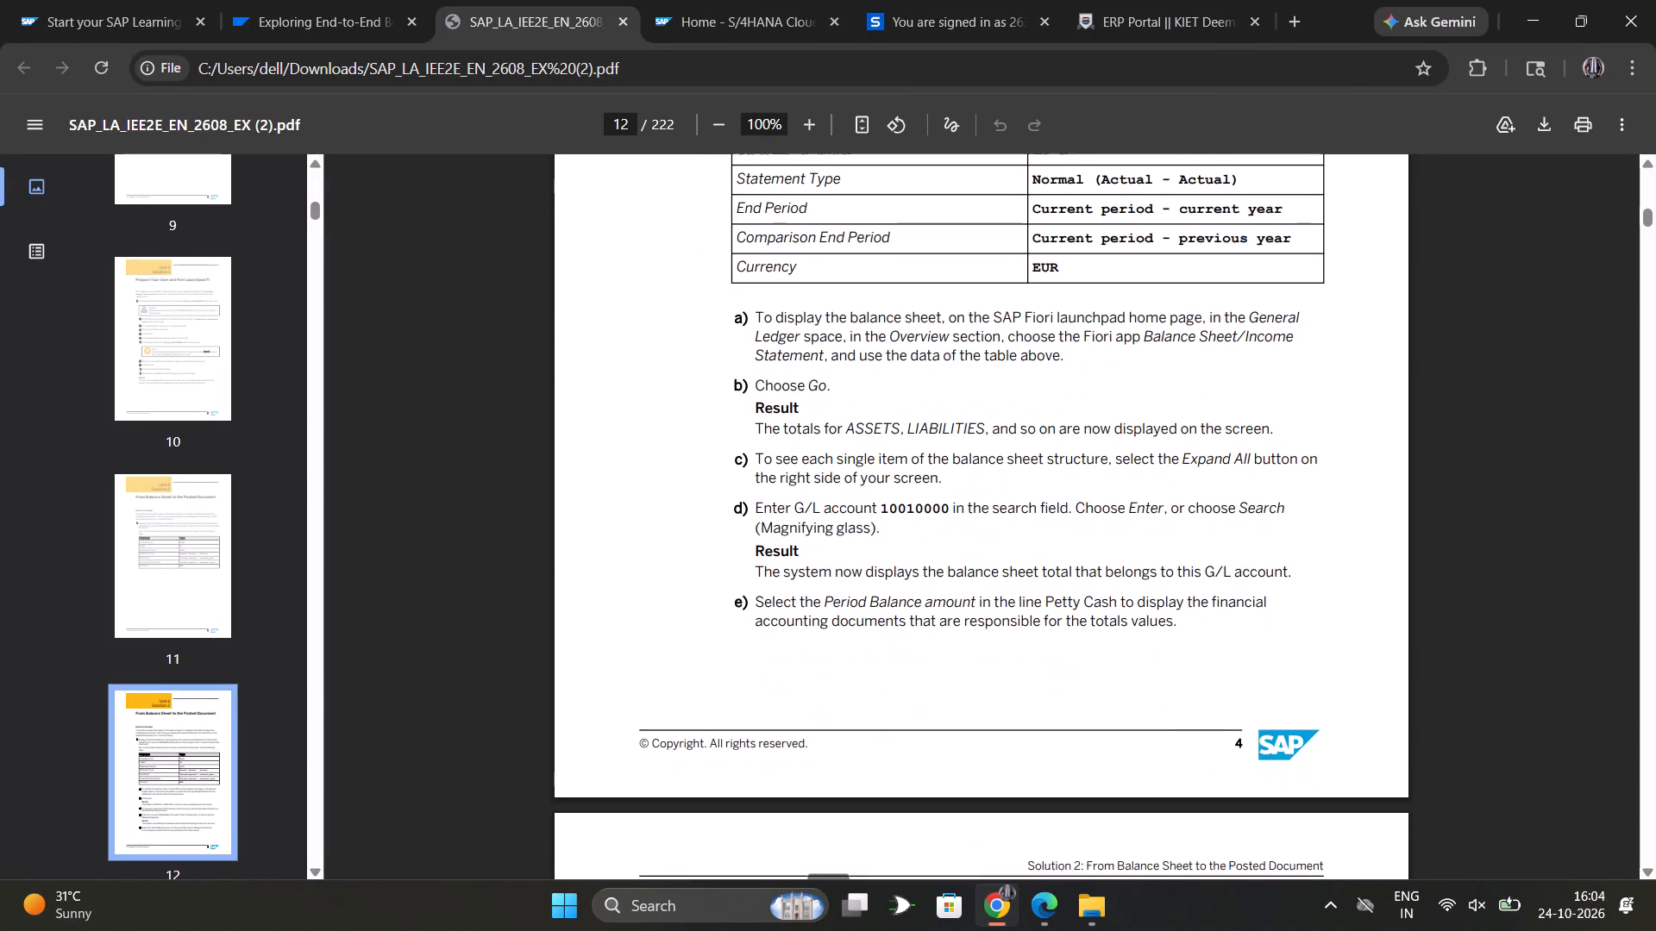
scroll(819, 438, "right", 1)
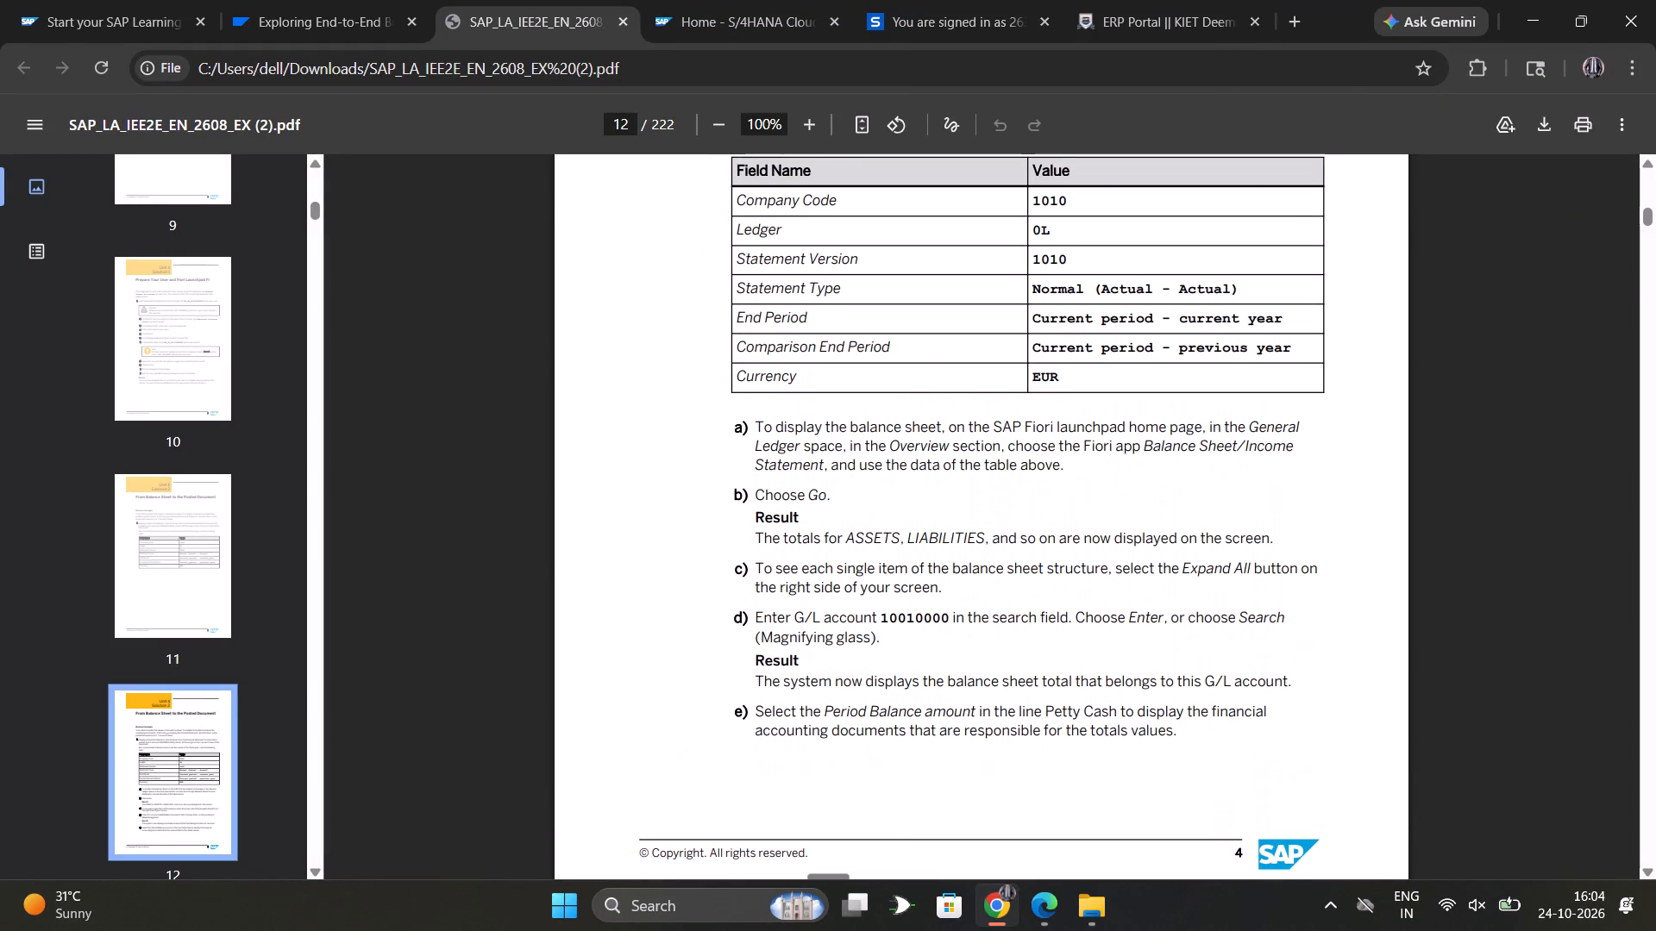
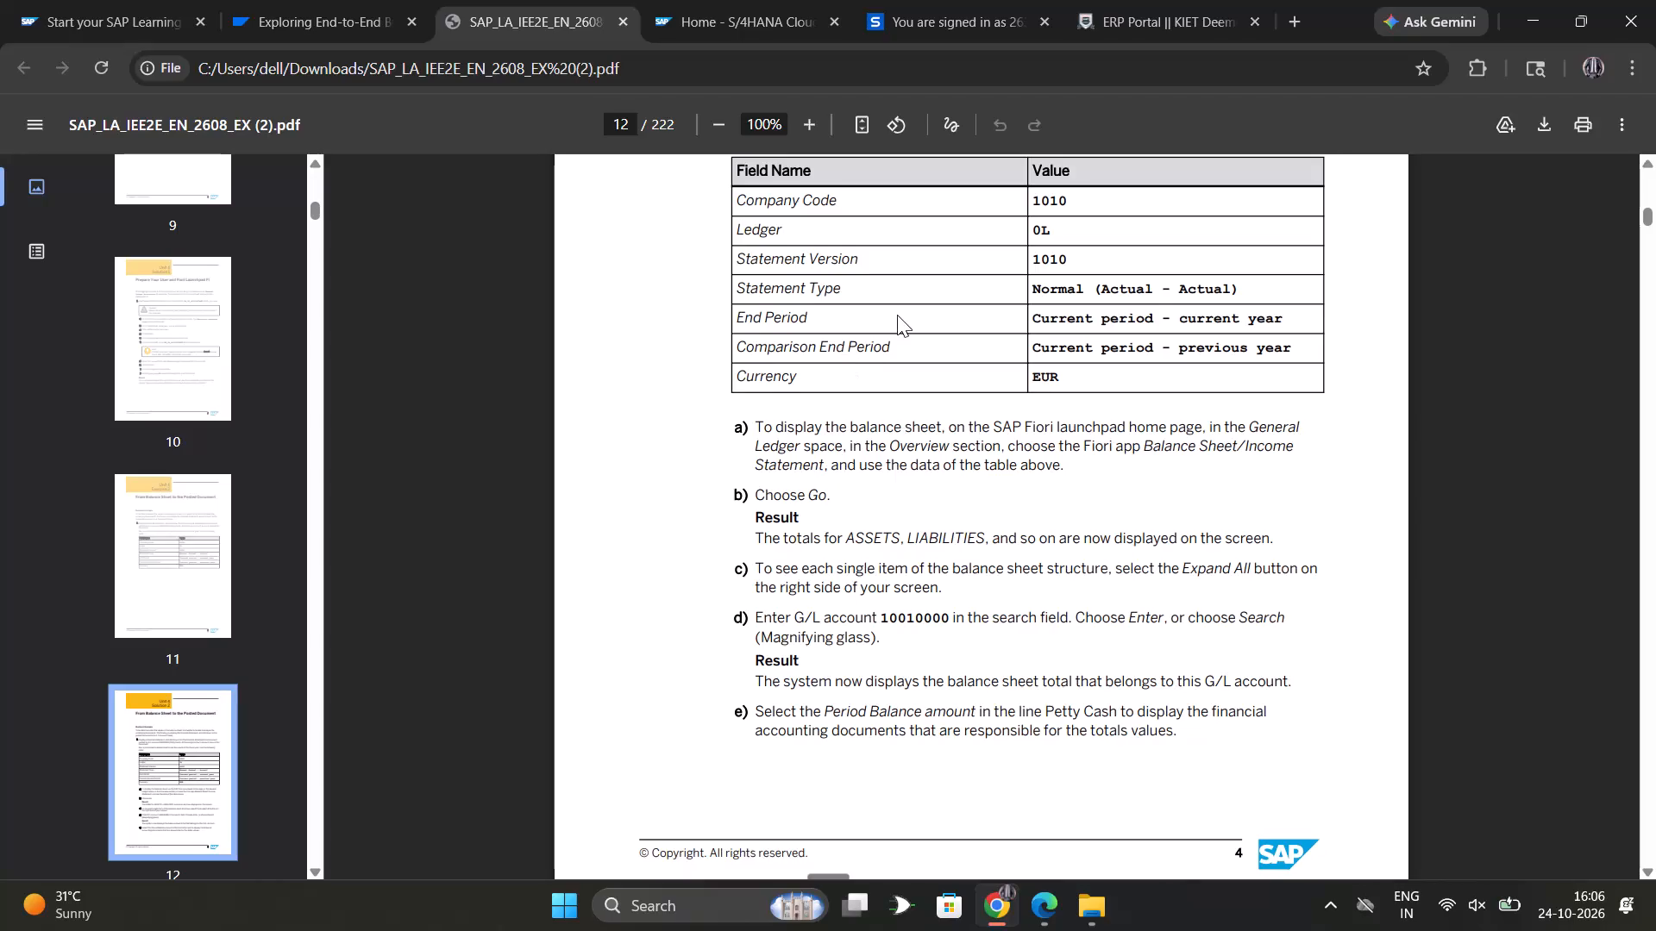
Review the Exercise 2 and Solution 2 filter tables and the remaining solution steps f to h in the exercise PDF.
scroll(897, 315, "up", 5)
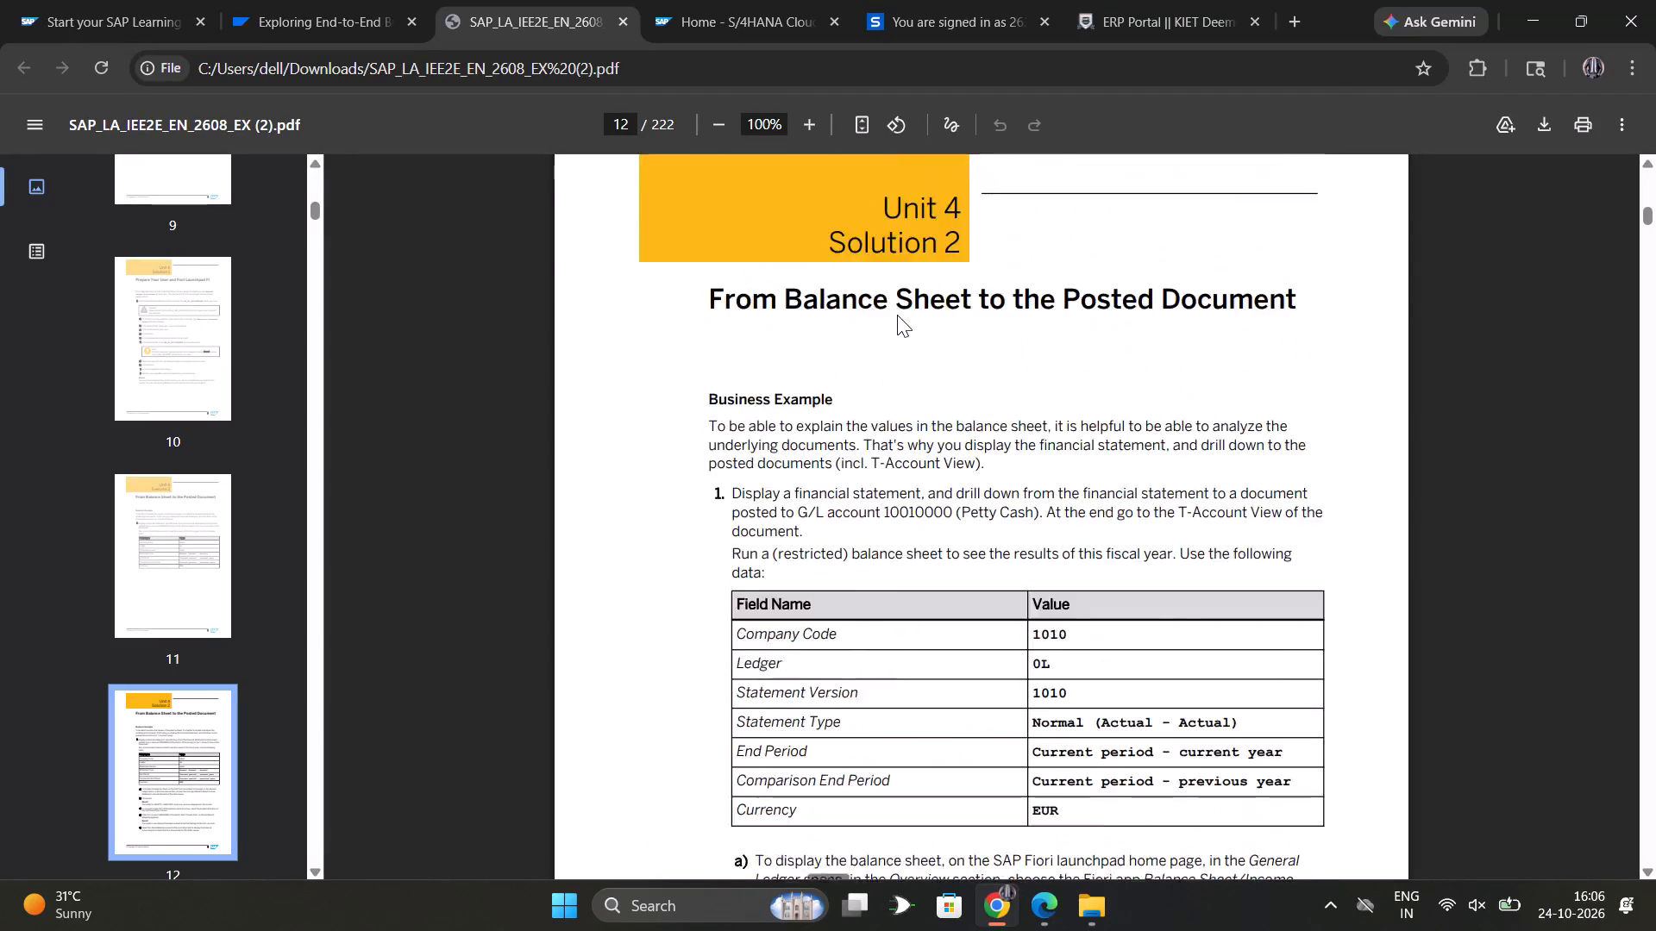
scroll(897, 315, "up", 6)
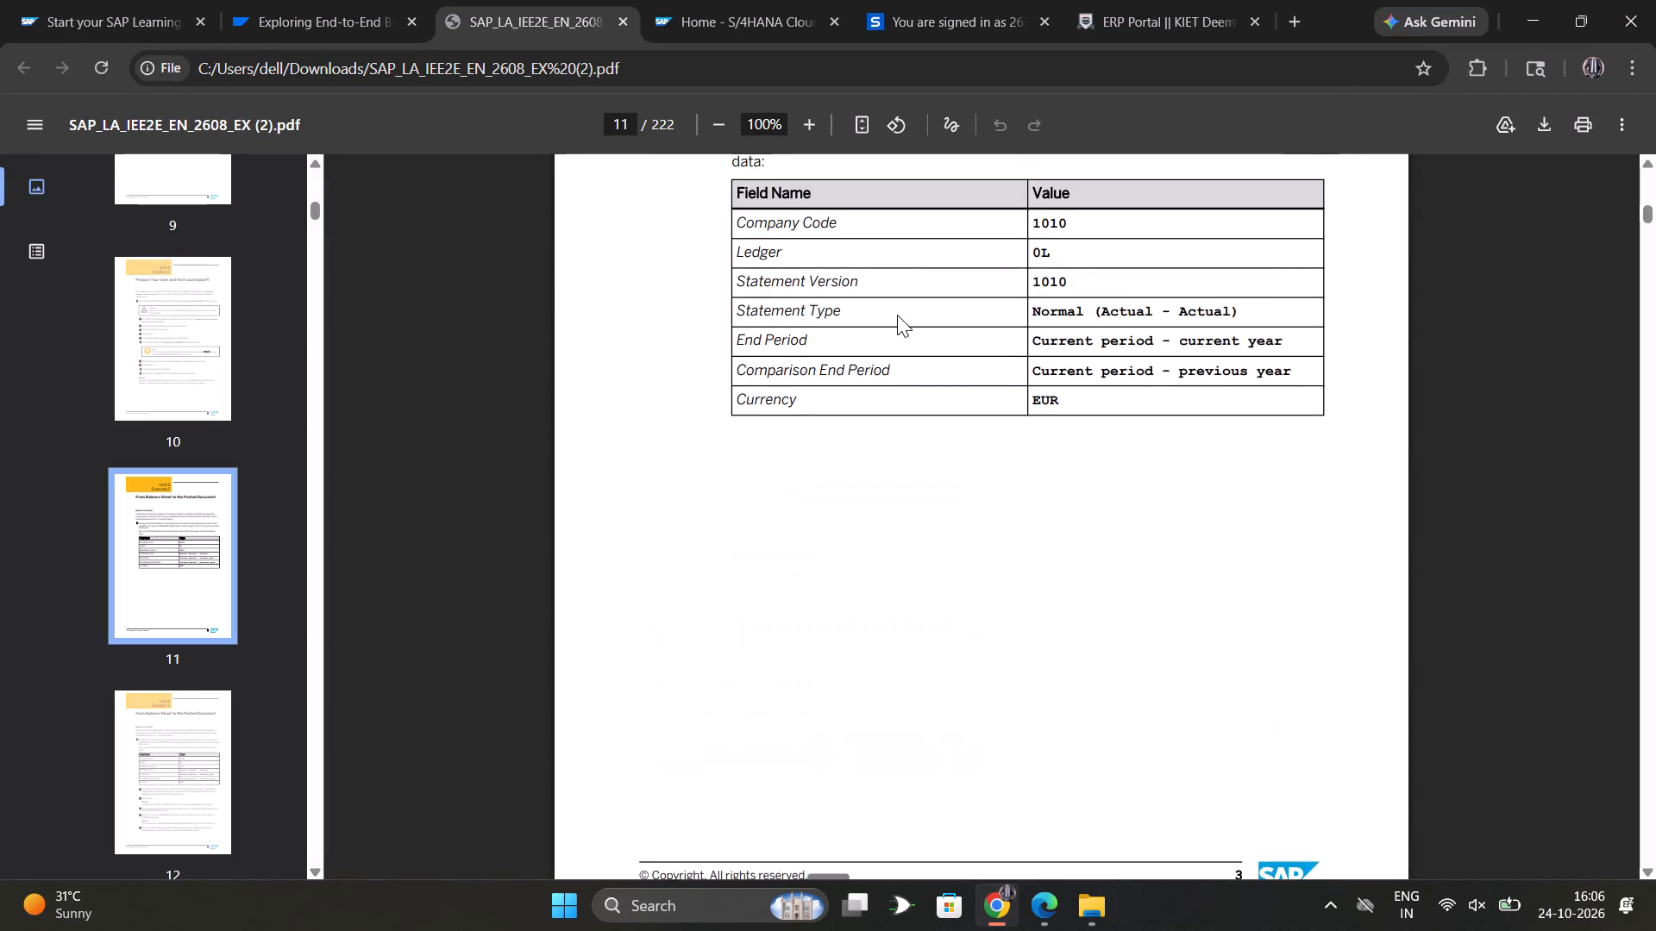
scroll(897, 315, "down", 7)
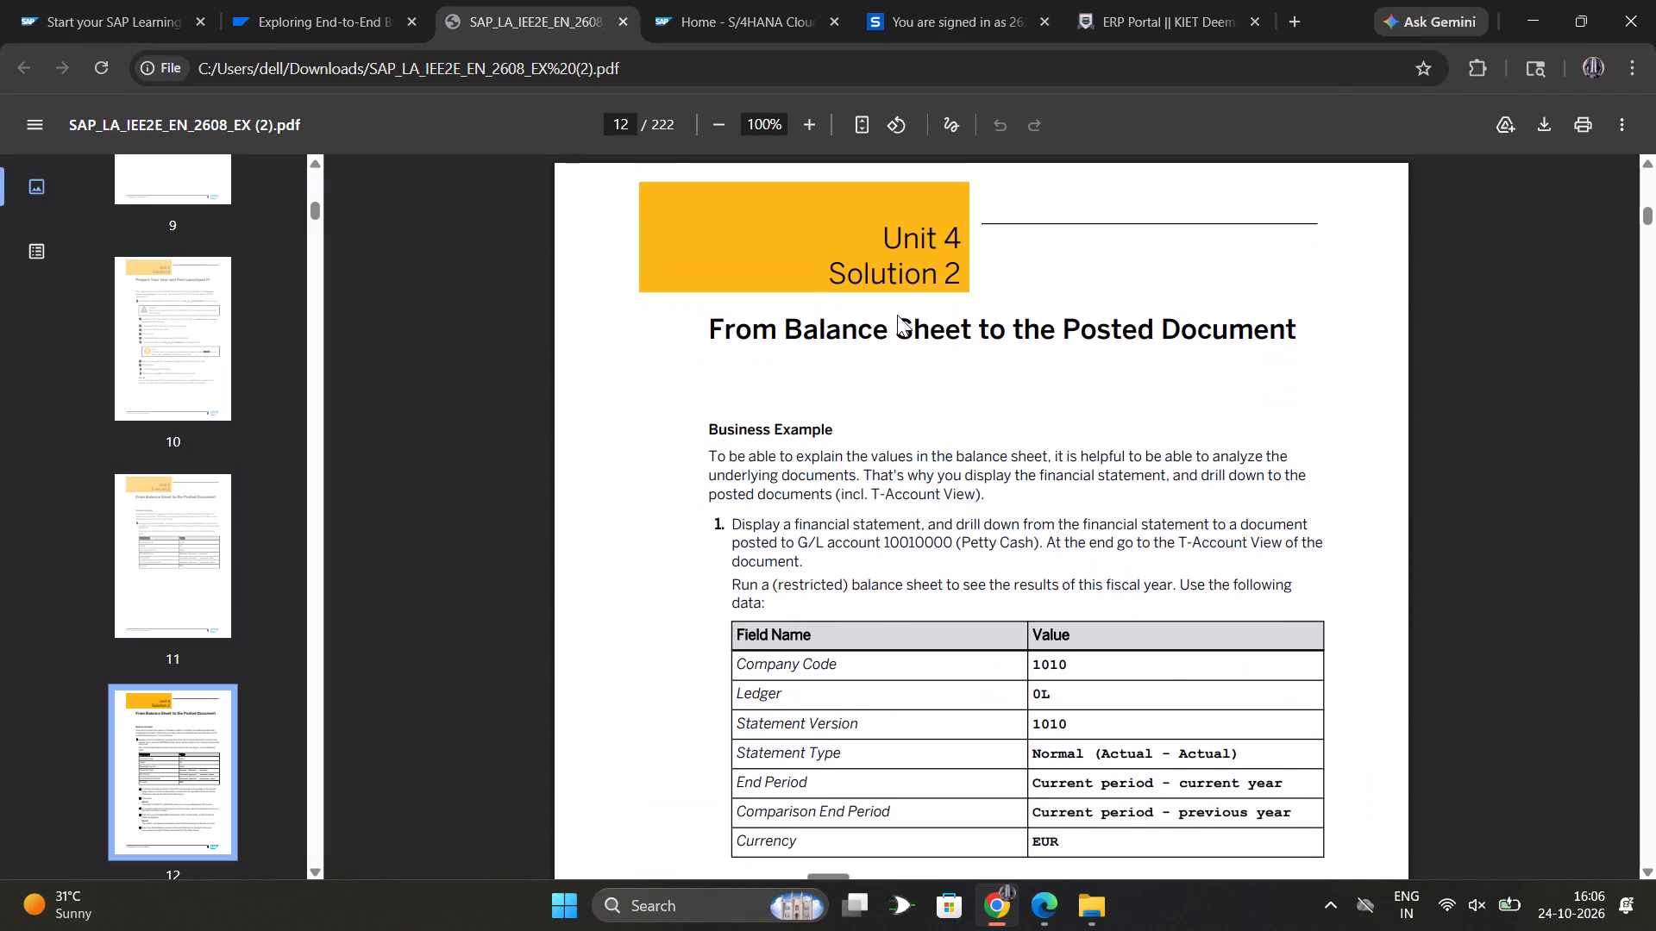
scroll(897, 315, "down", 5)
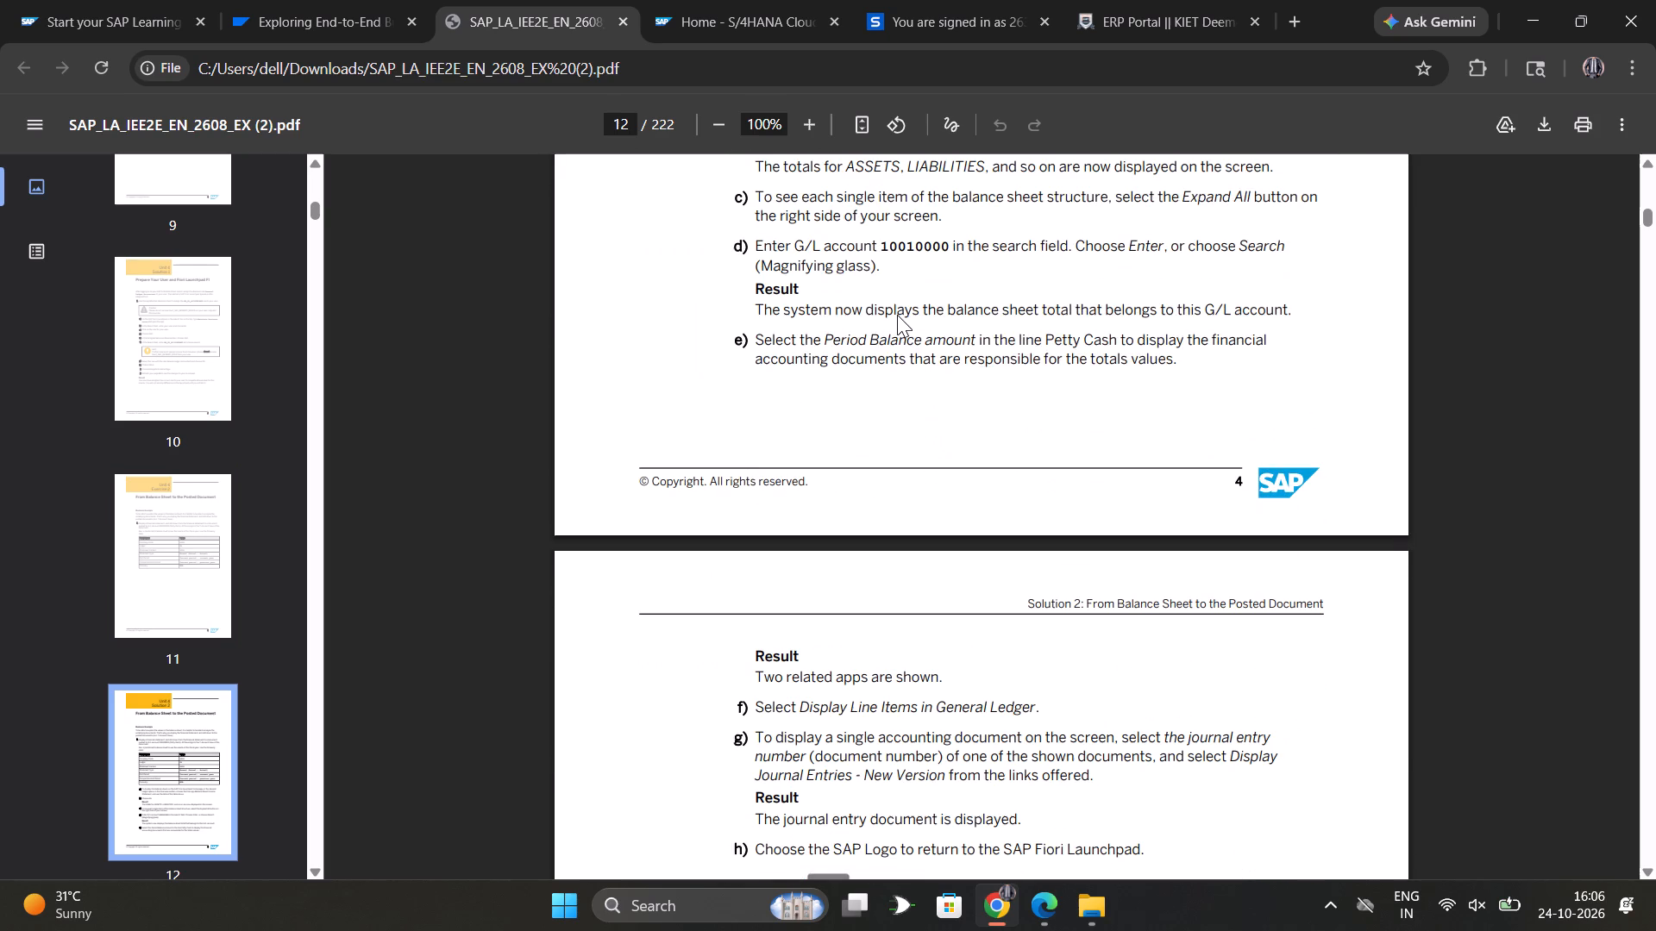
scroll(897, 315, "down", 5)
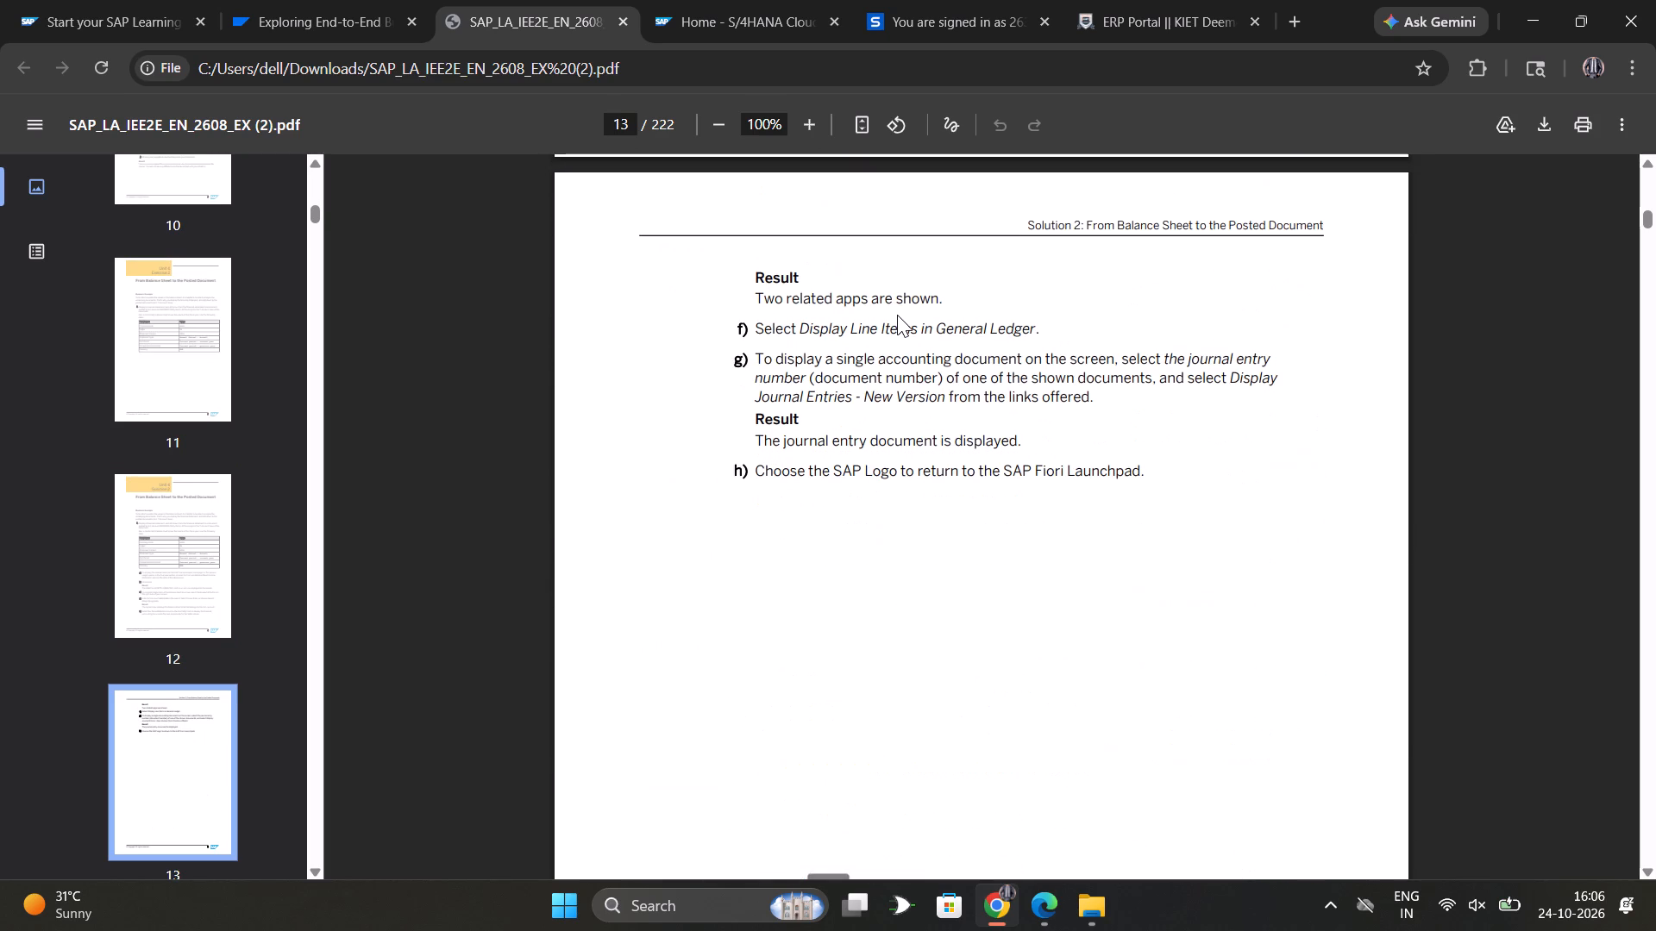
Read Unit 4 Exercise 3 and Solution 3, Create GL Account, including the selection criteria and the new G/L account data.
scroll(897, 315, "down", 3)
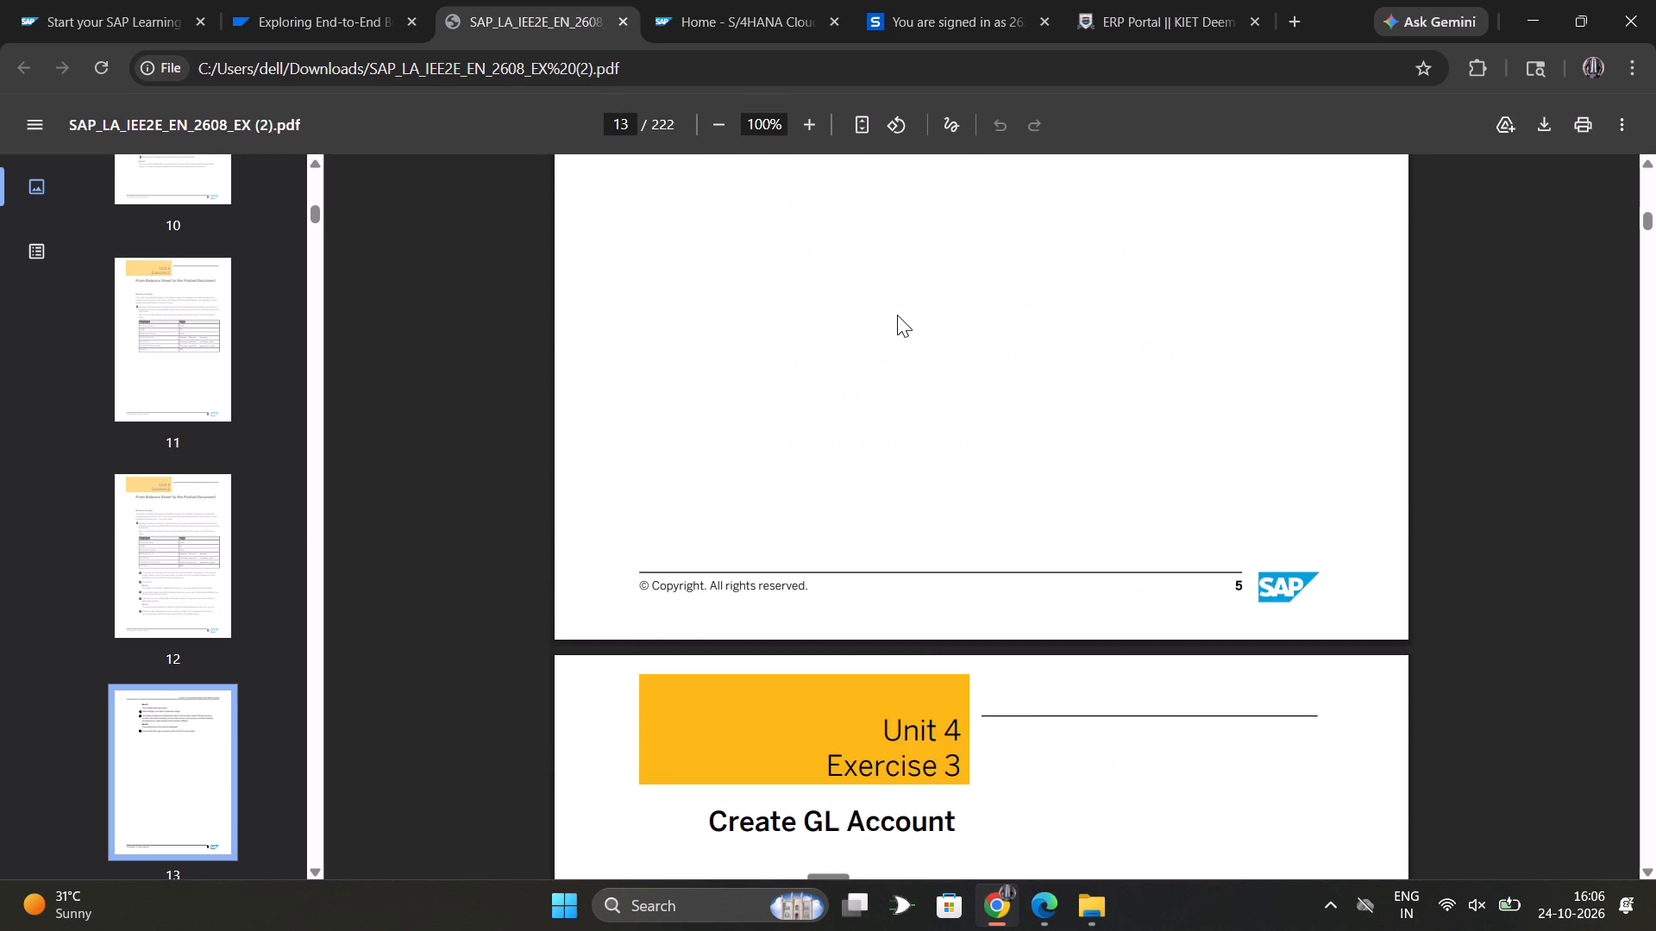
scroll(897, 315, "down", 6)
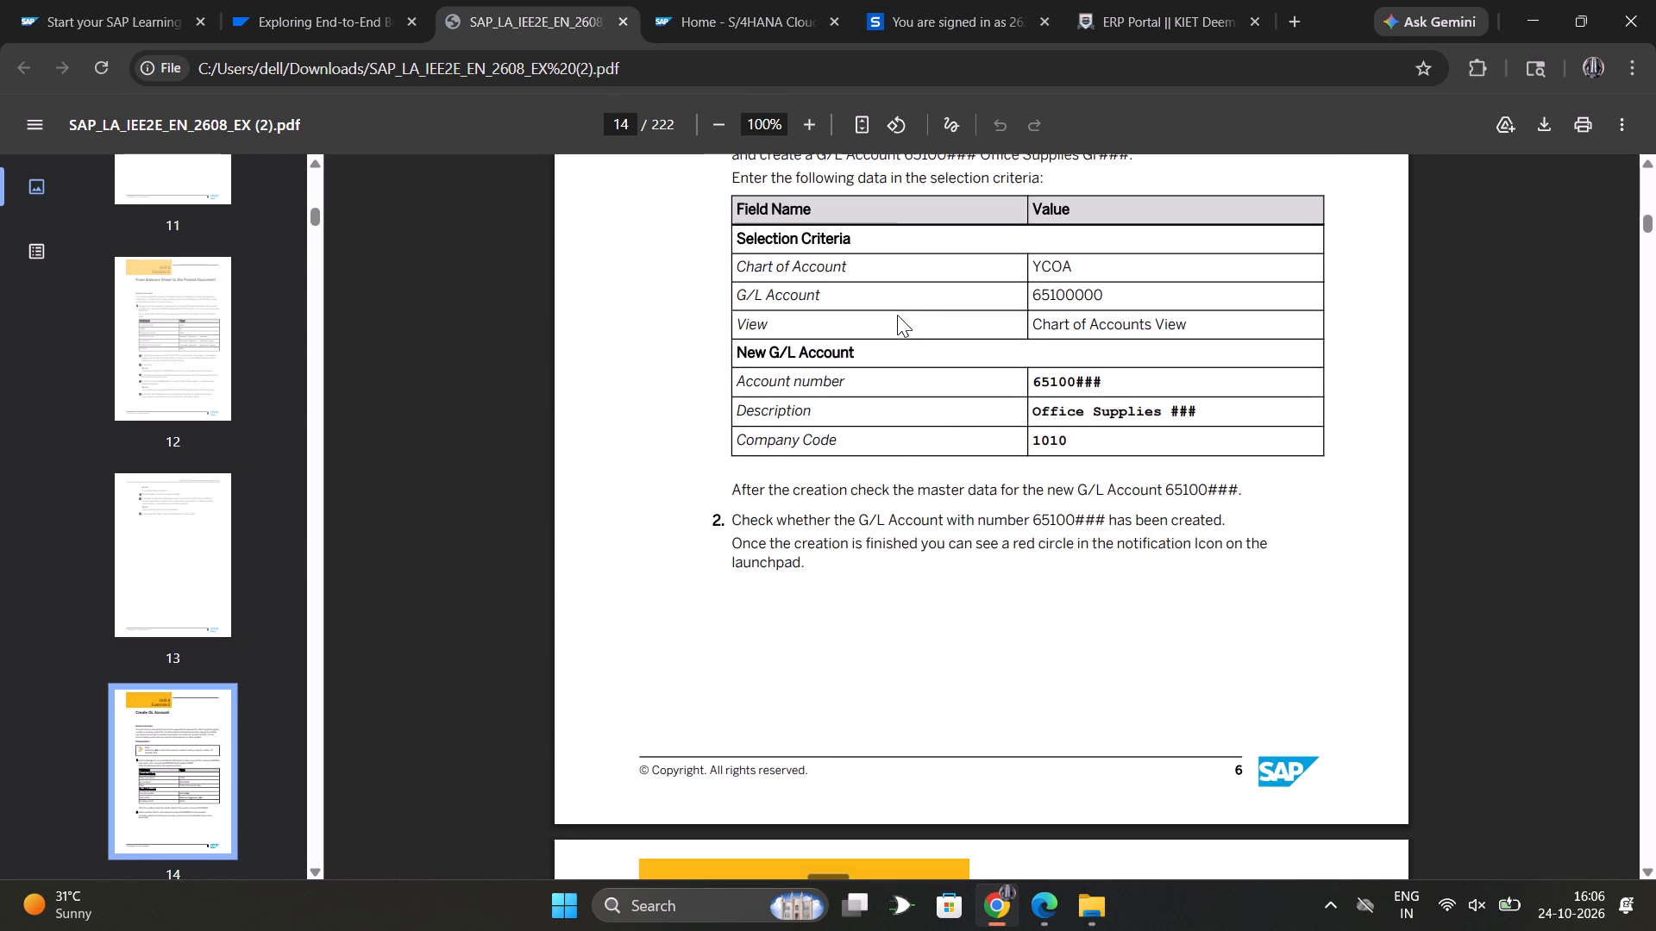
scroll(897, 315, "down", 4)
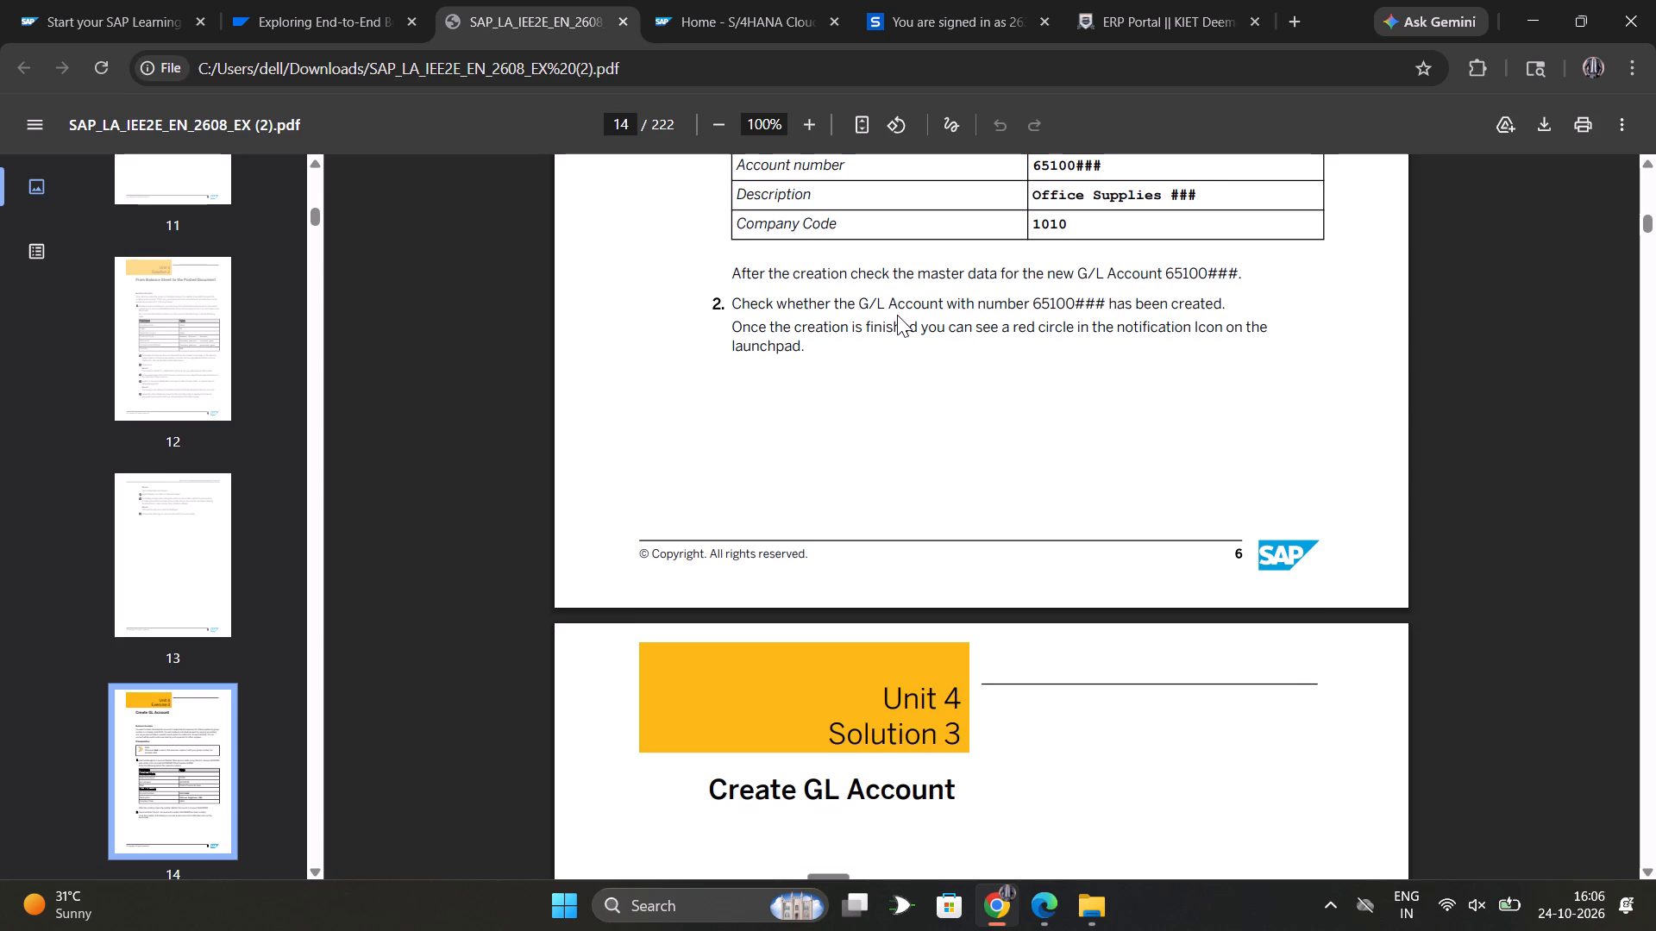
scroll(897, 315, "down", 4)
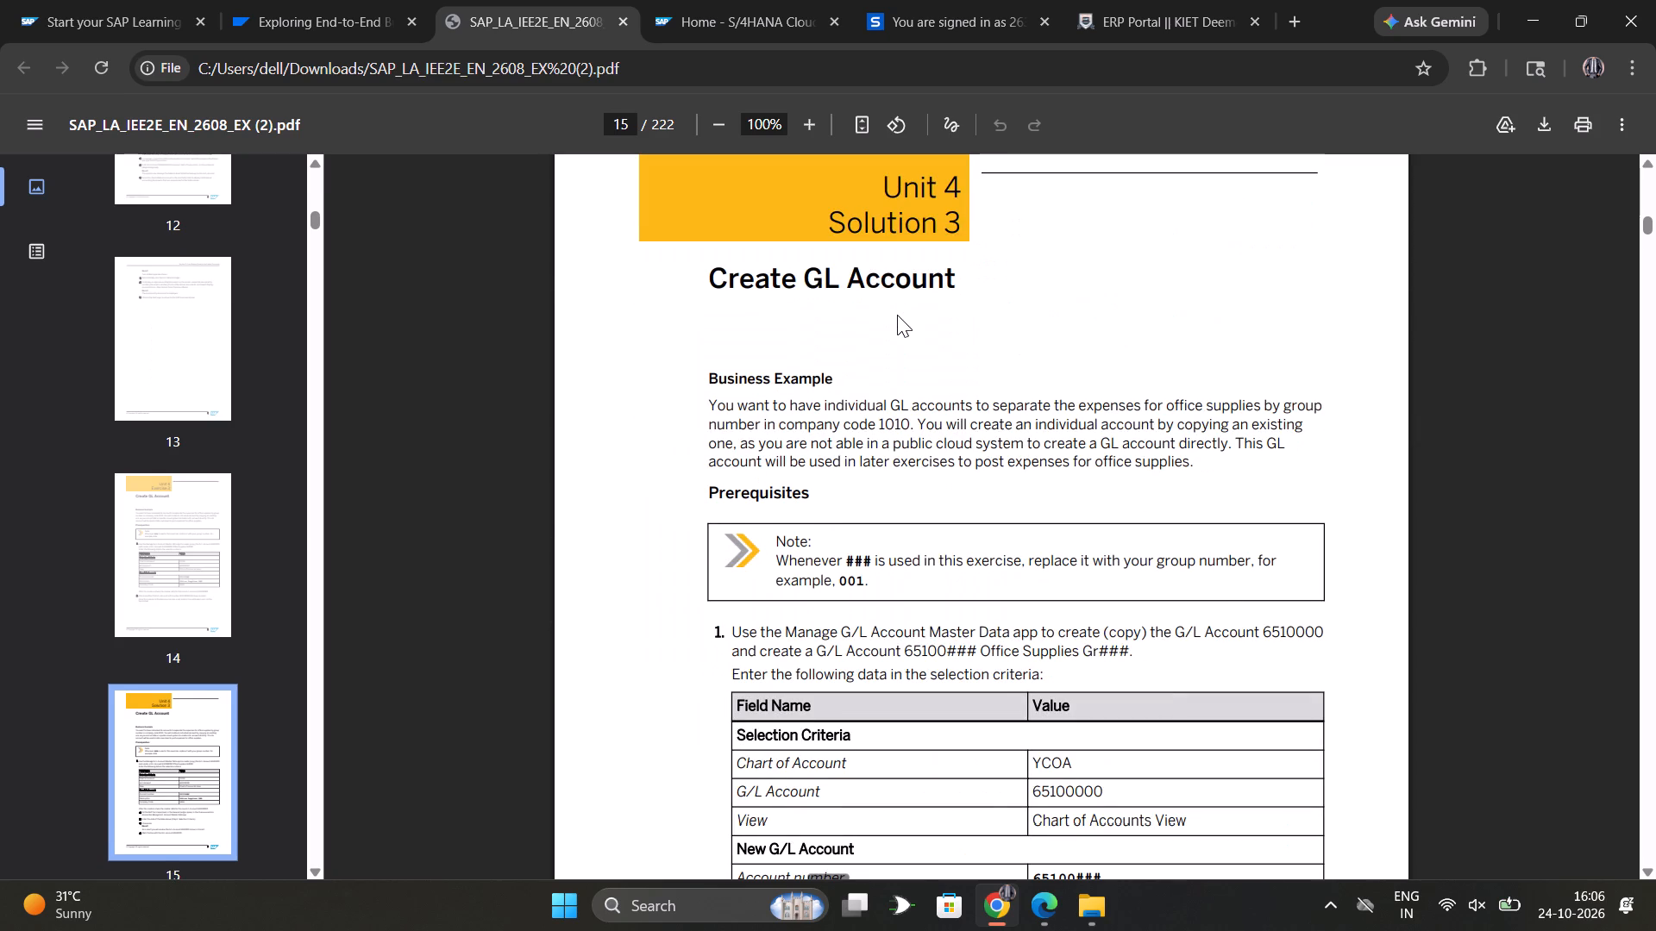
scroll(897, 315, "down", 5)
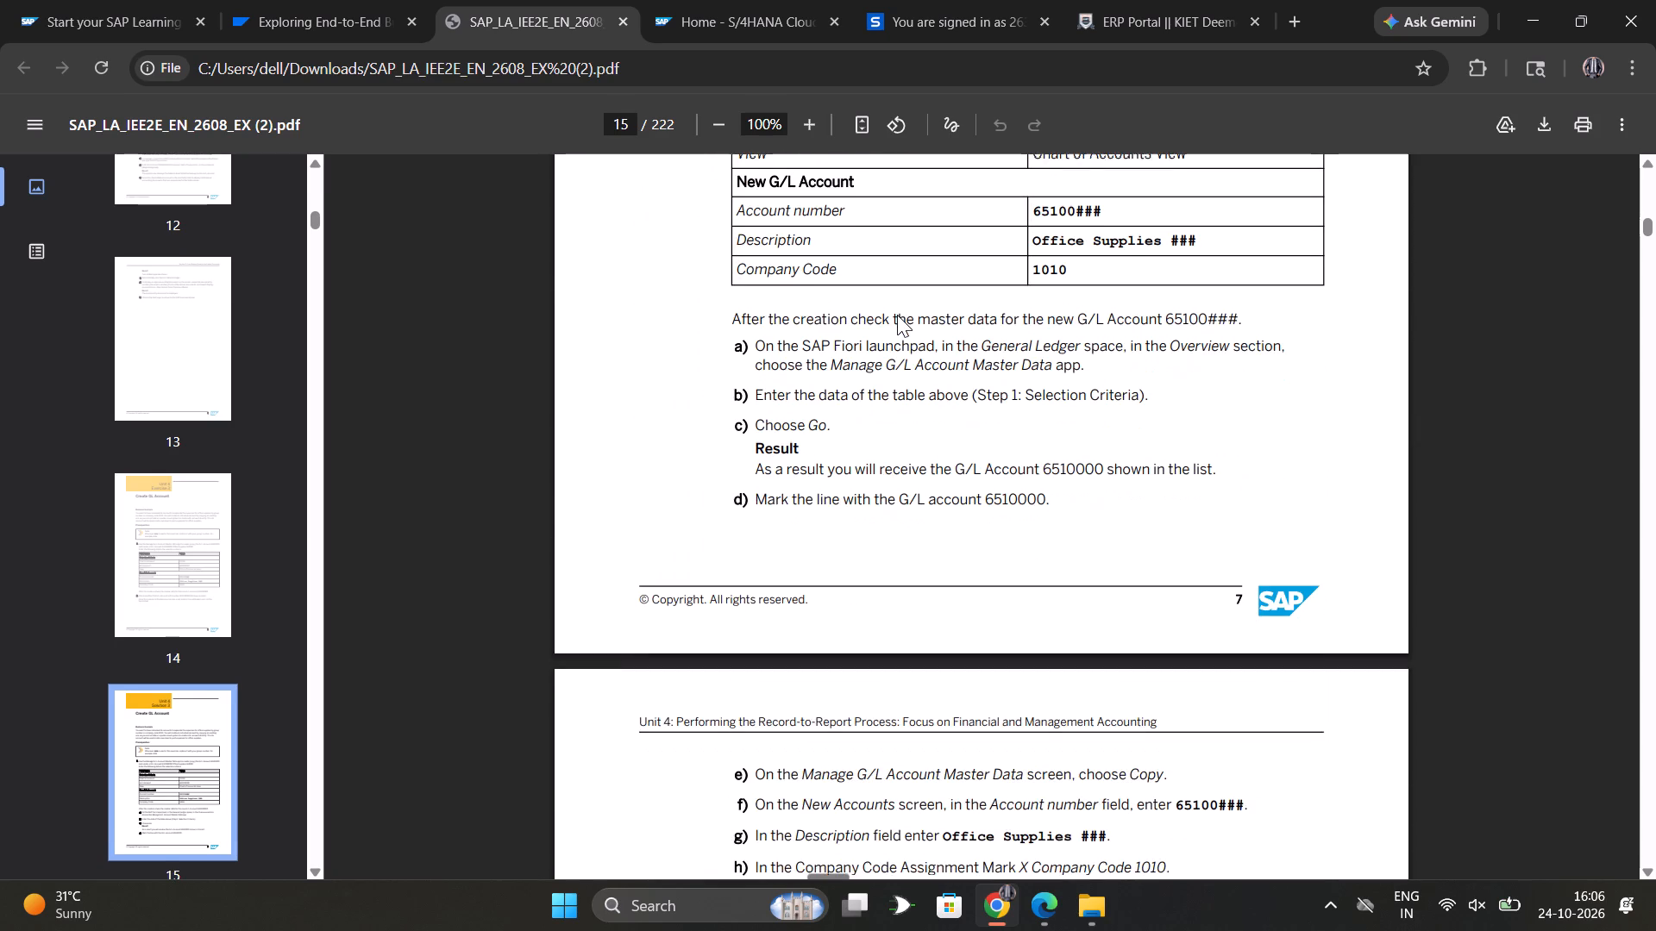
scroll(897, 315, "up", 2)
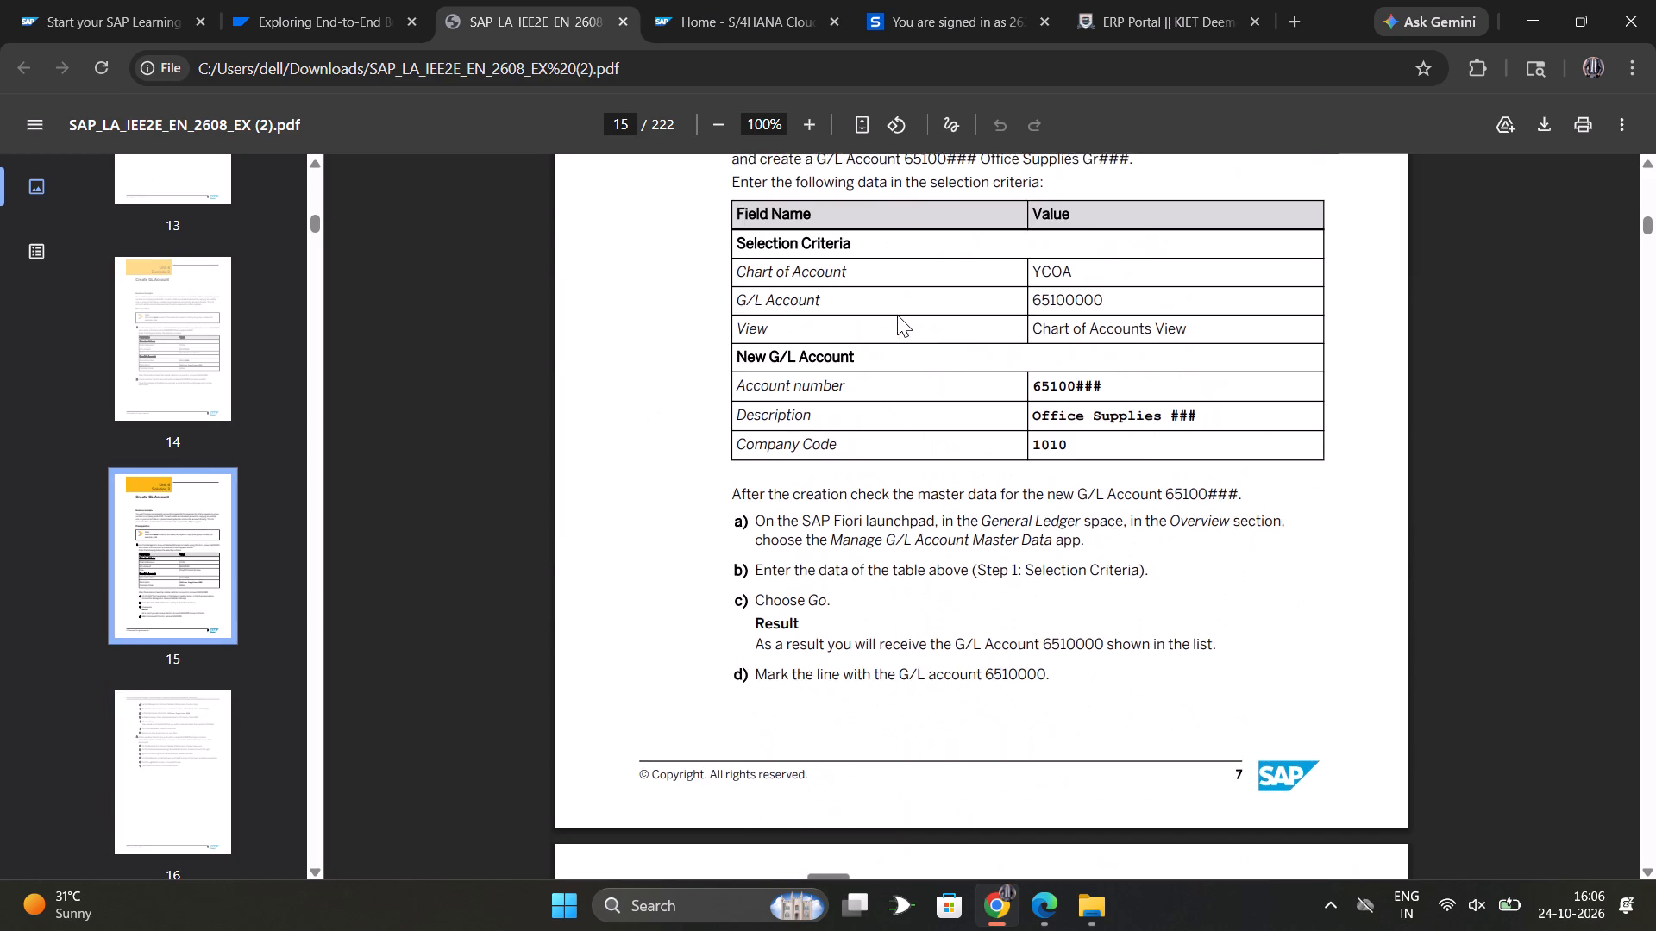
scroll(897, 315, "up", 11)
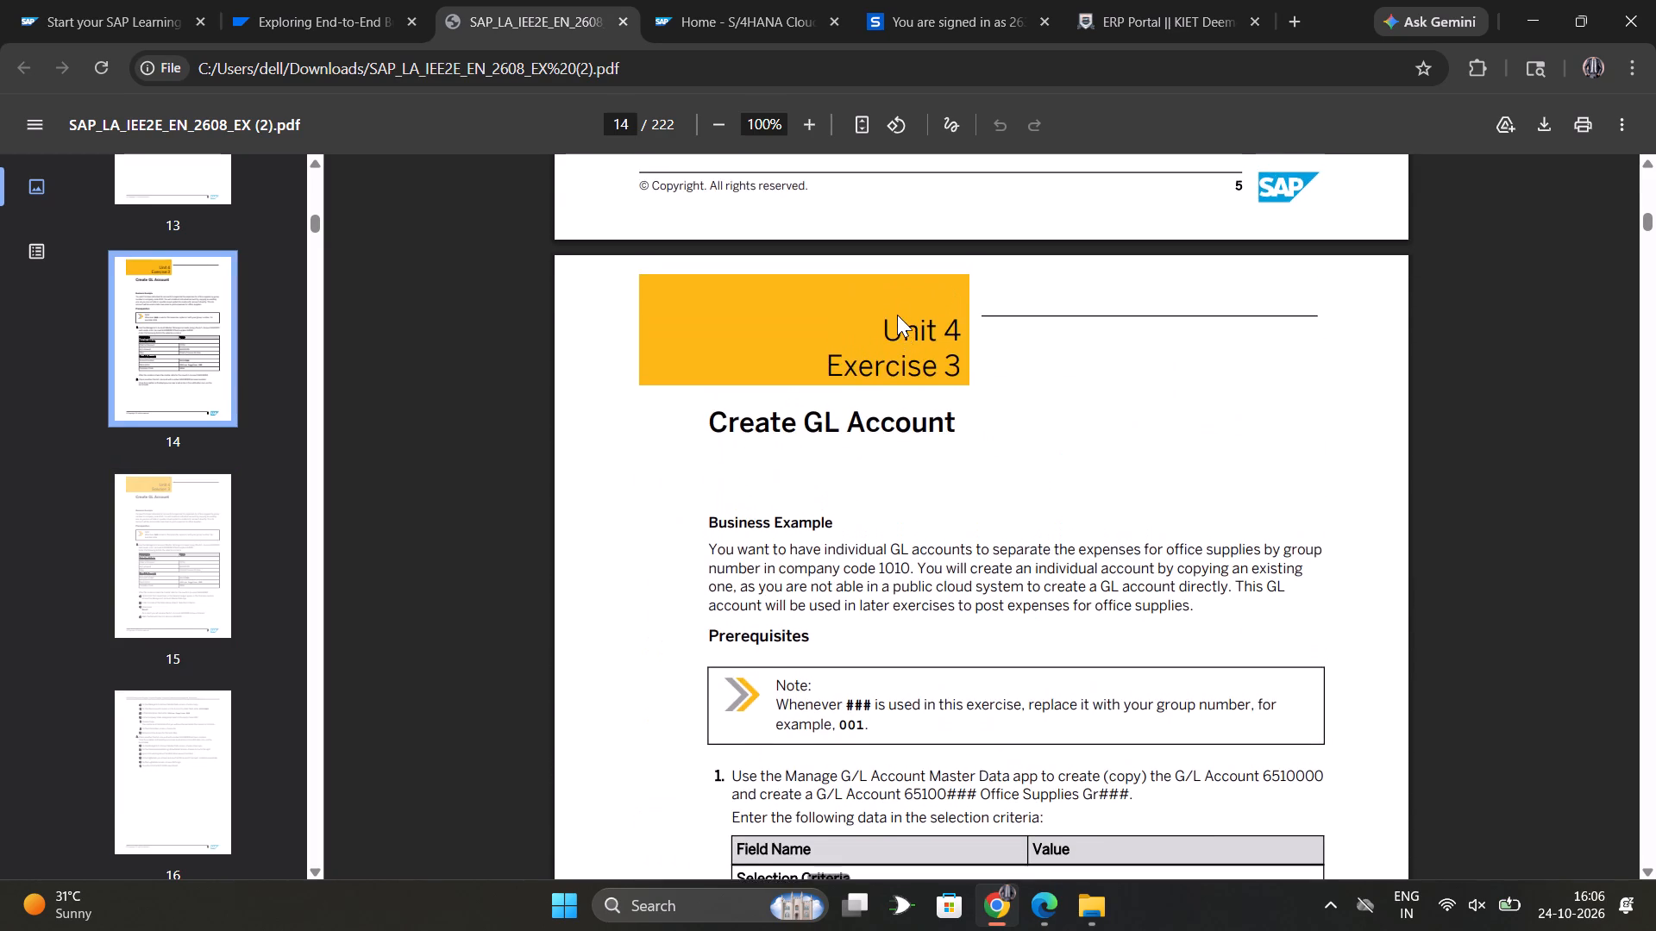
Look back through Solution 2, Exercise 2, Solution 1 and Exercise 1 to the Unit 9 contents page of the PDF.
scroll(897, 315, "up", 14)
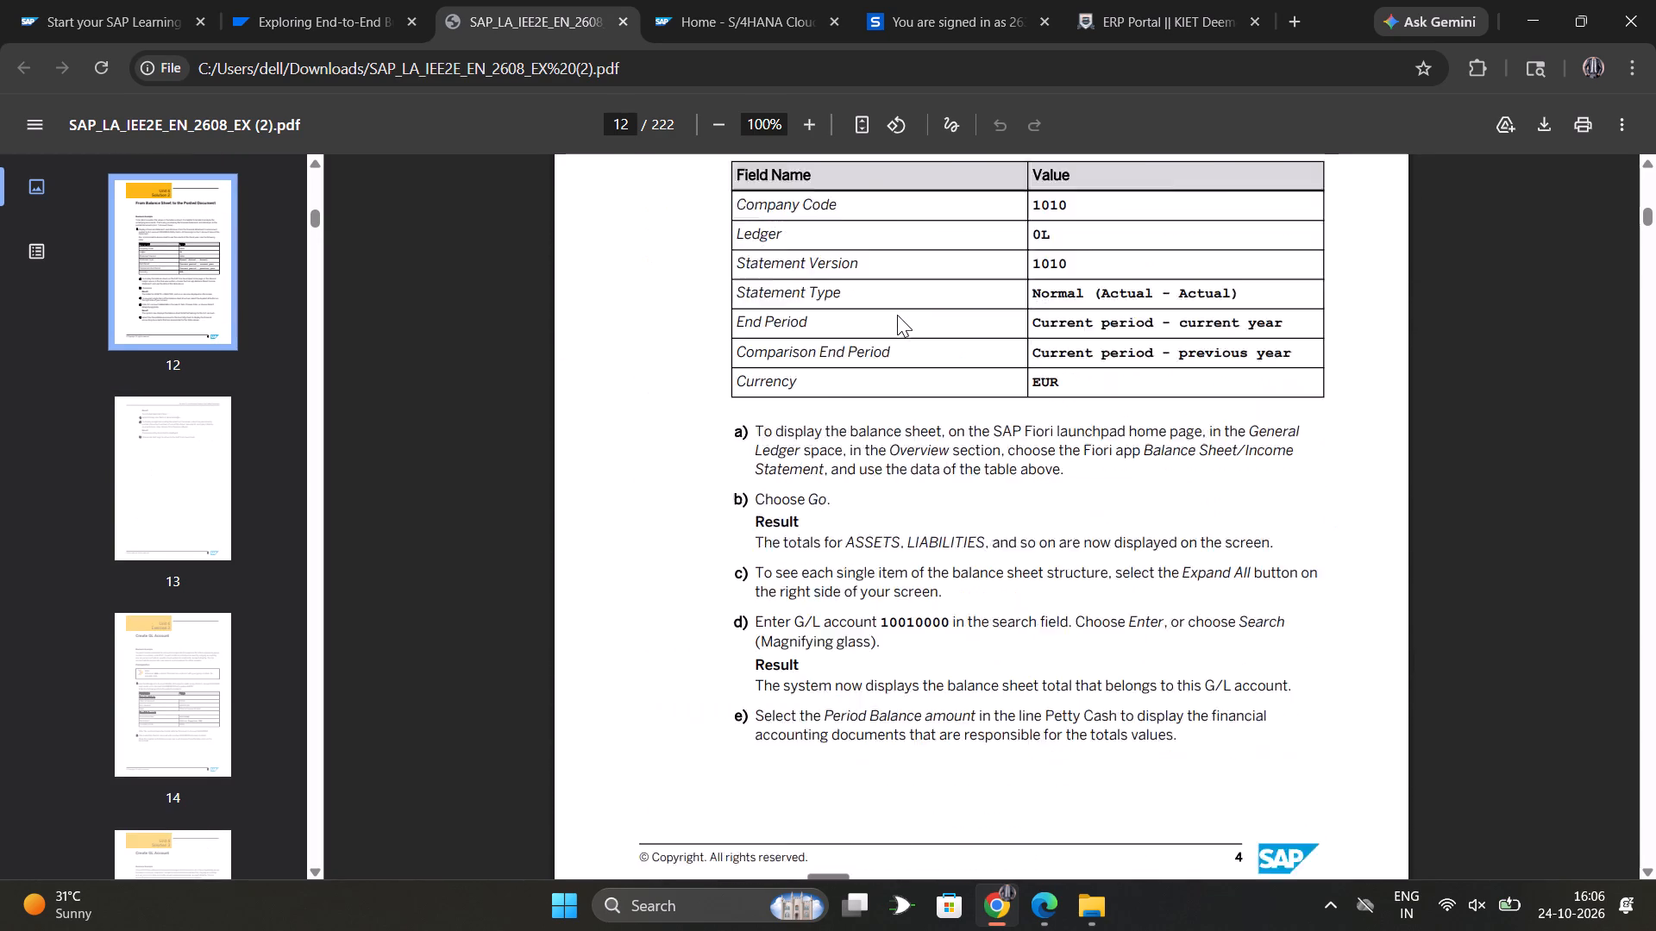
scroll(897, 315, "up", 9)
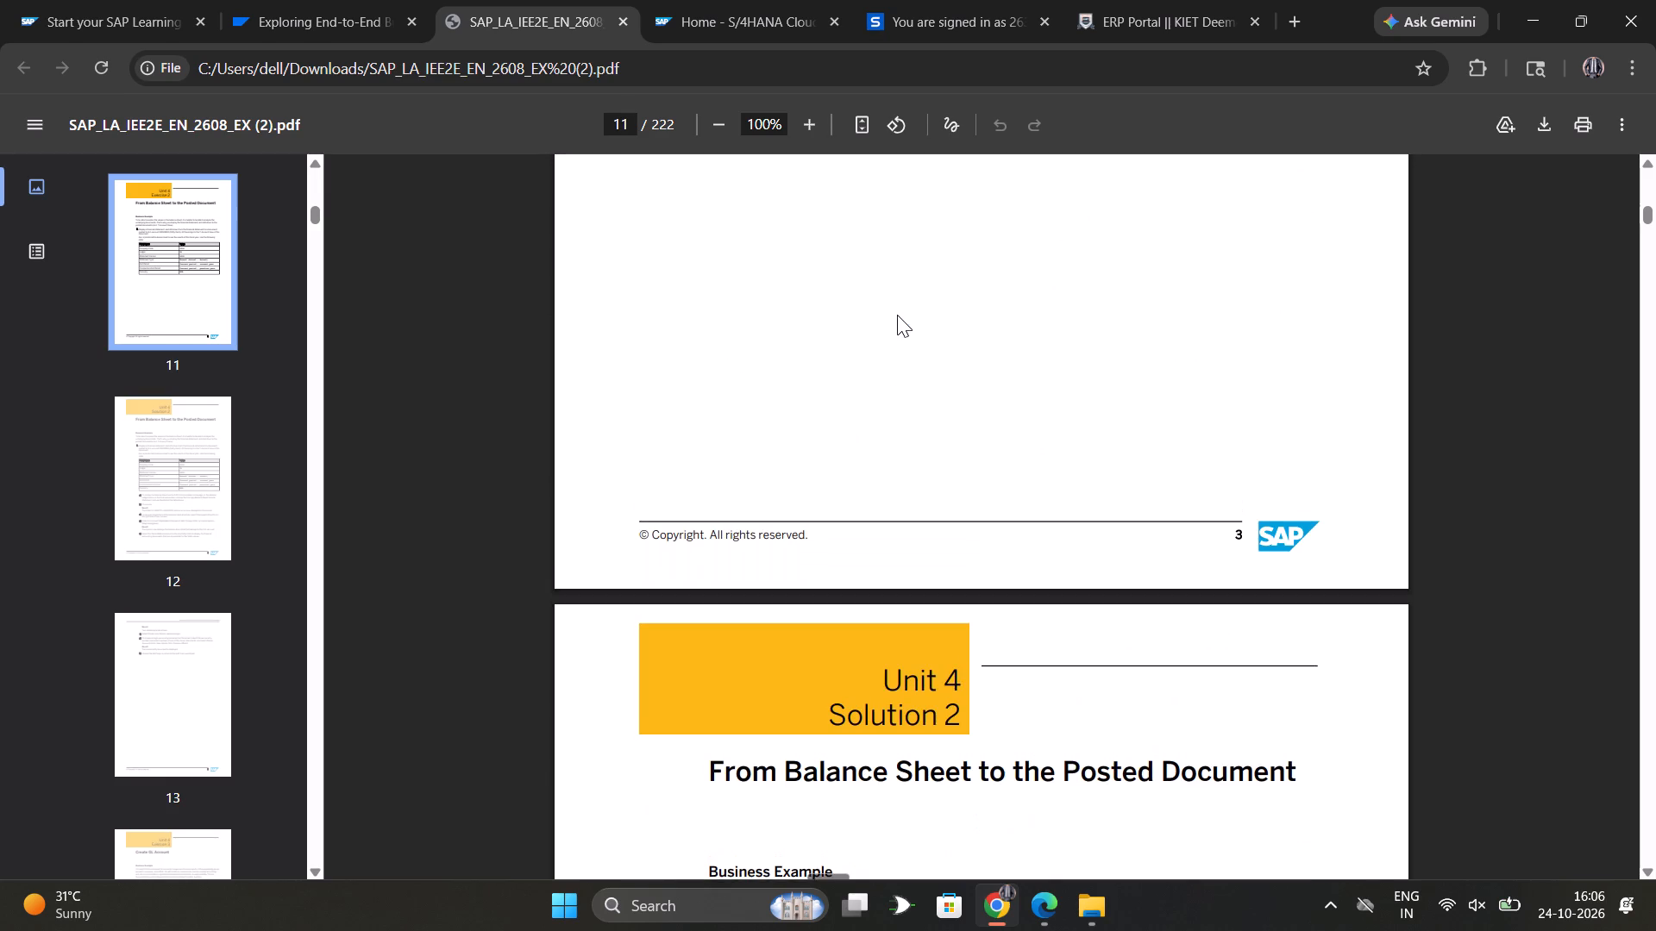
scroll(897, 315, "up", 5)
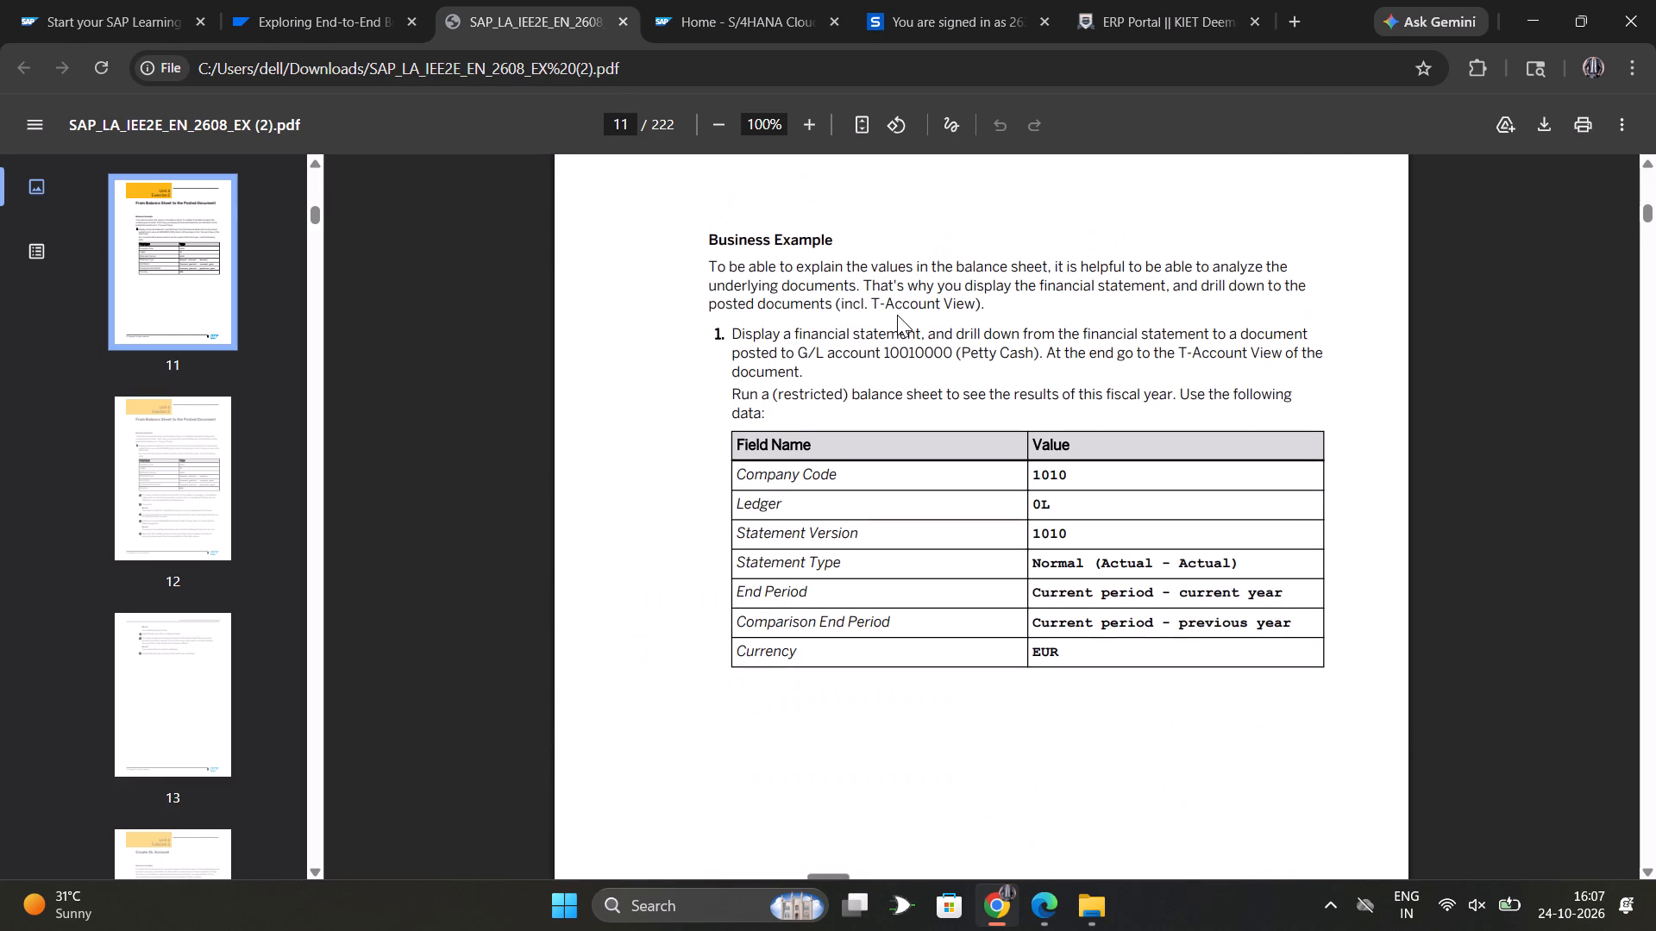
scroll(897, 315, "up", 3)
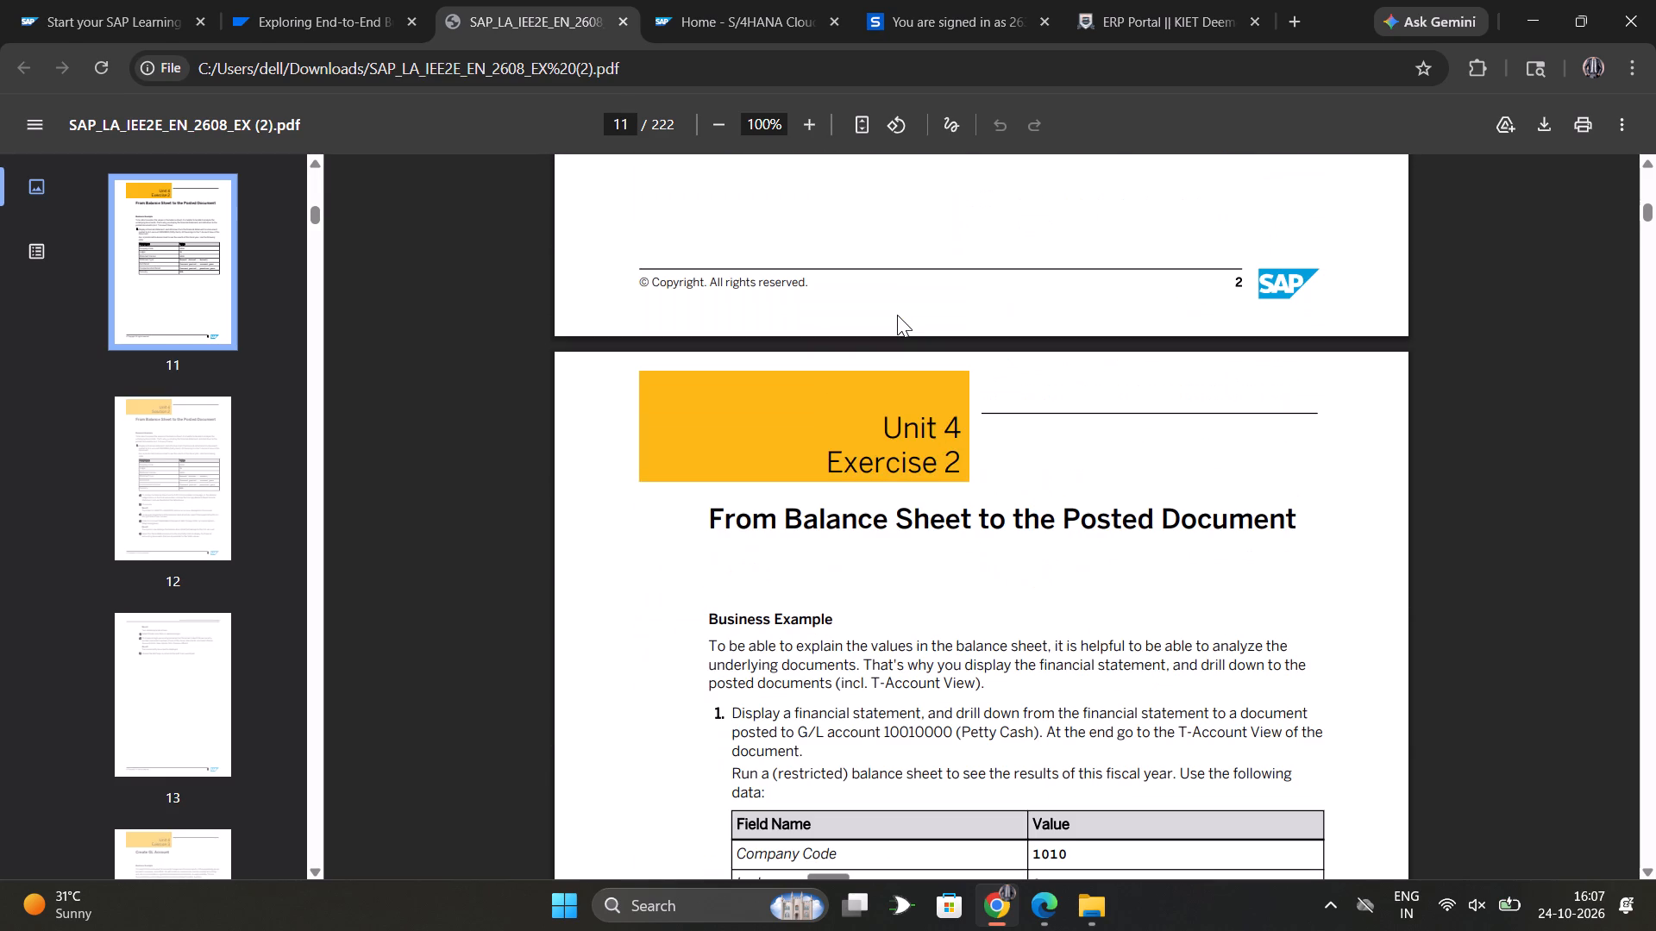
scroll(897, 315, "up", 4)
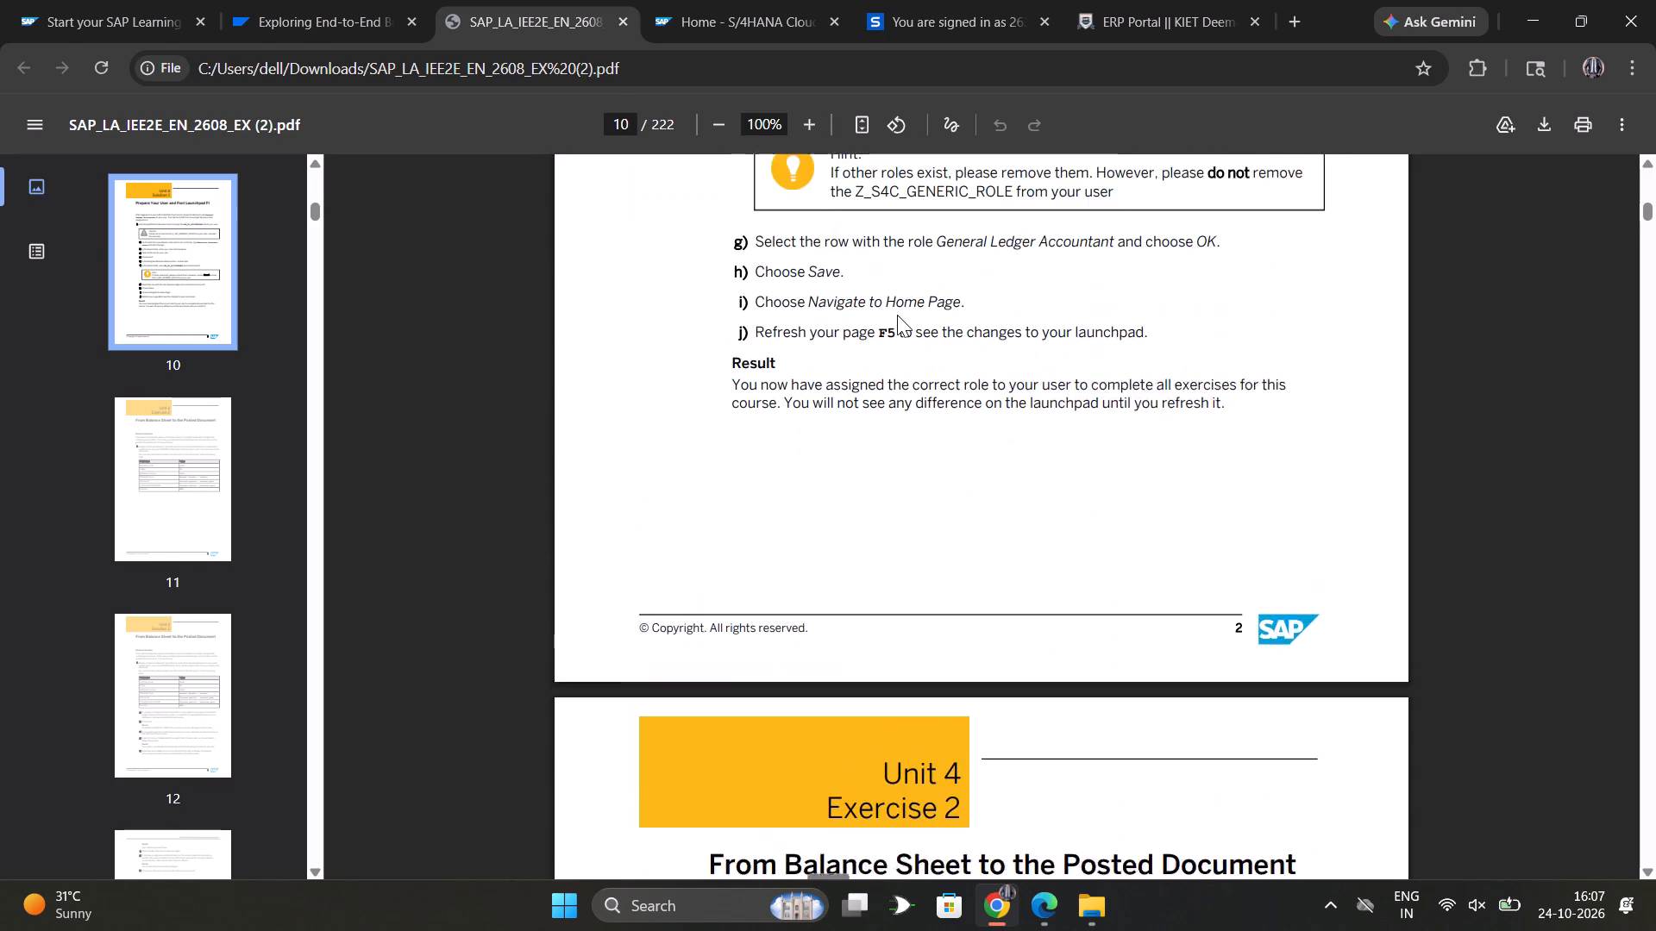
scroll(897, 315, "up", 4)
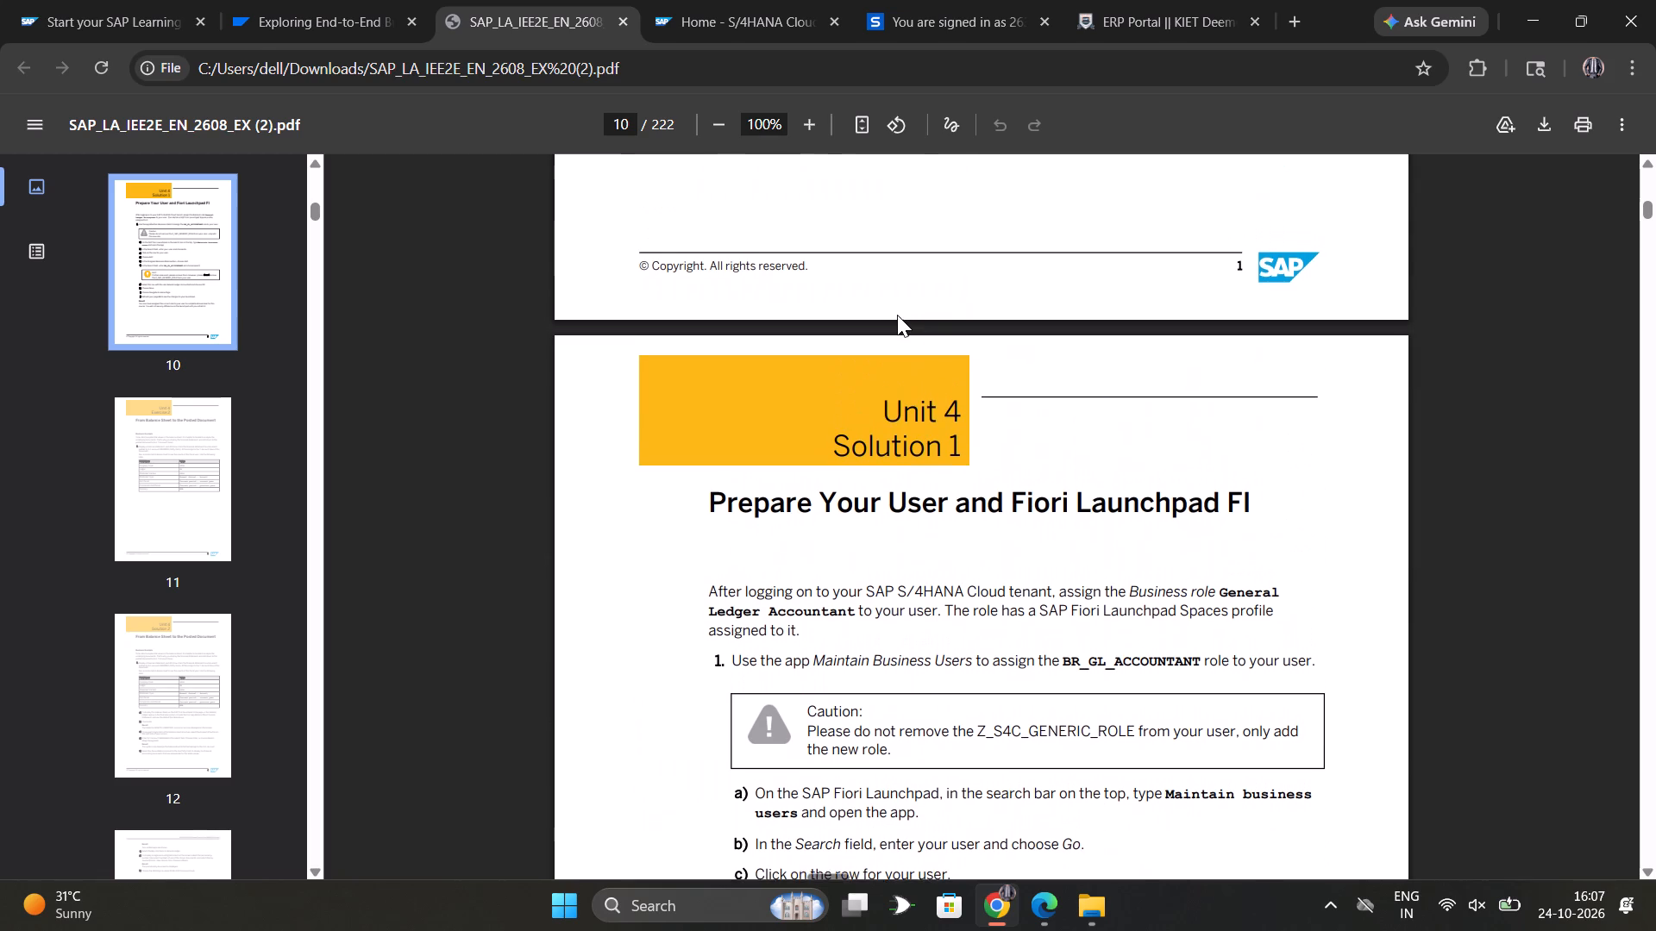
scroll(897, 315, "up", 3)
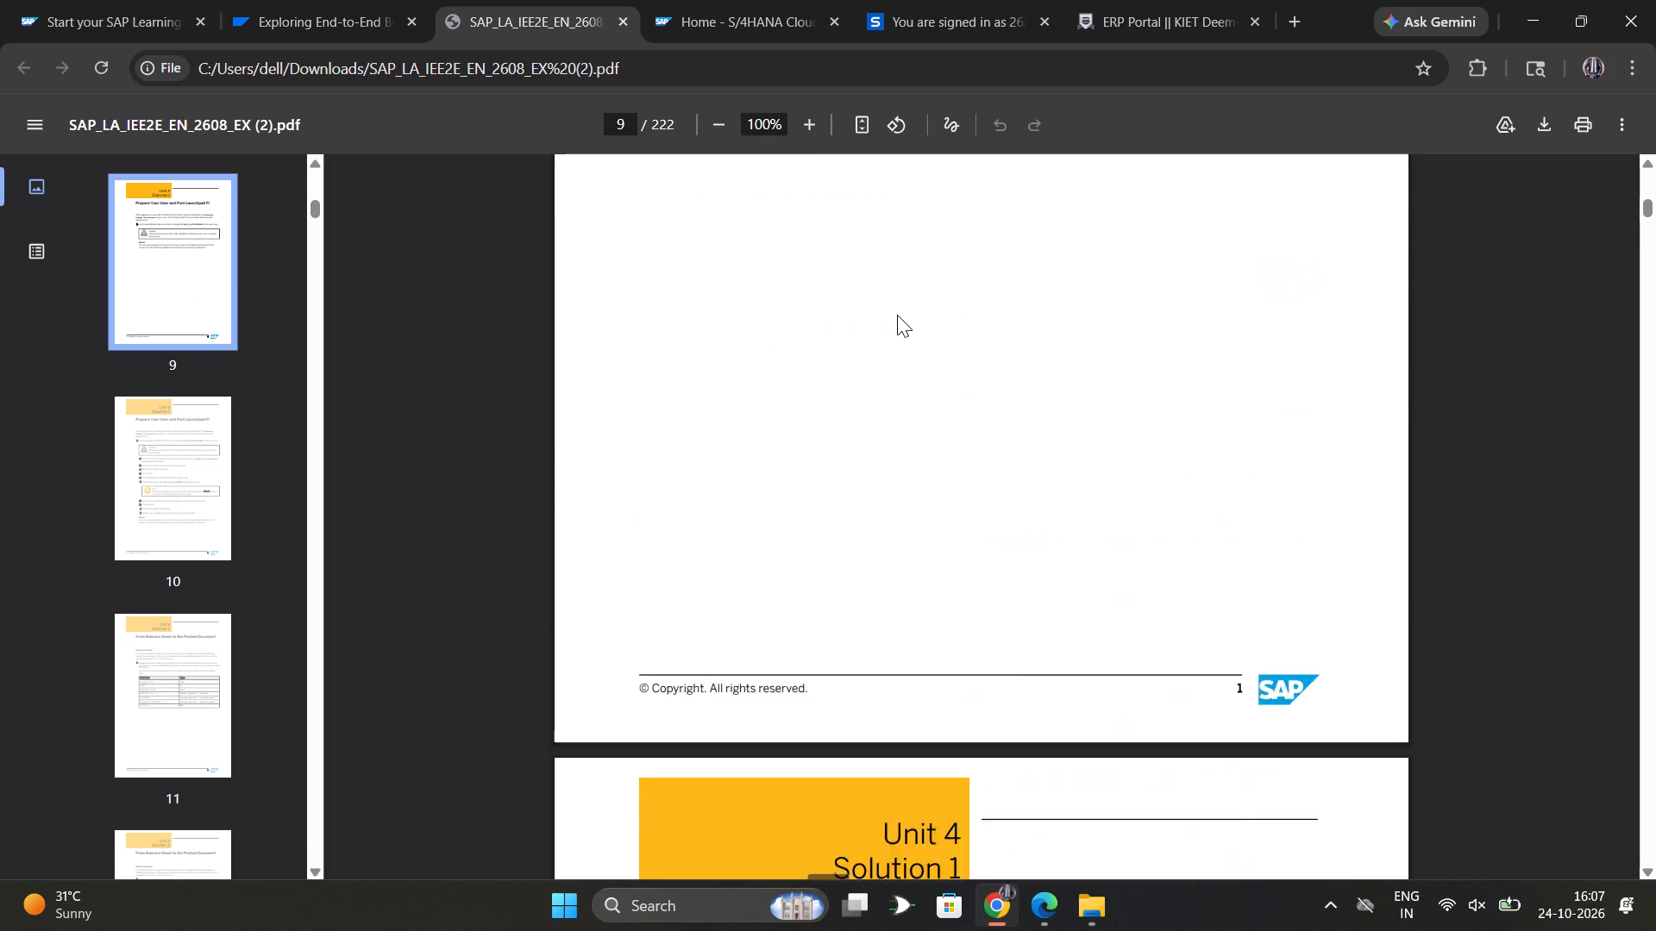
scroll(897, 315, "up", 9)
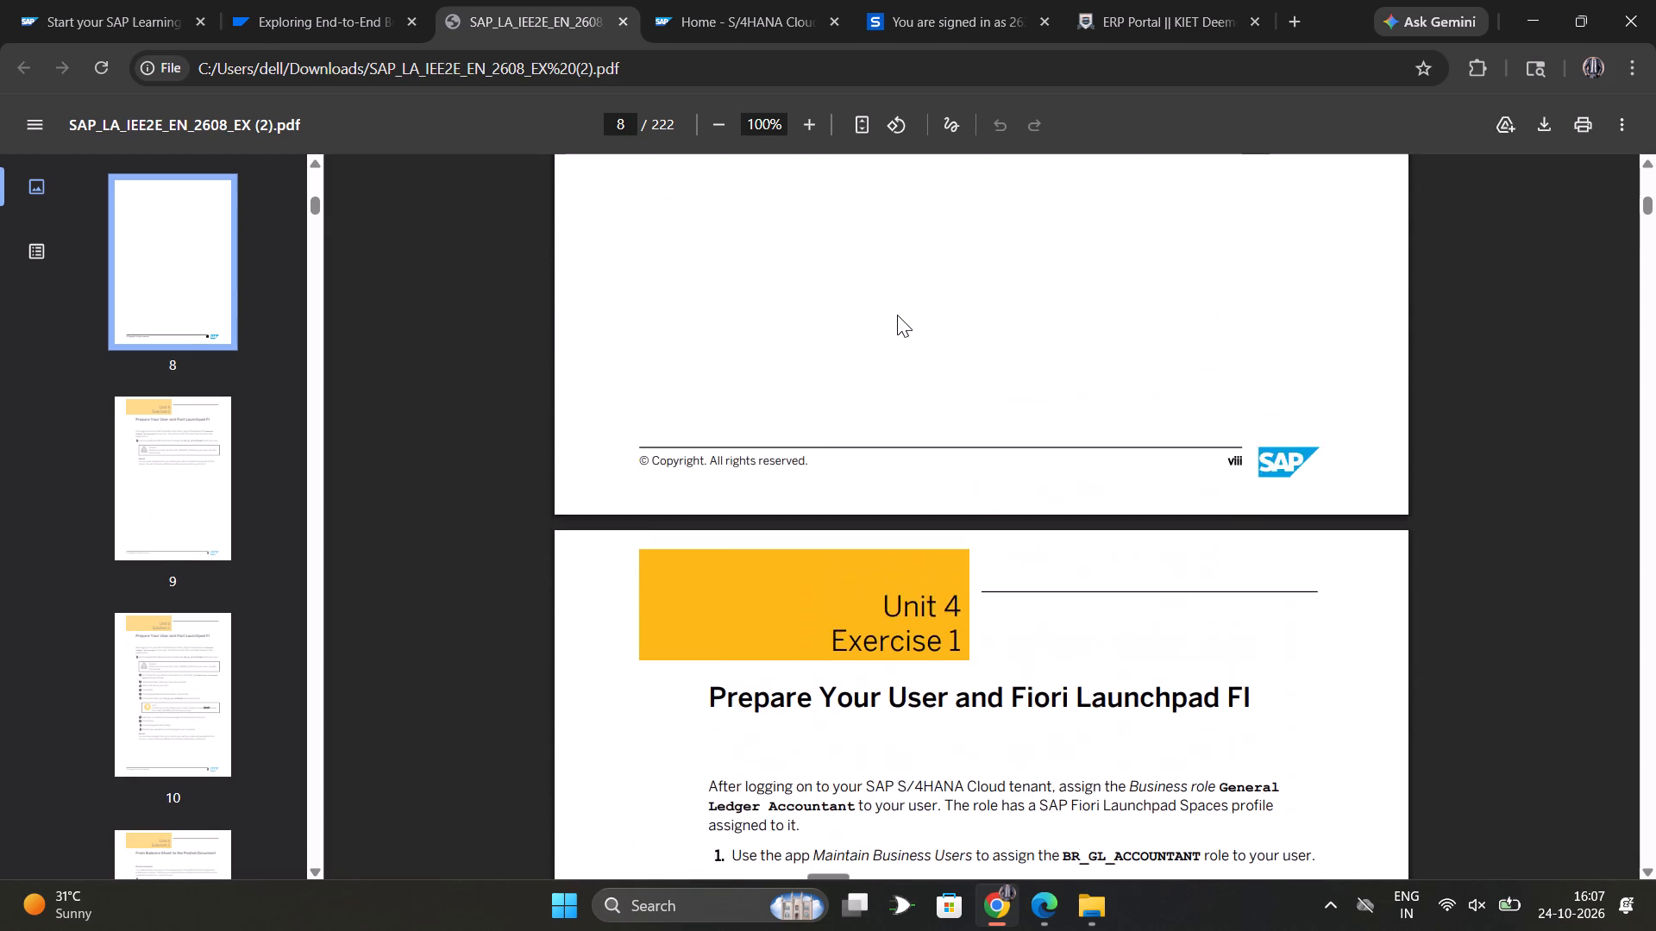
scroll(897, 315, "up", 11)
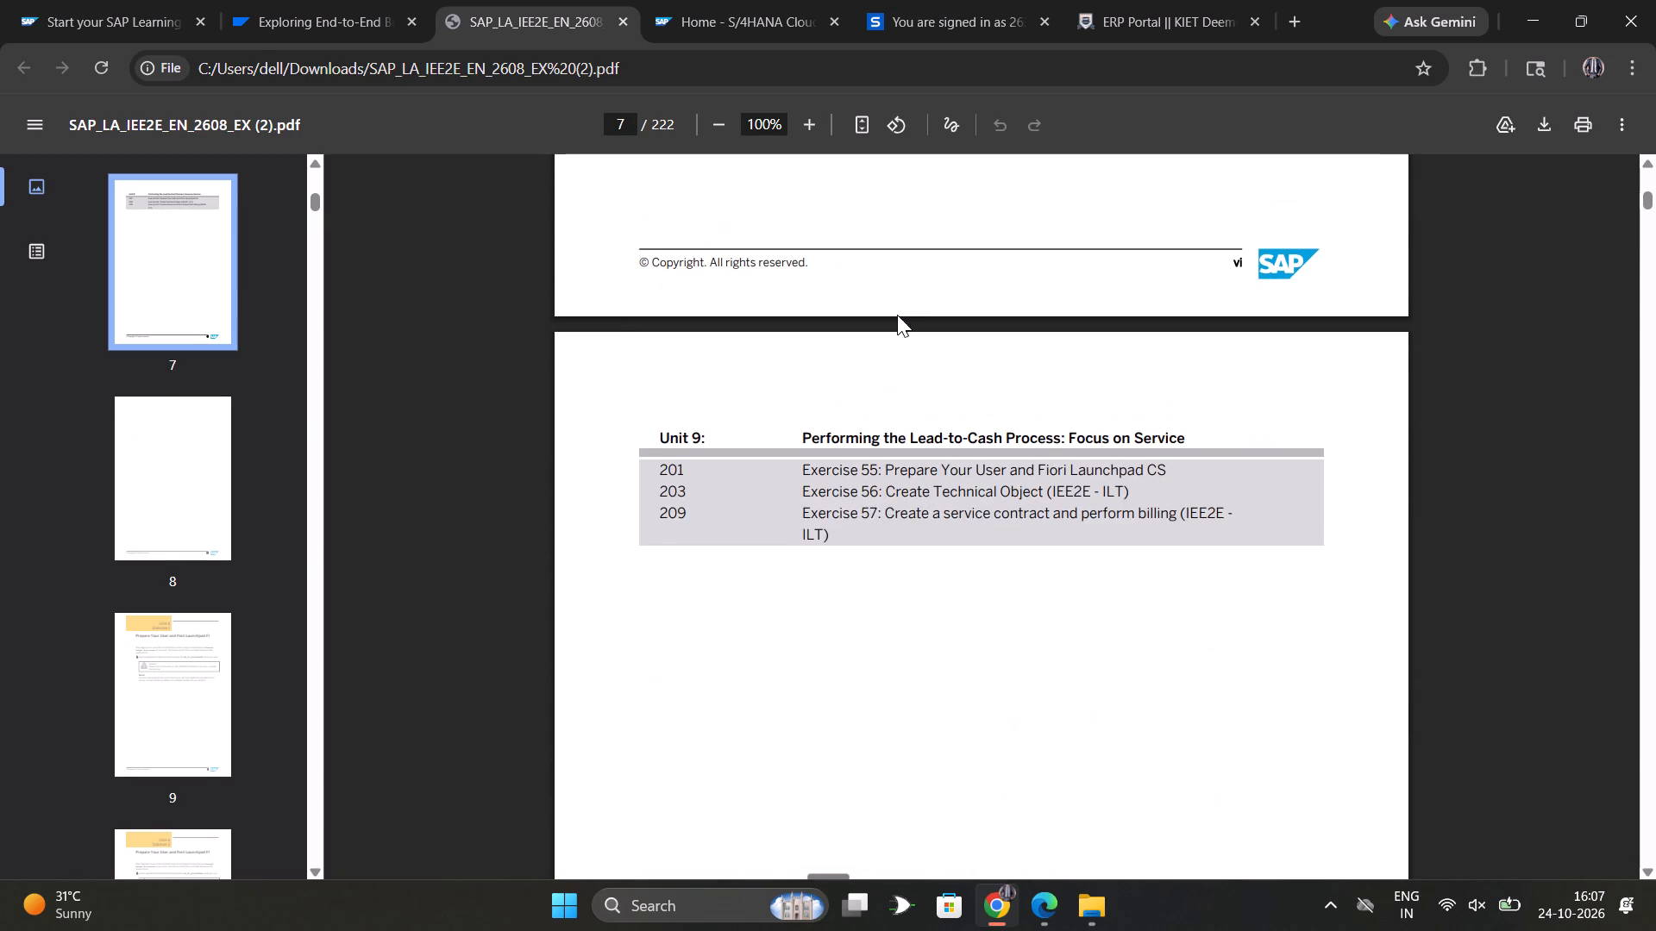
Reread the Solution 2 balance sheet steps a to e and continue to the Exercise 3 table for creating the G/L account.
scroll(897, 315, "down", 12)
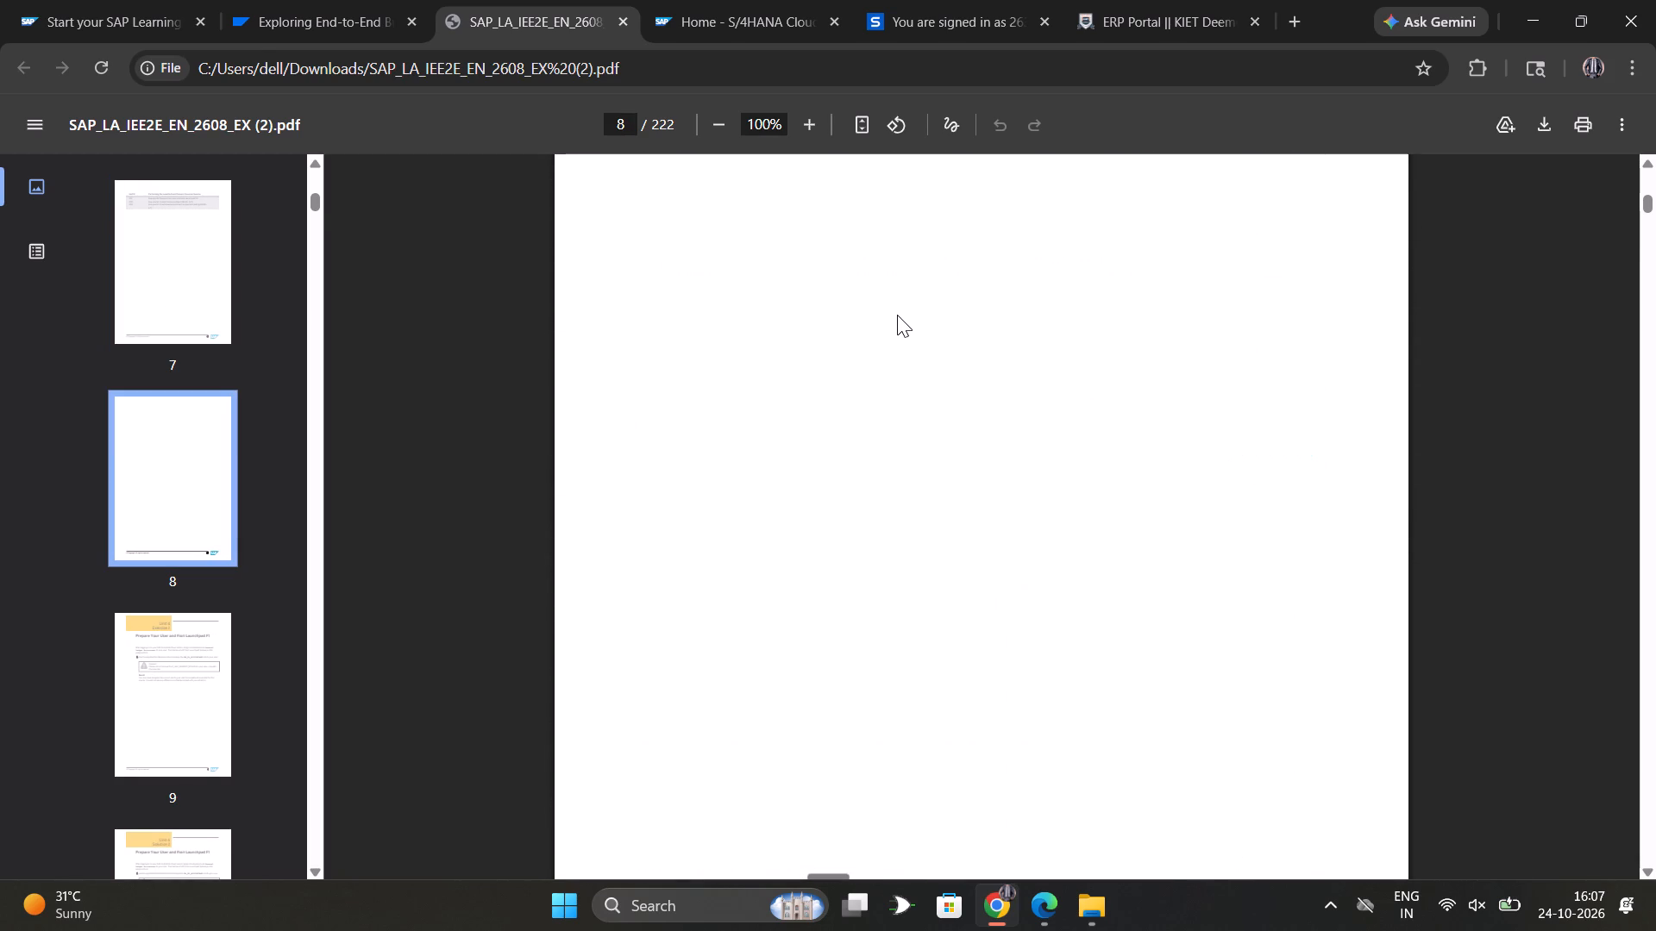
scroll(897, 315, "down", 12)
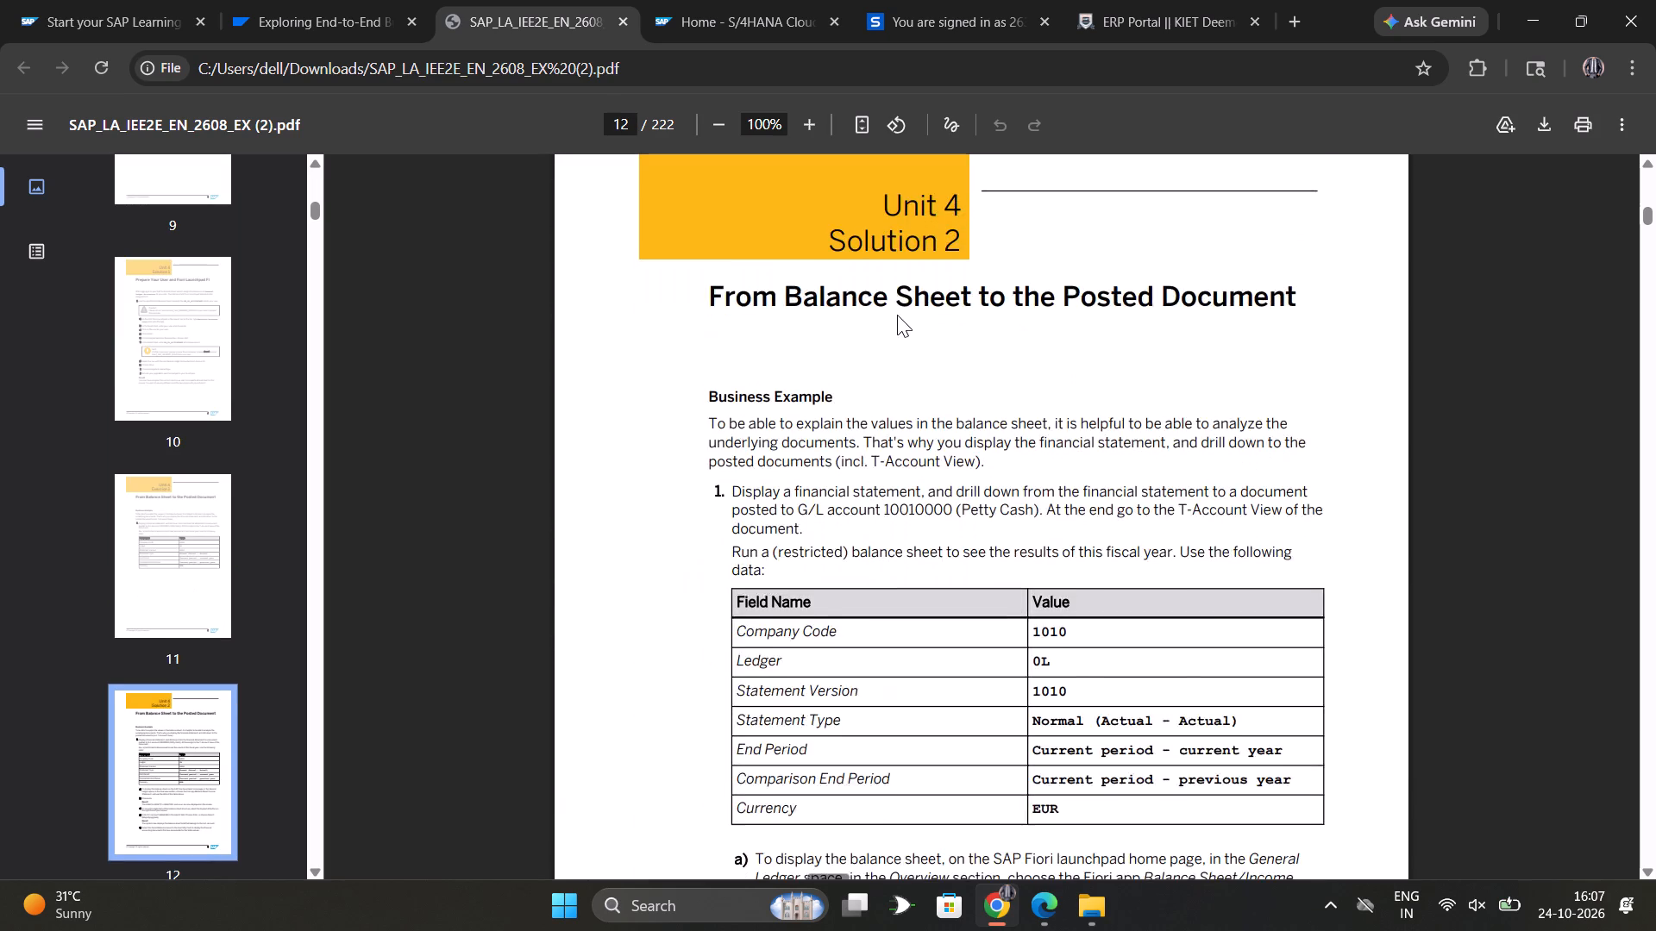
scroll(897, 315, "down", 5)
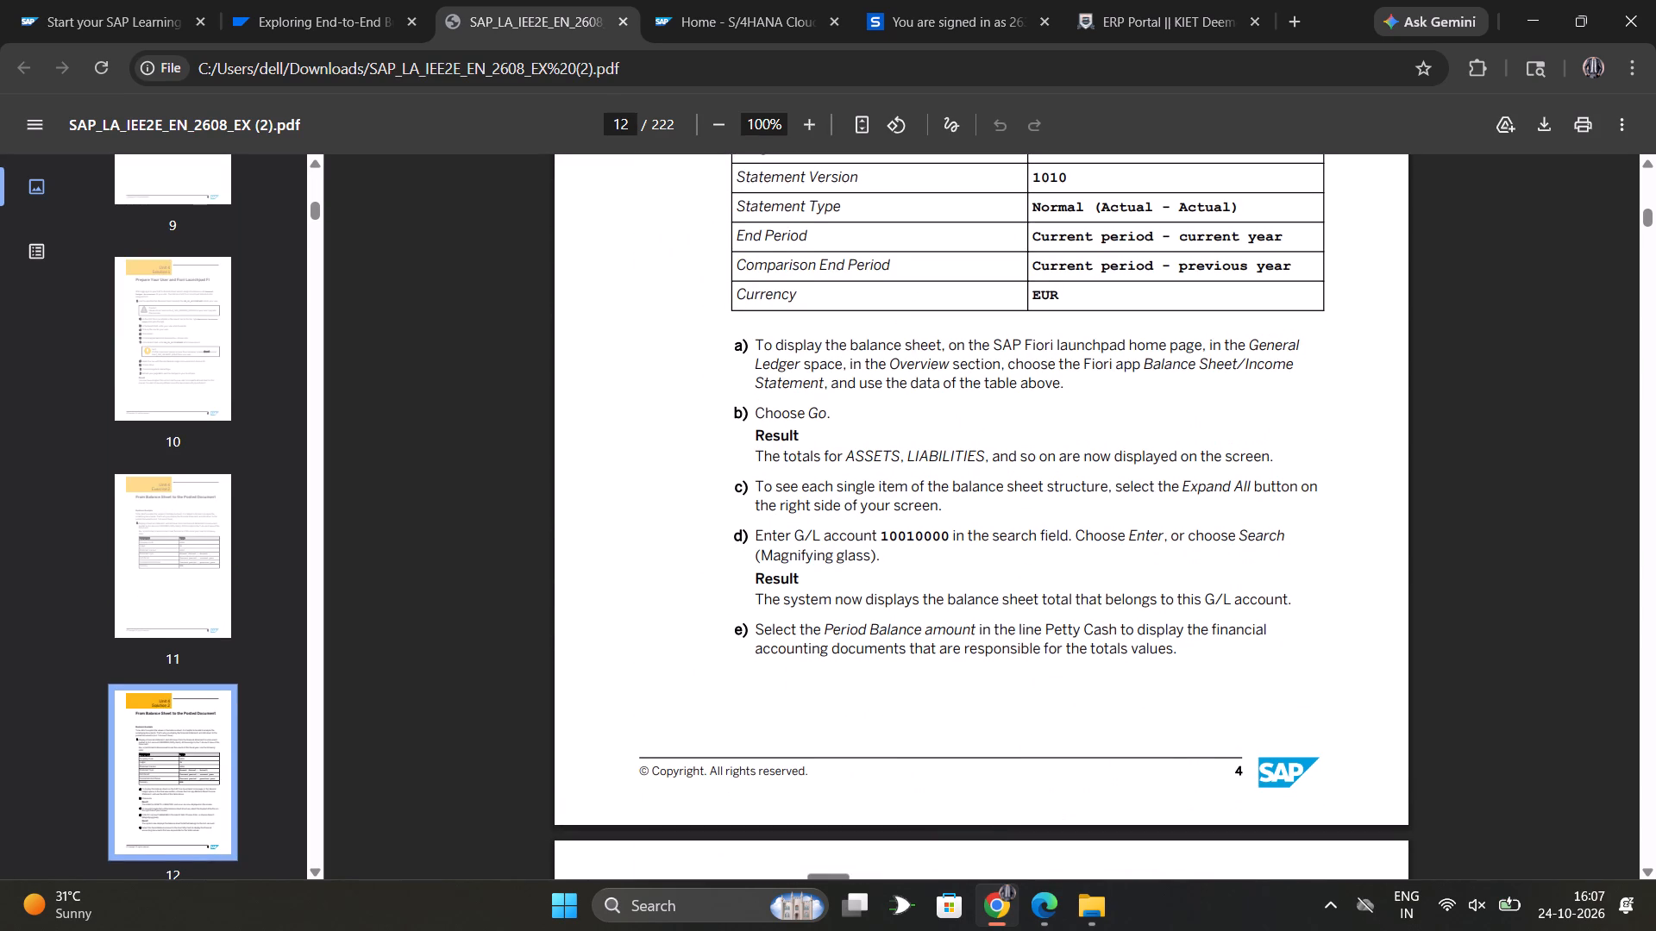
scroll(762, 446, "down", 3)
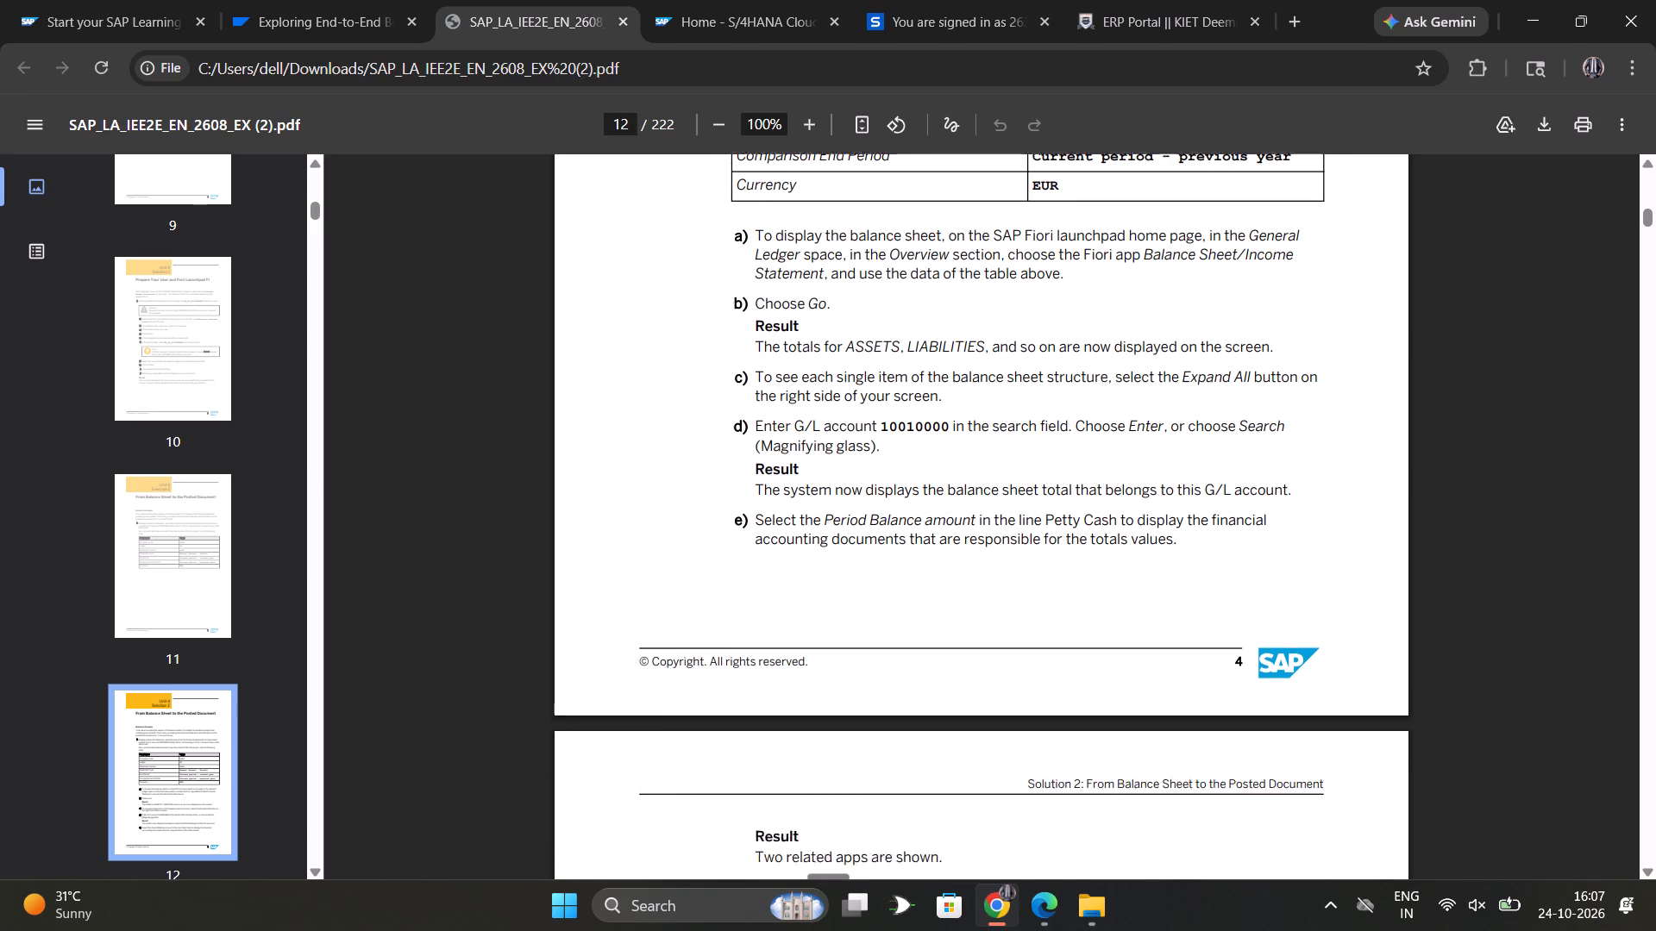
scroll(762, 446, "down", 9)
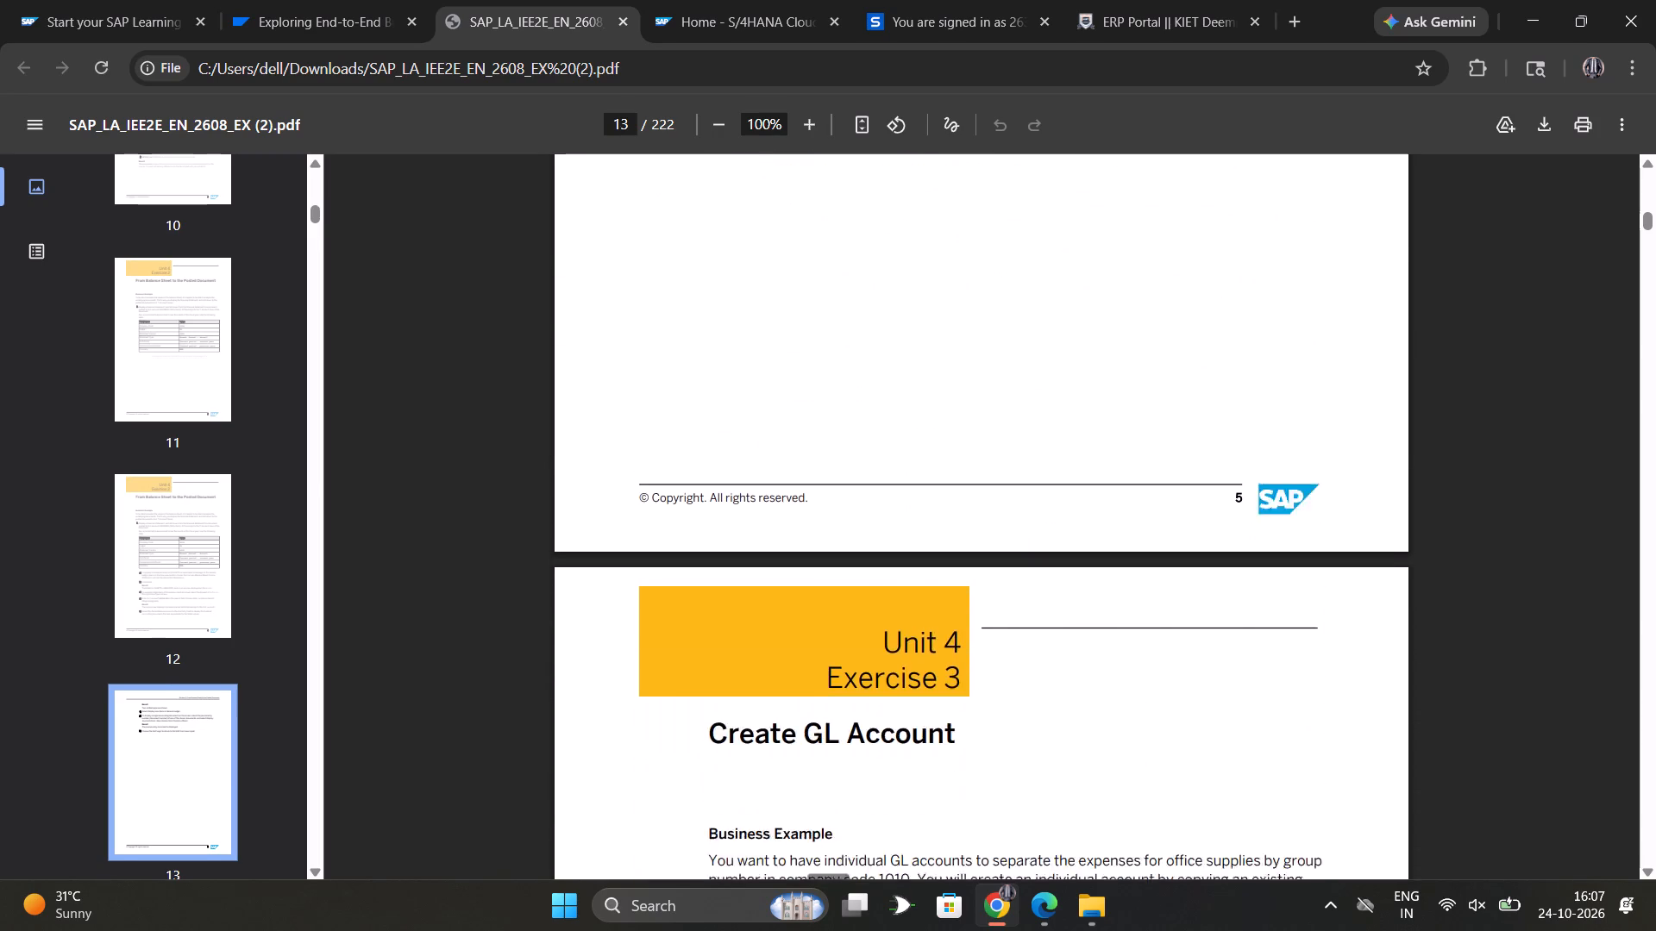
scroll(762, 446, "down", 6)
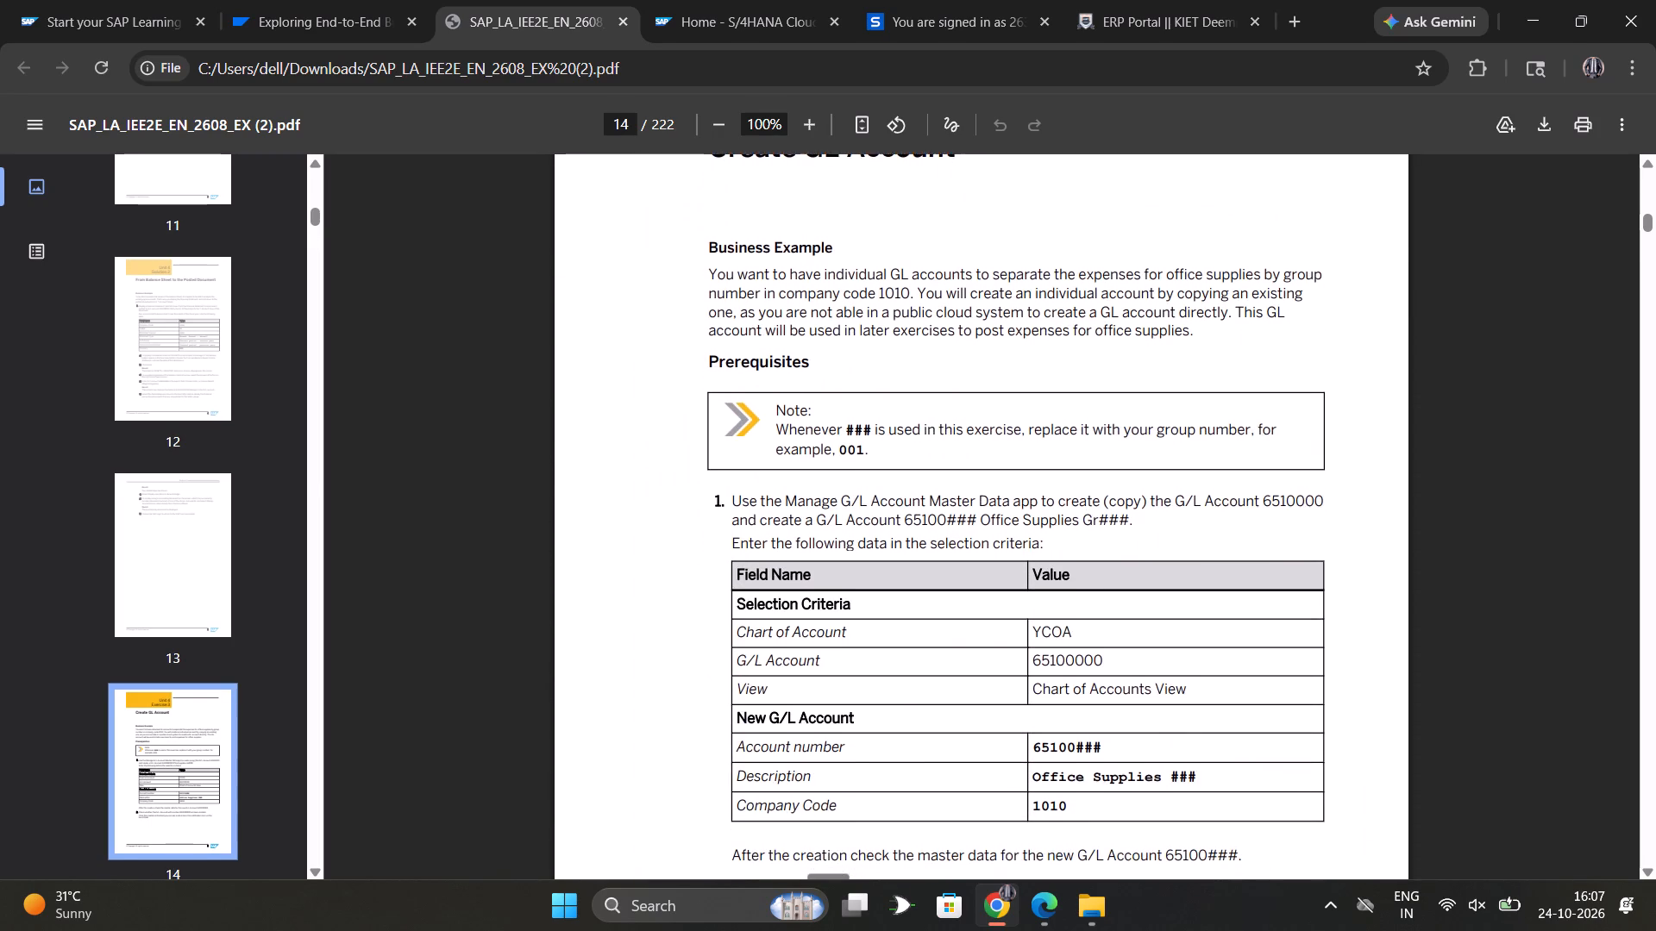
scroll(762, 446, "down", 1)
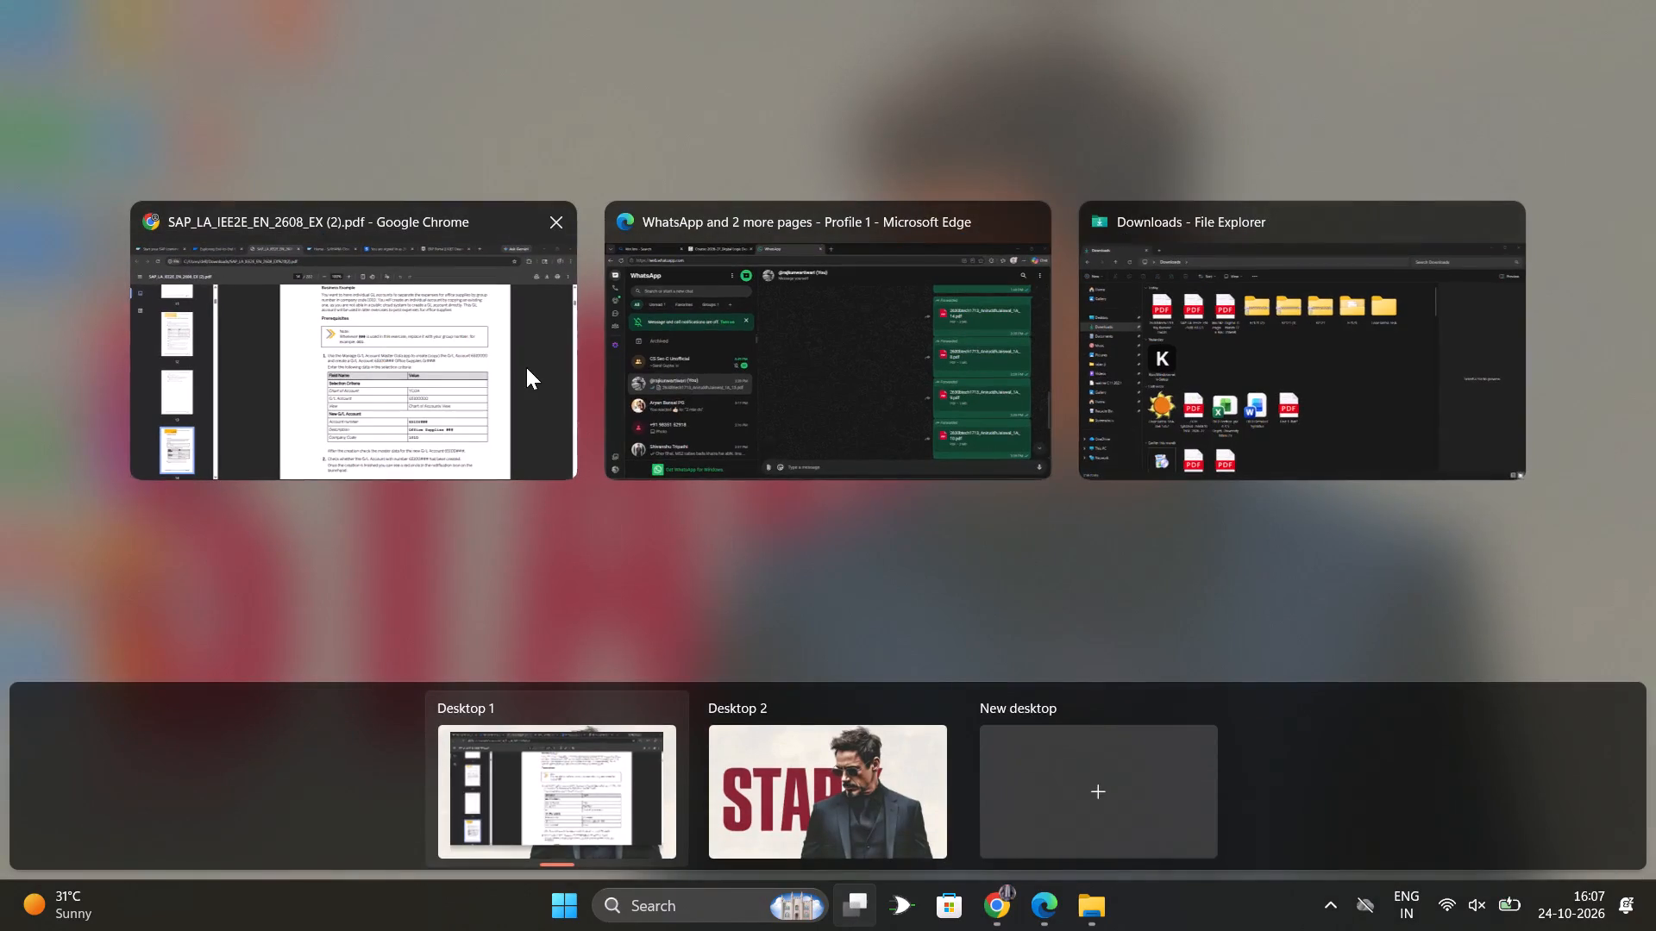
left_click(450, 364)
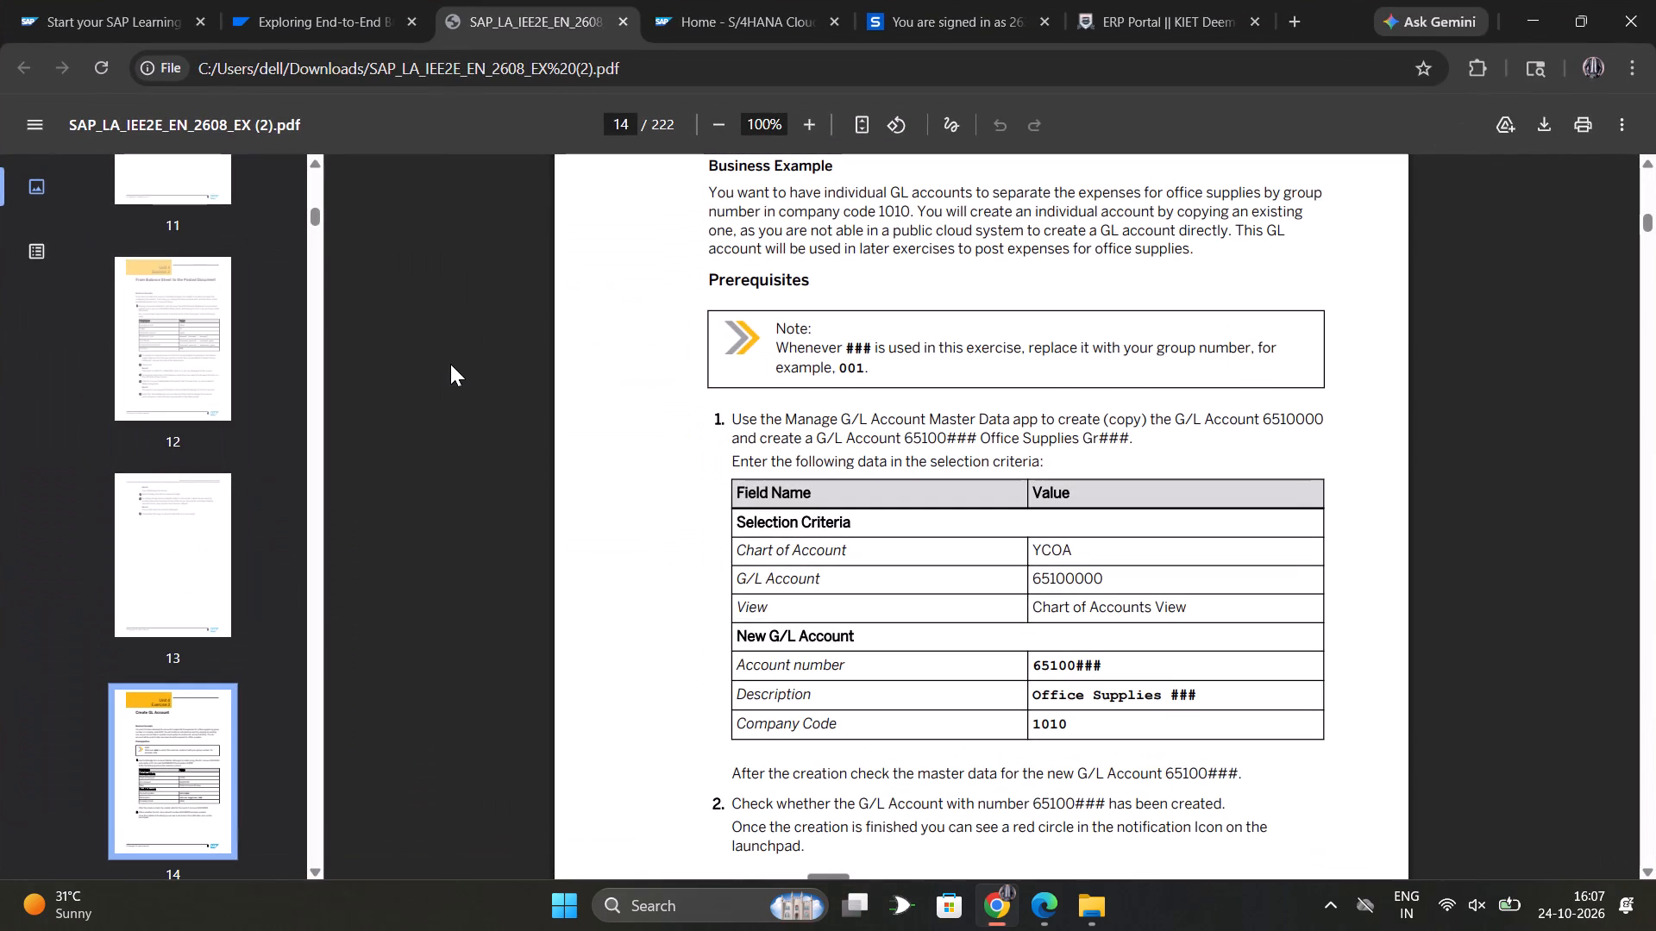
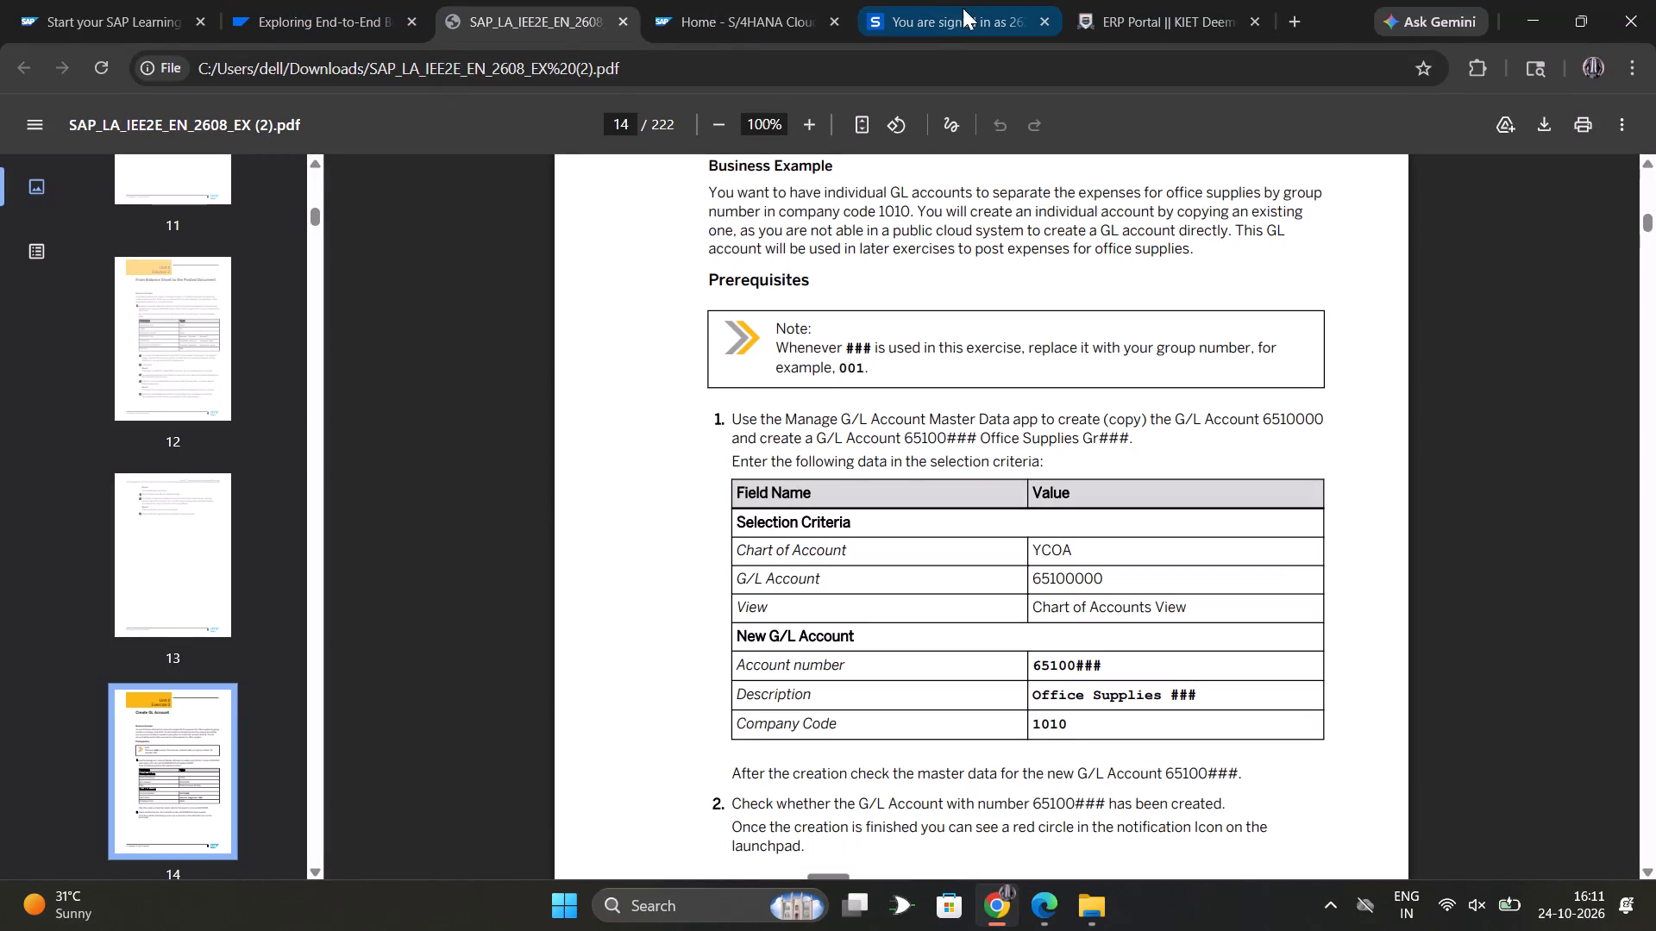
Copy the app name "Manage G/L Account Master Data app" from step a of Unit 4 Solution 3 in the exercise PDF.
left_click(762, 4)
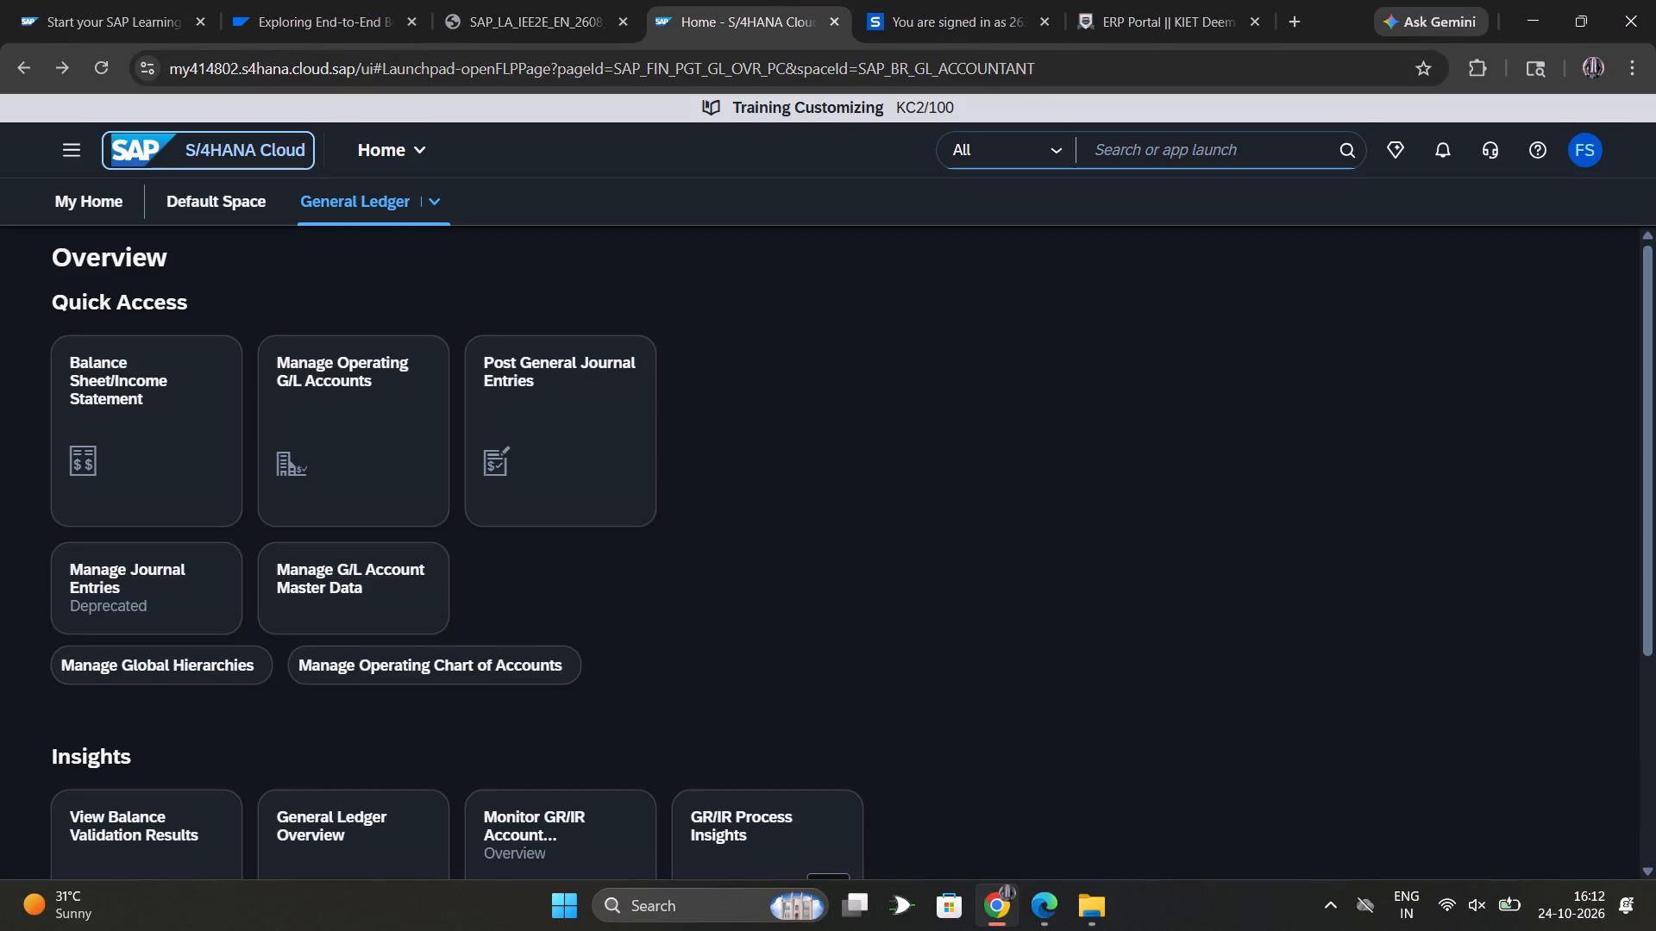
left_click(1168, 141)
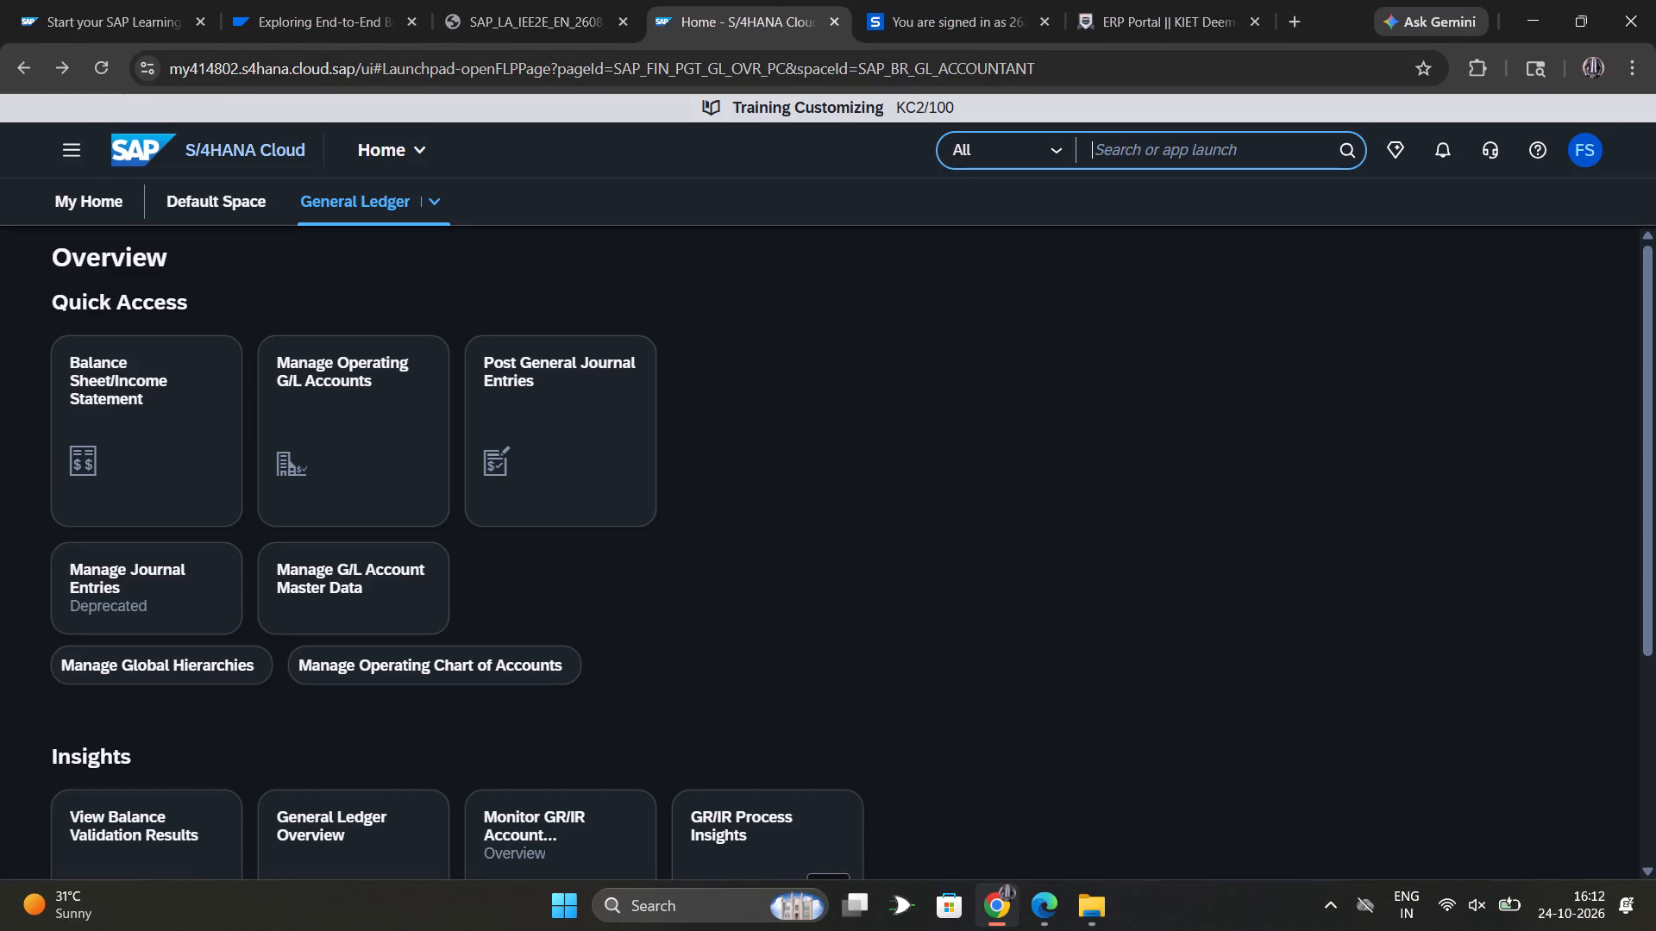
left_click(453, 24)
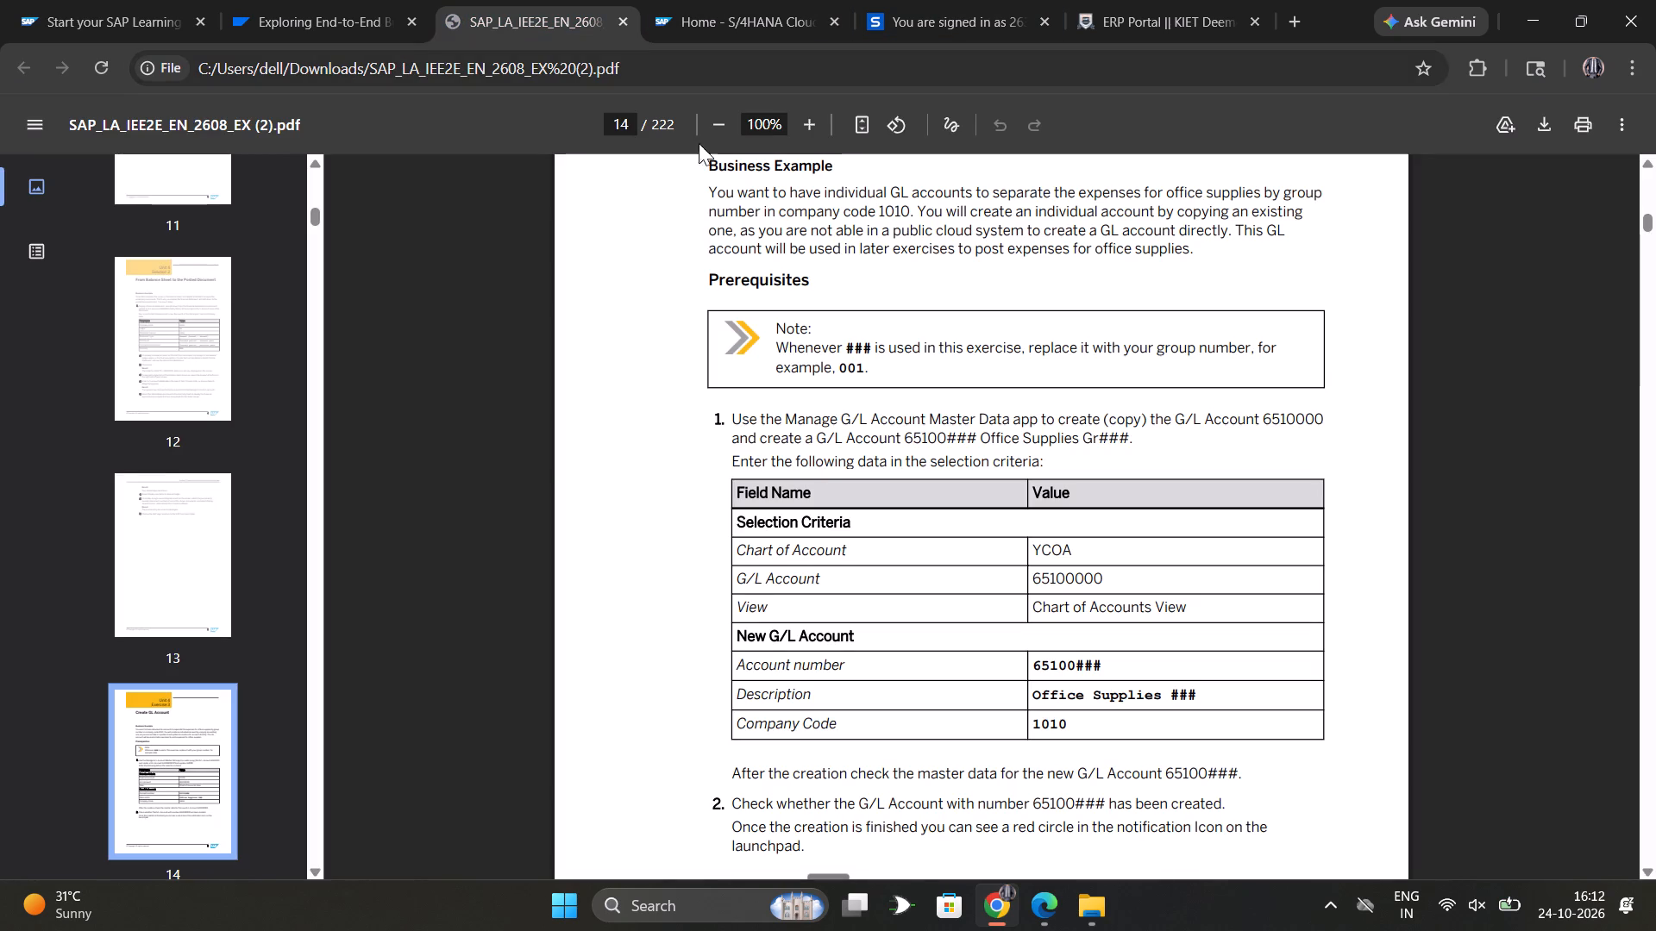
scroll(1045, 475, "down", 3)
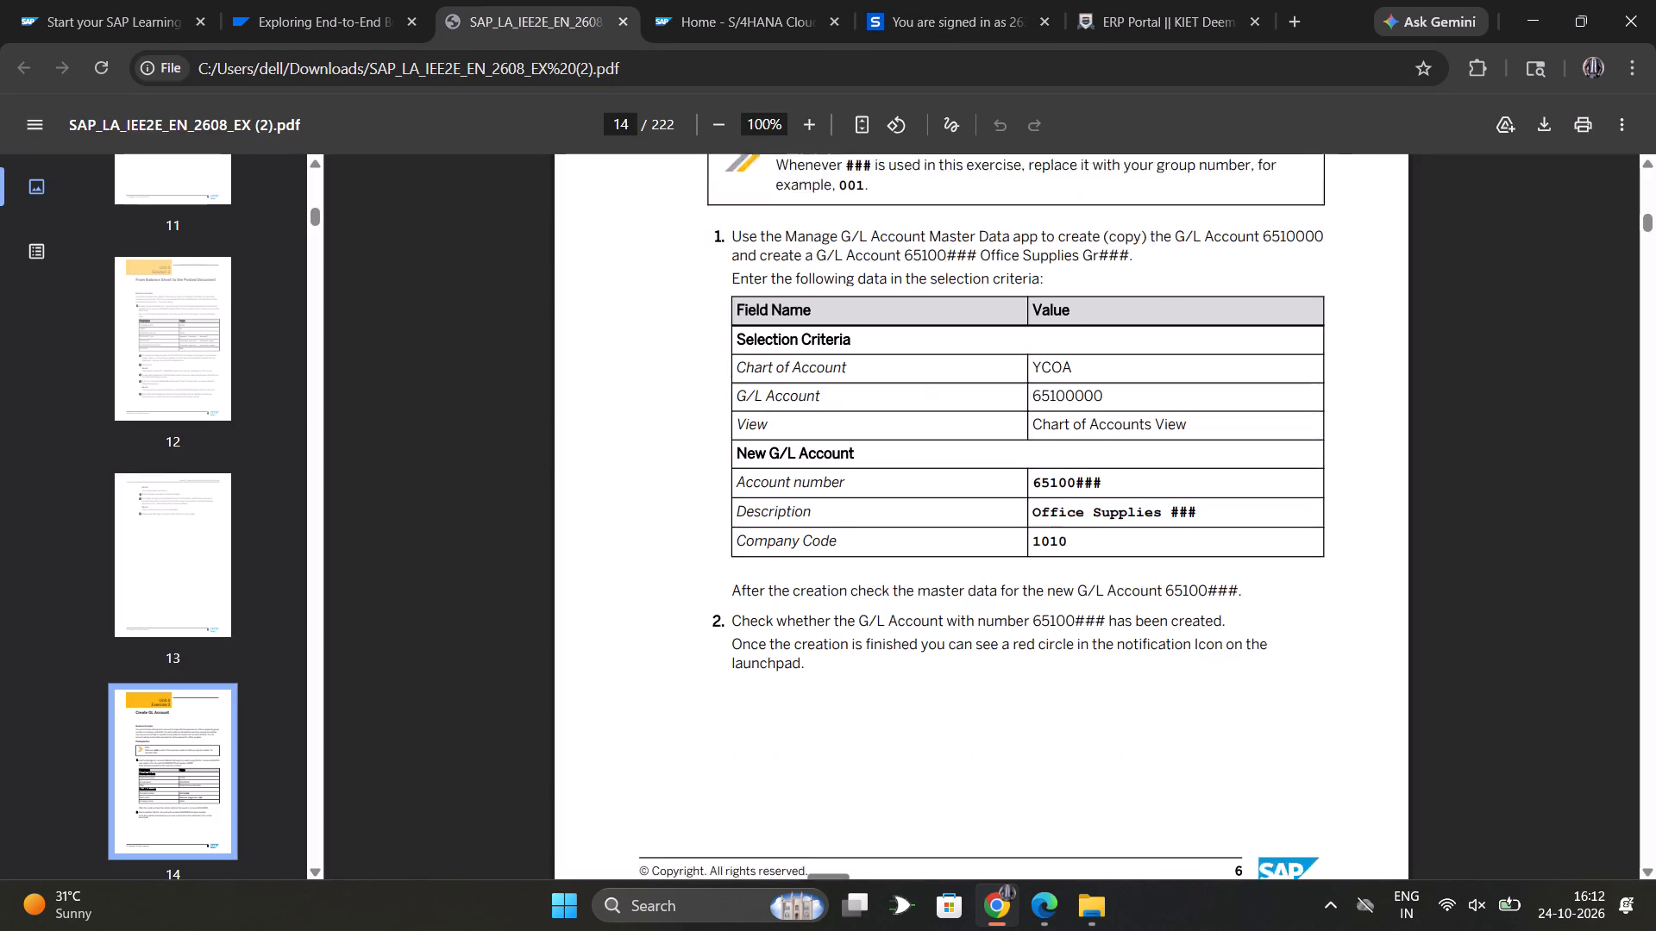
scroll(1045, 475, "down", 8)
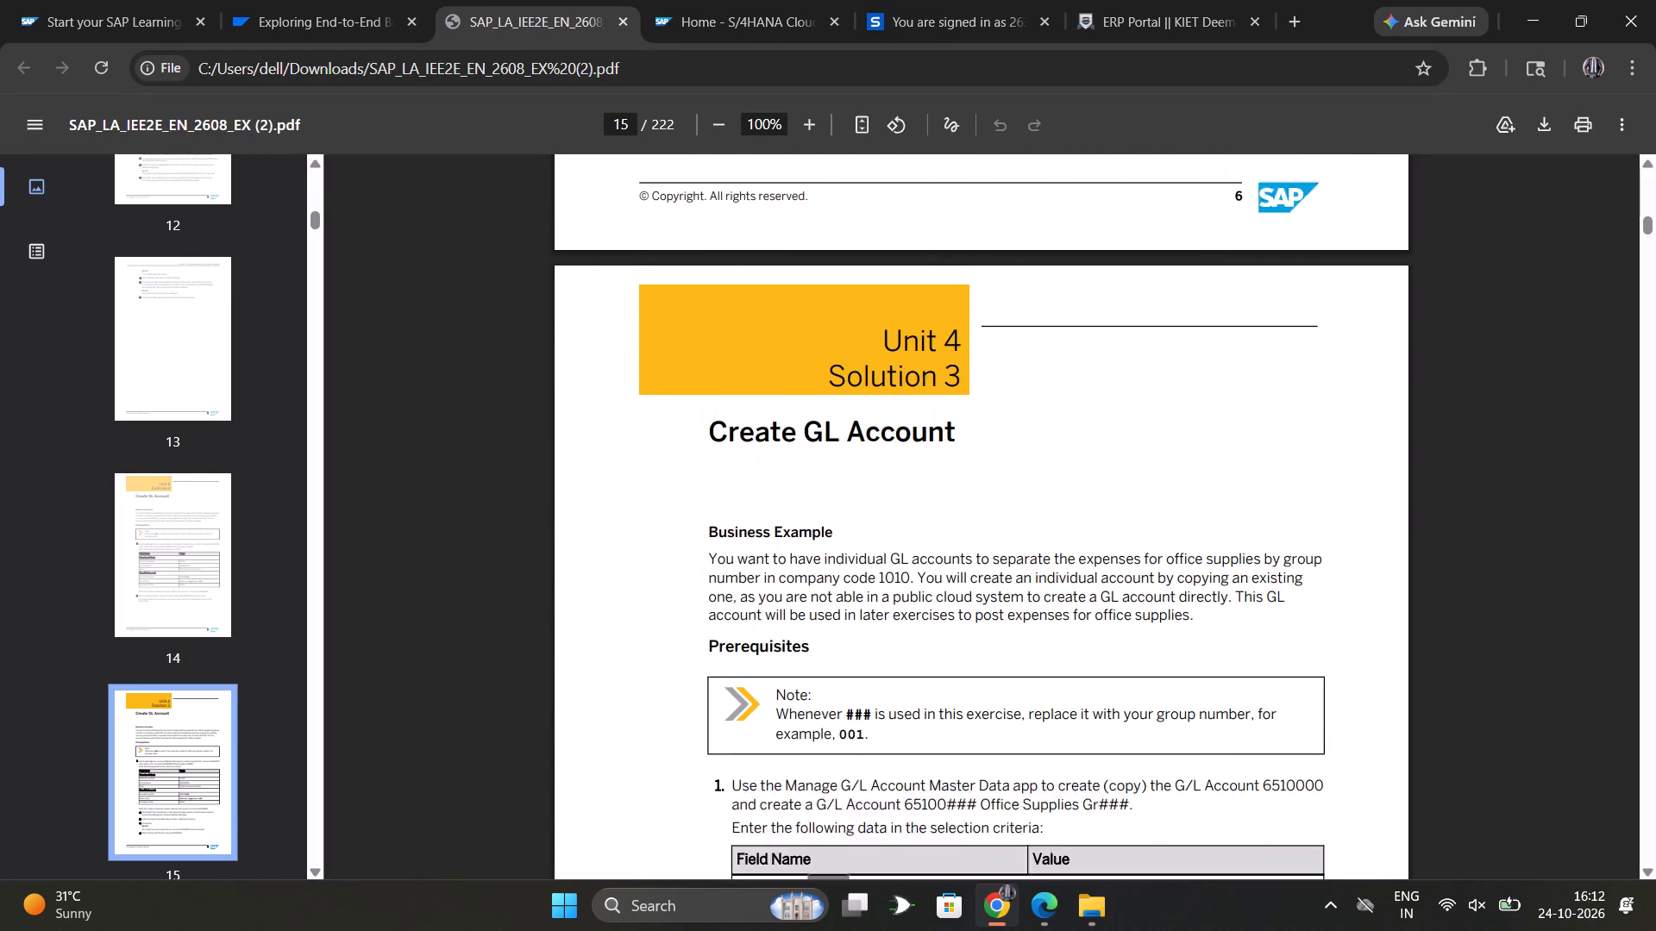
scroll(1045, 475, "down", 6)
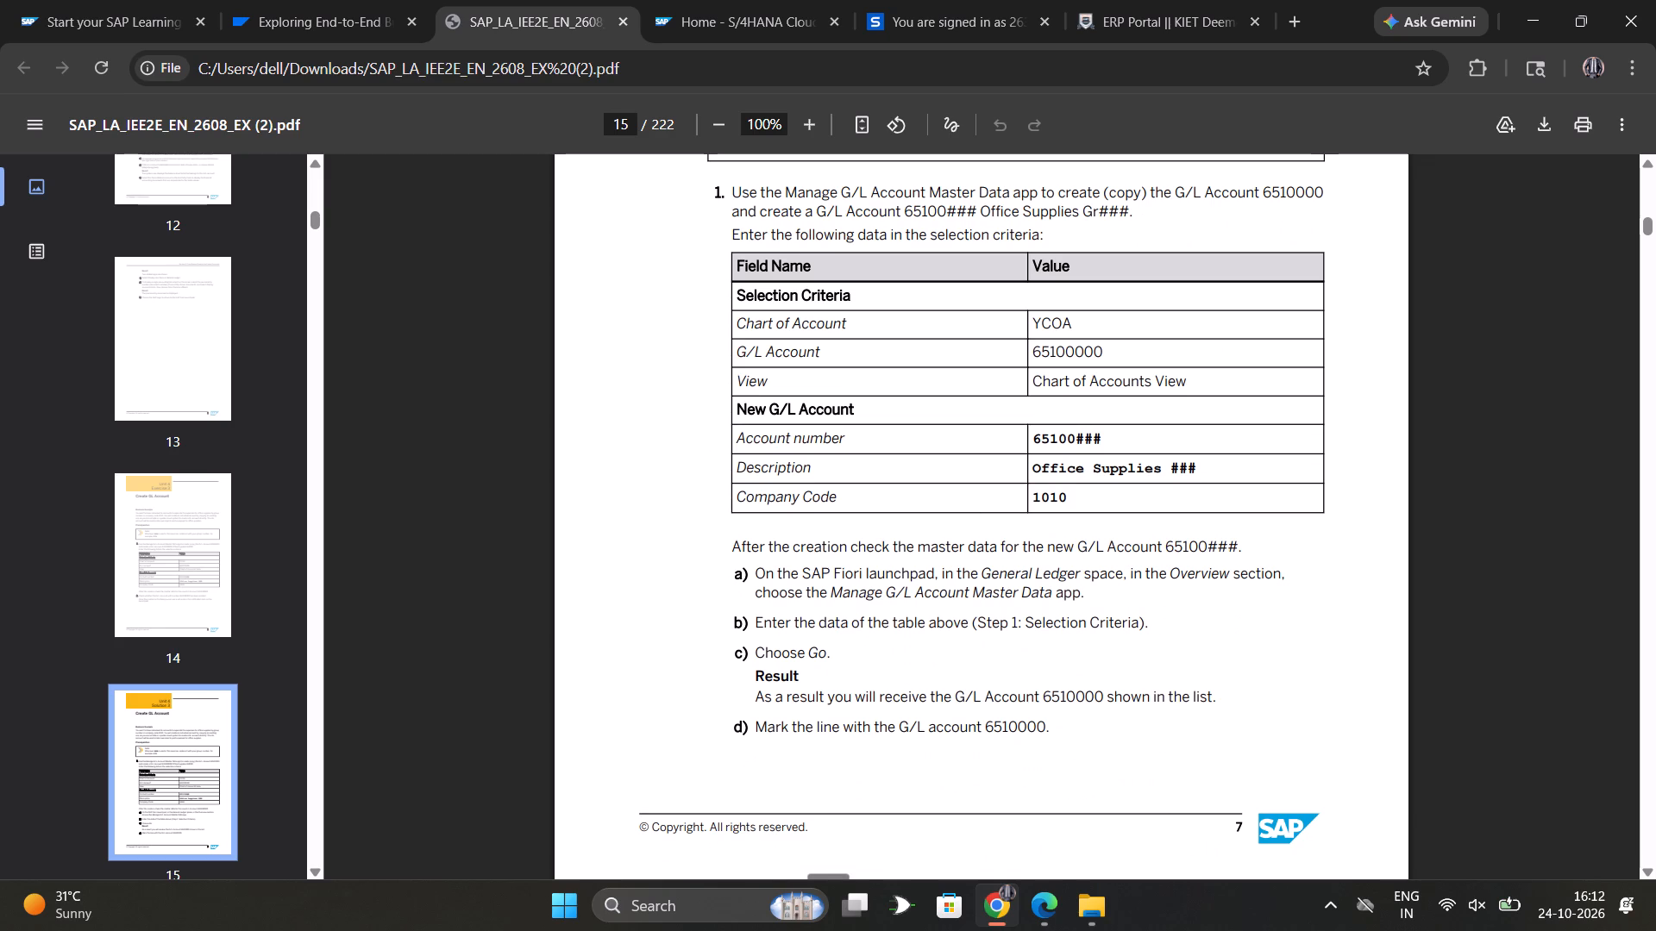
left_click_drag(831, 589, 1093, 576)
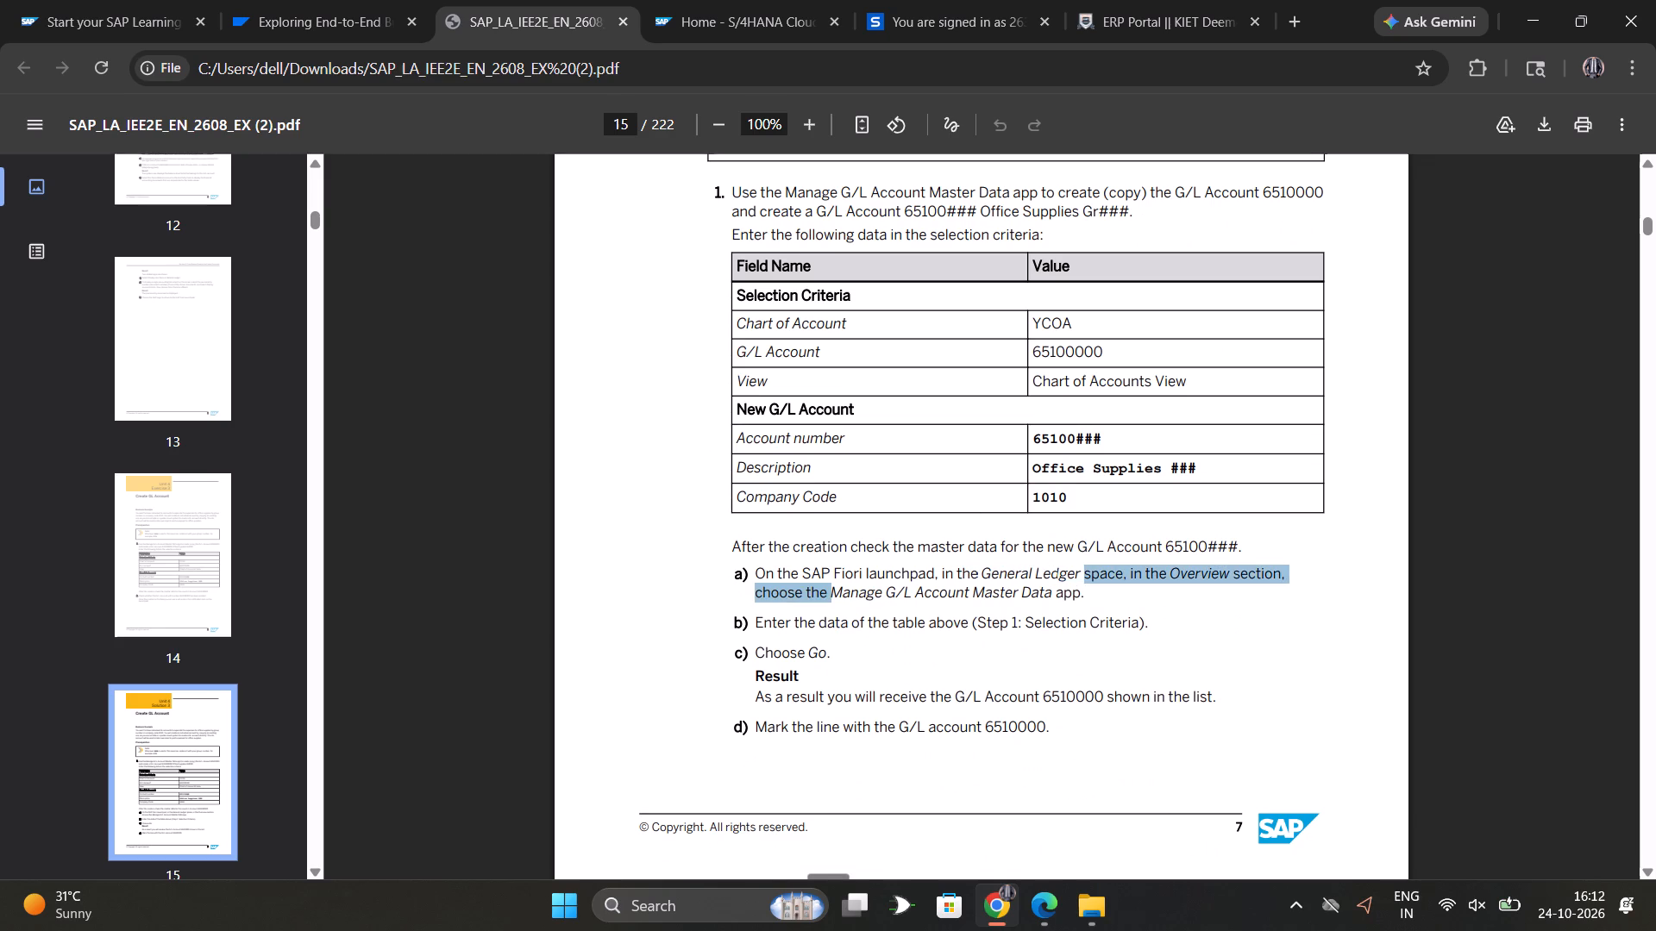
left_click_drag(1093, 576, 1087, 598)
key("ctrl+c")
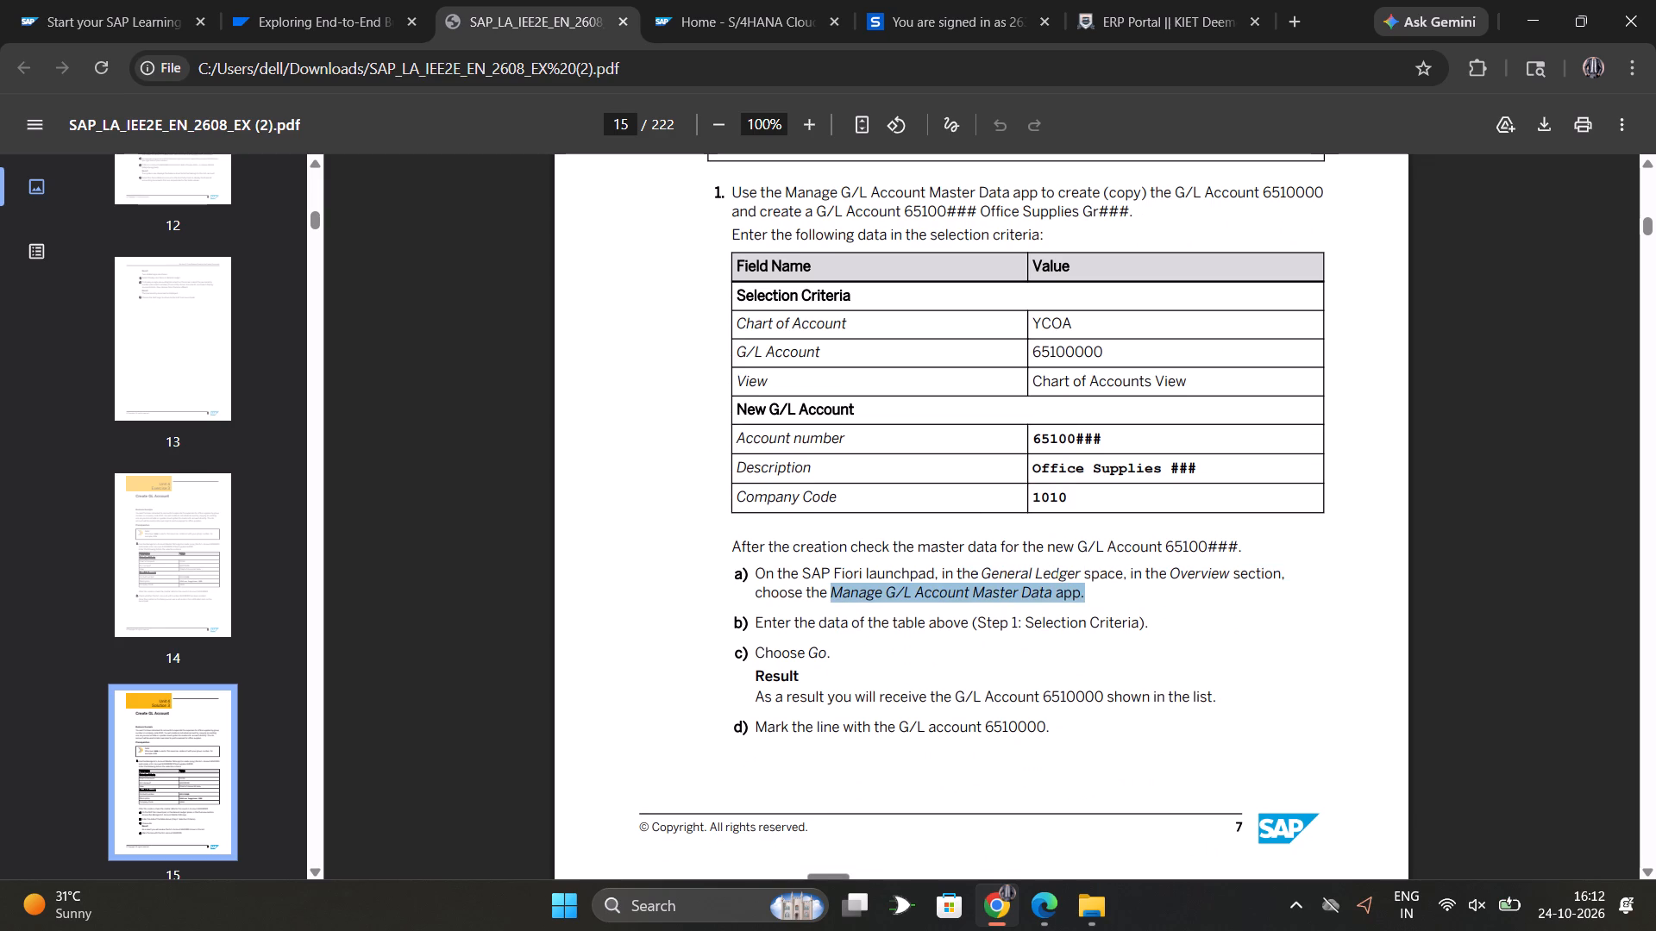
Search the SAP S/4HANA Cloud launchpad for the copied name "Manage G/L Account Master Data app".
left_click(686, 2)
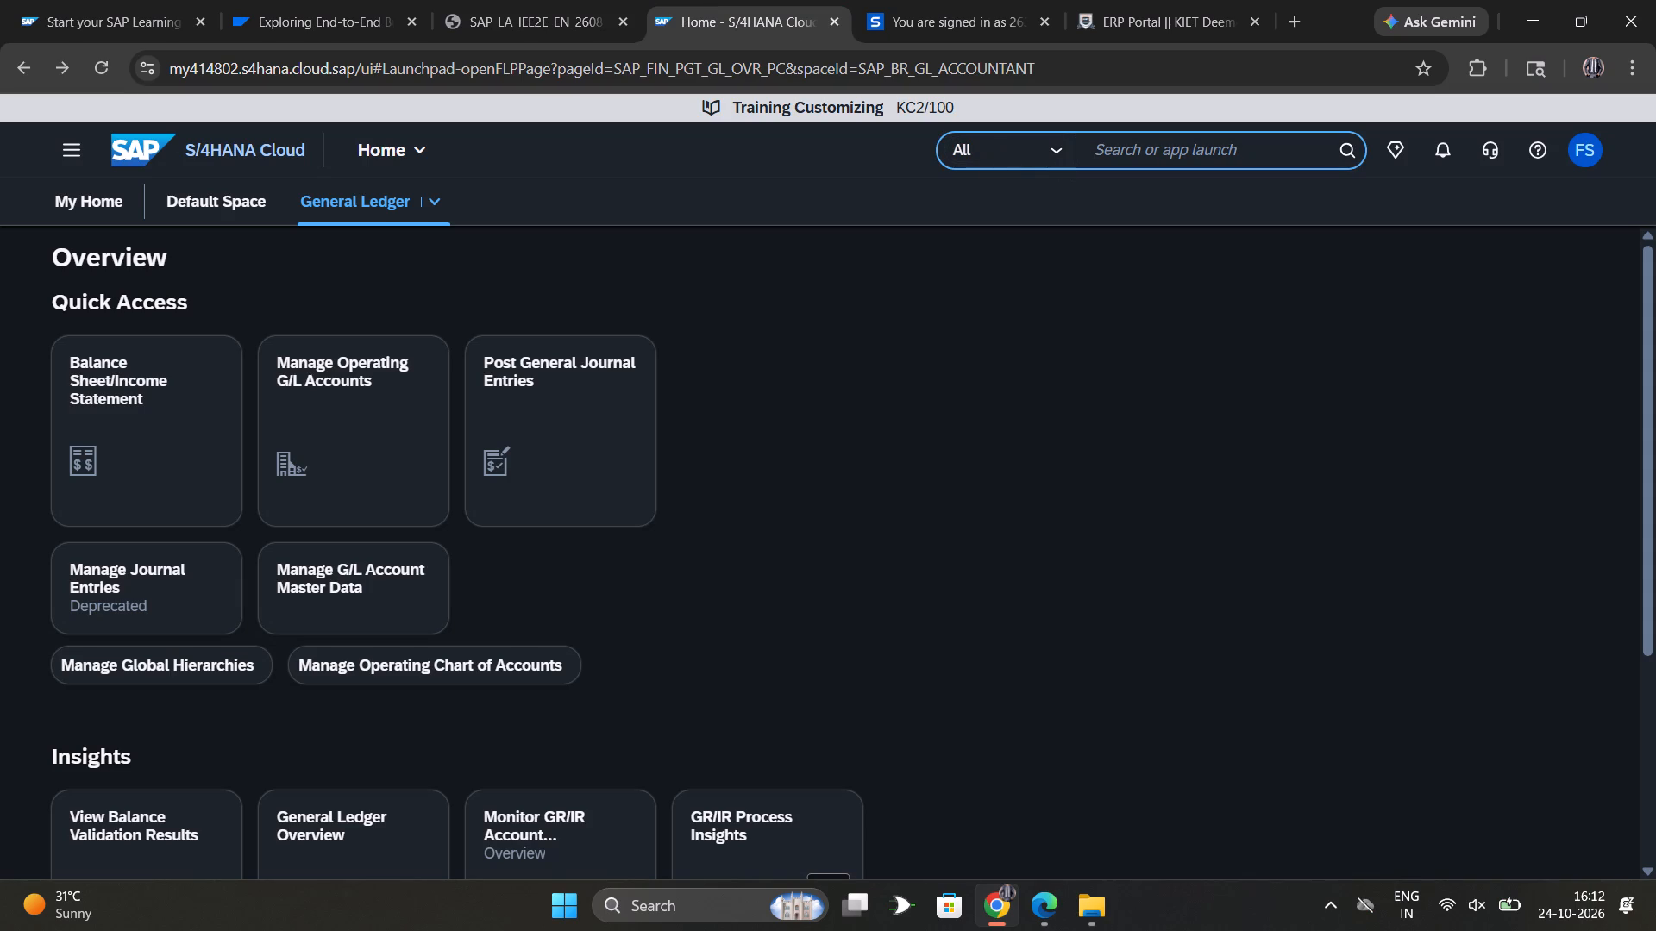
left_click(1120, 142)
key("ctrl+v")
key("Return")
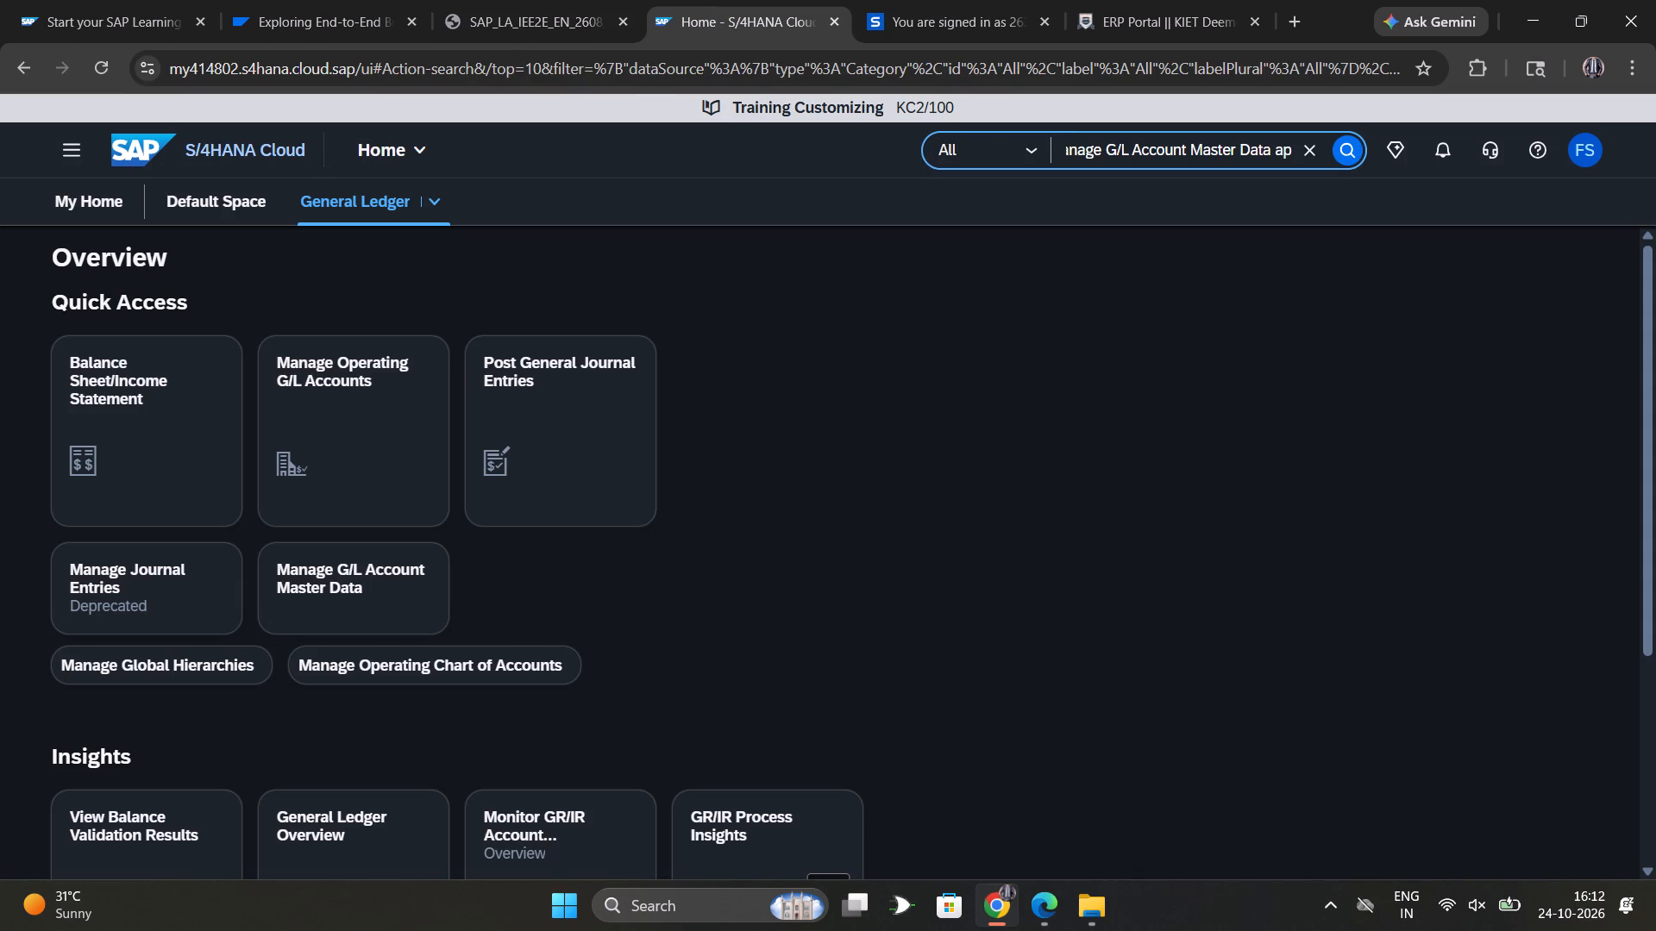
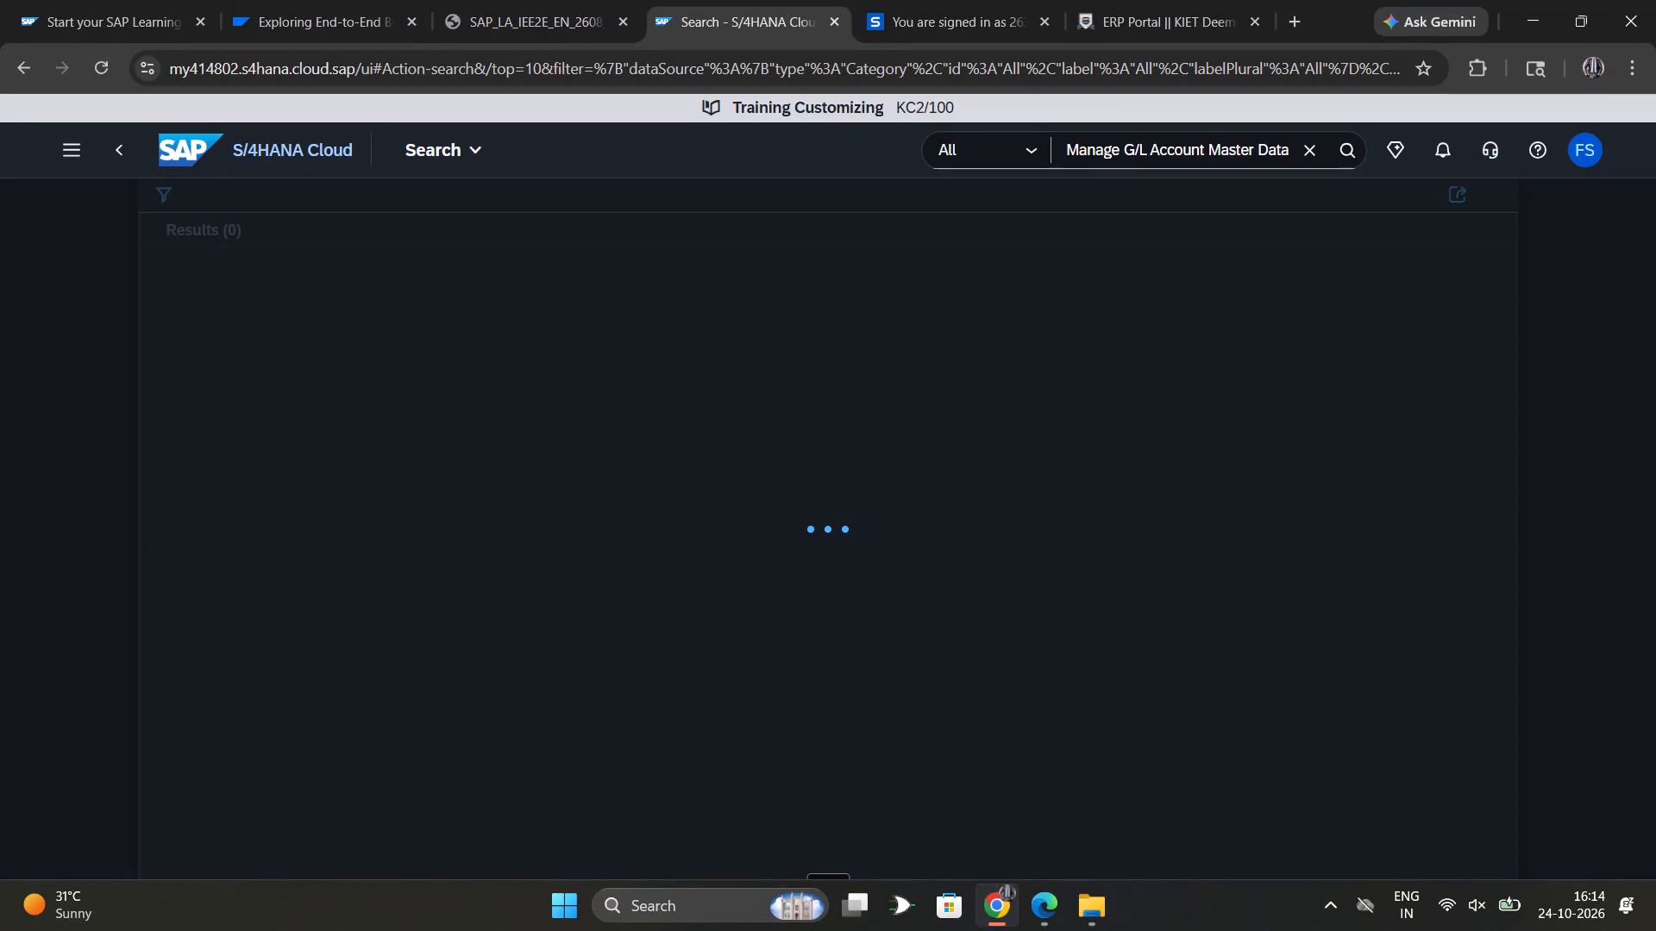
Clear the launchpad search for the app name and return to the General Ledger Overview page.
left_click(1312, 152)
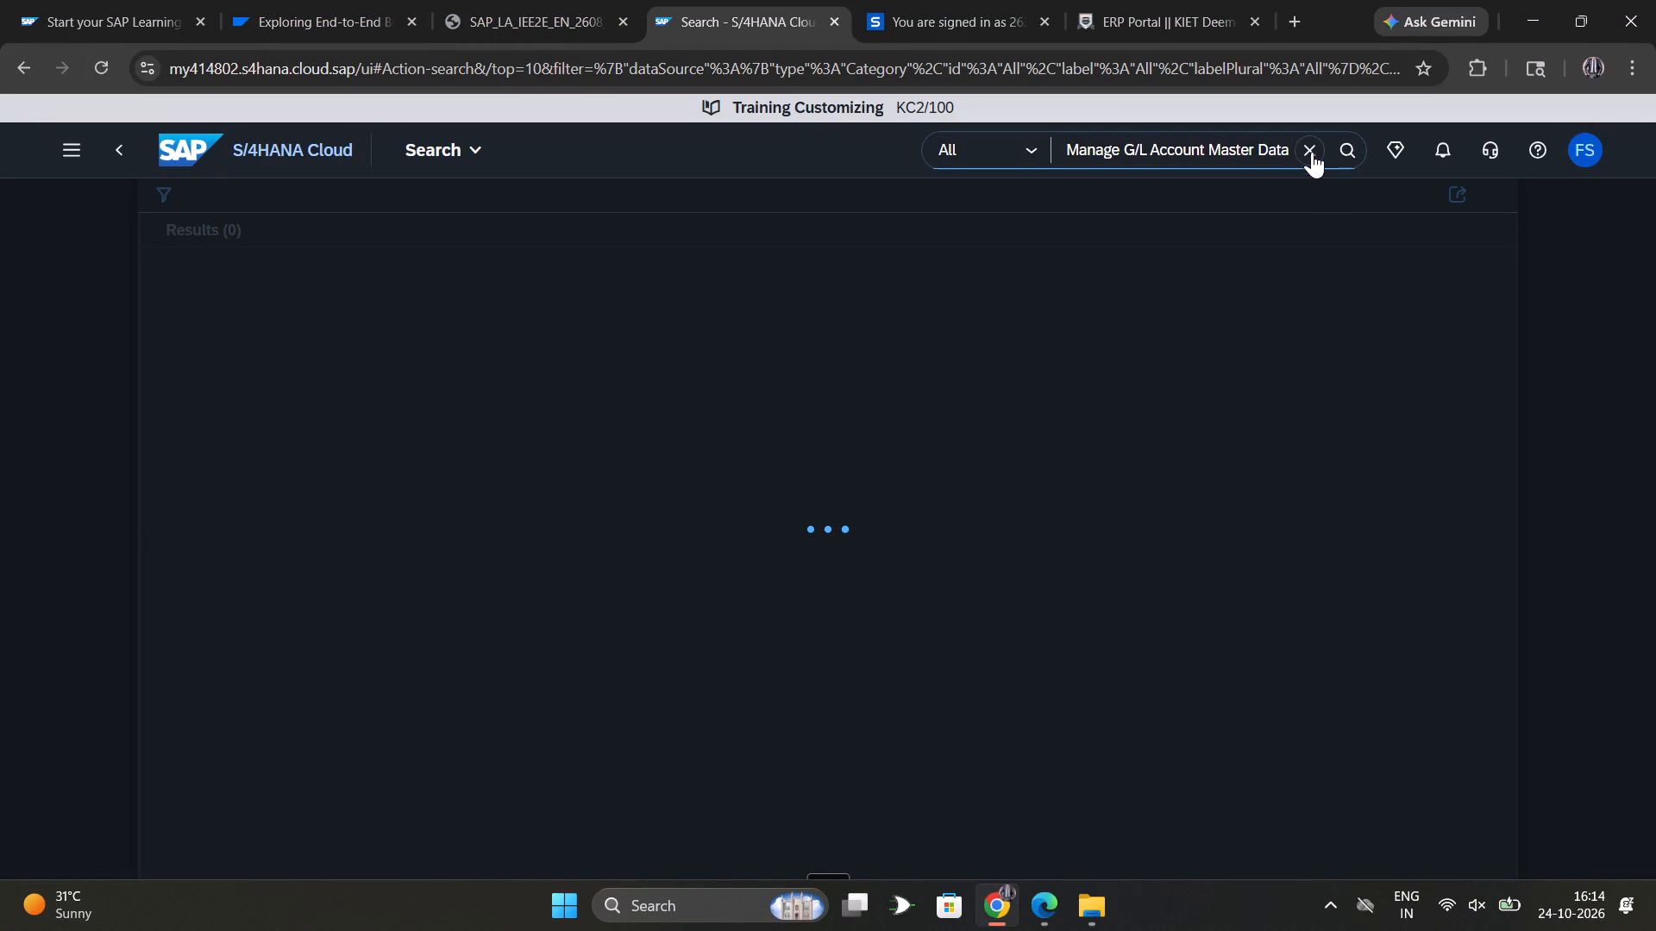
left_click(105, 238)
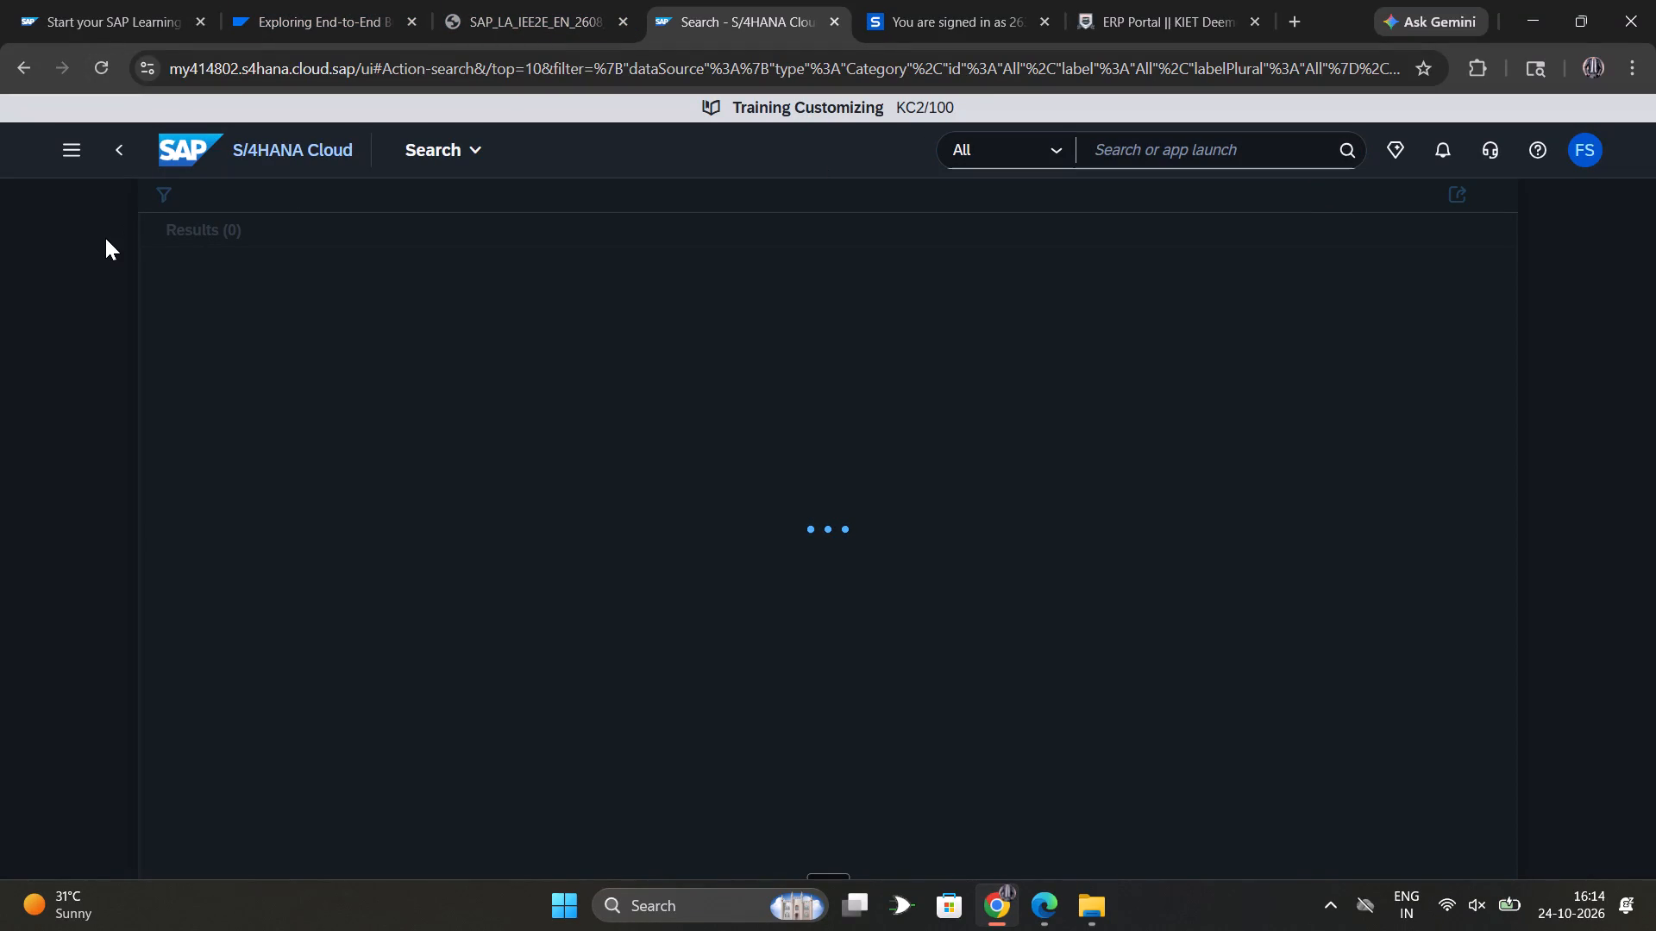
left_click(114, 133)
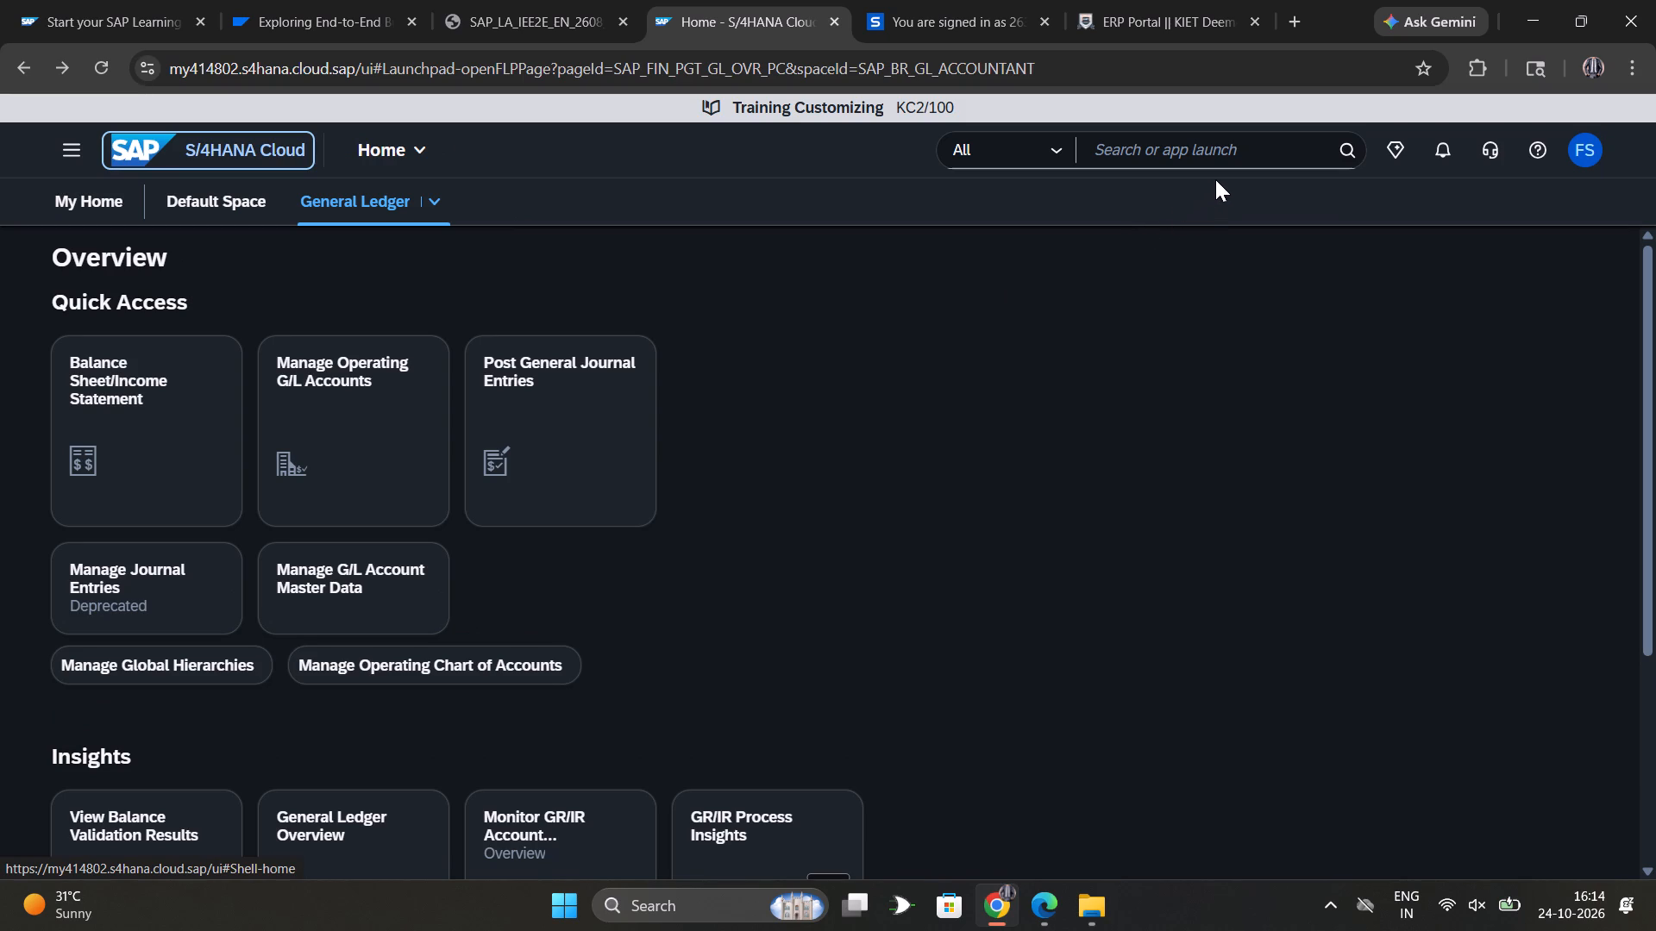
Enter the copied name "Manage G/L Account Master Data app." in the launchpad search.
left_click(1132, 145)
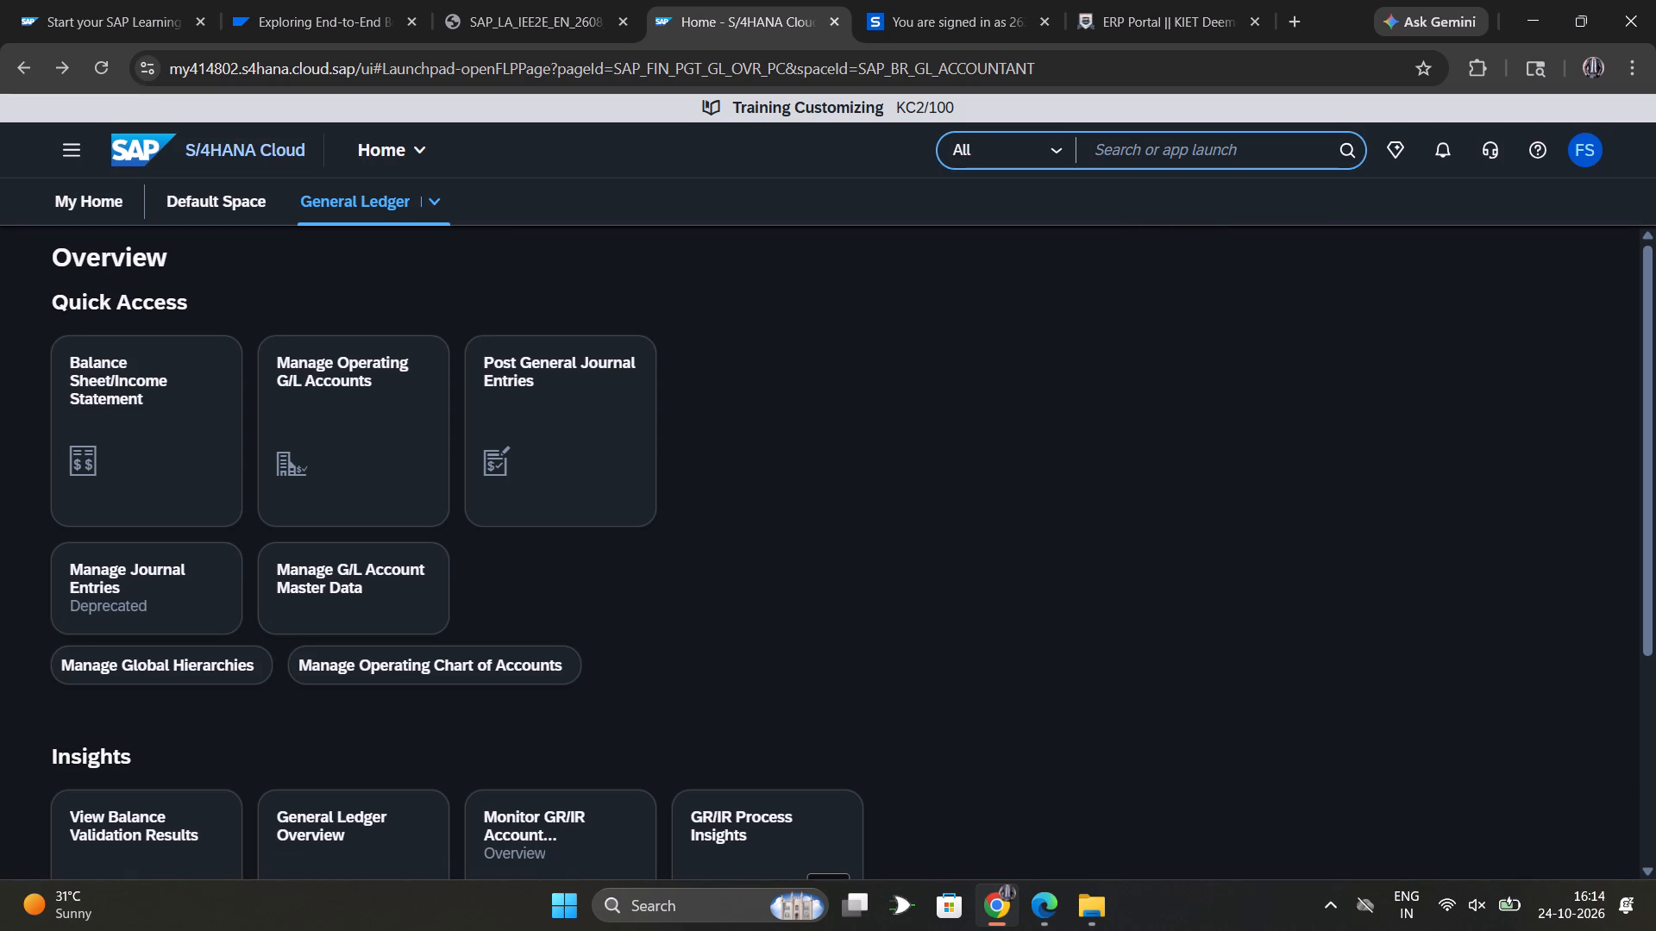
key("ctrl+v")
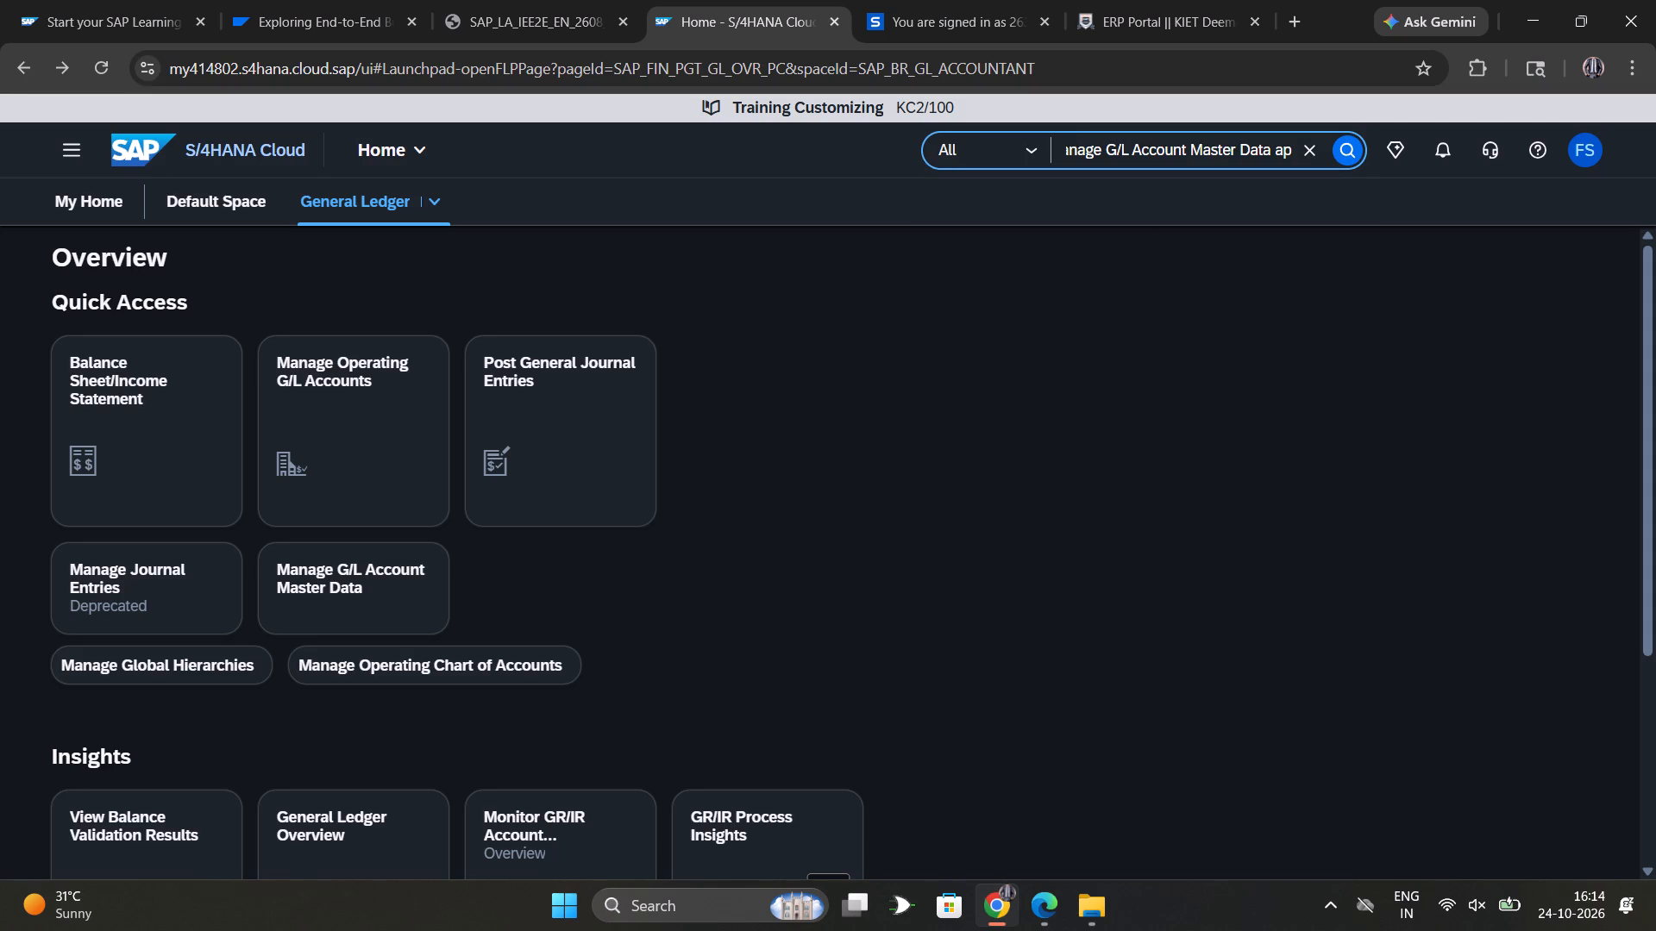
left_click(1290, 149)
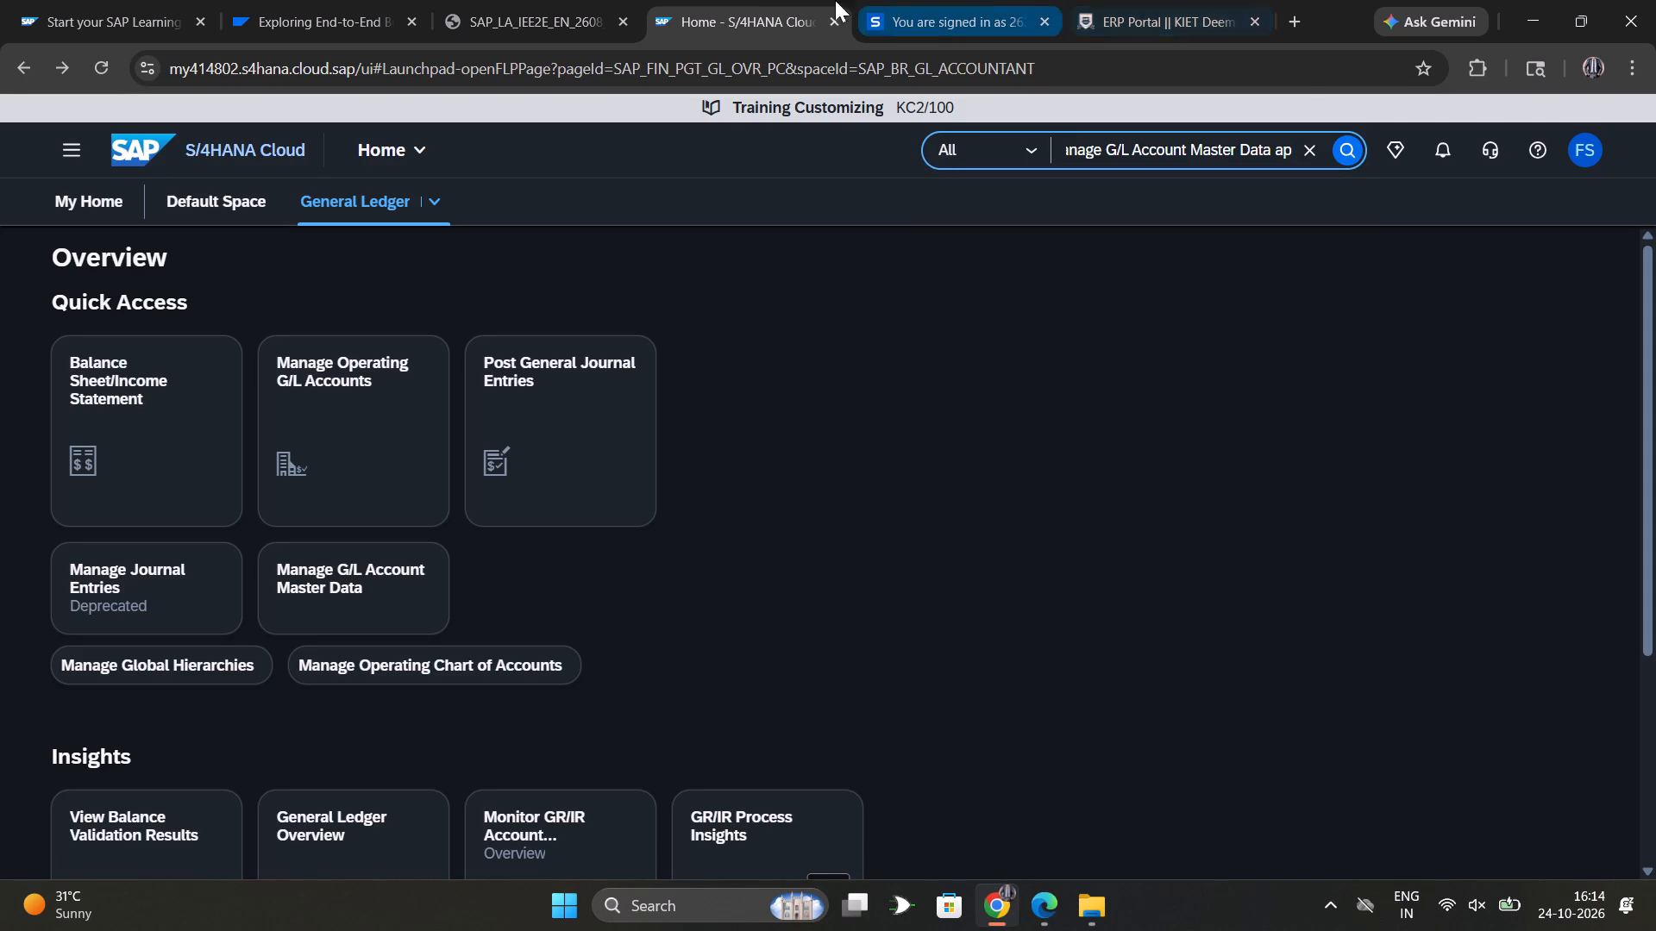
Glance at the exercise PDF and move the S/4HANA Cloud browser tab to the end of the tab row.
left_click(533, 1)
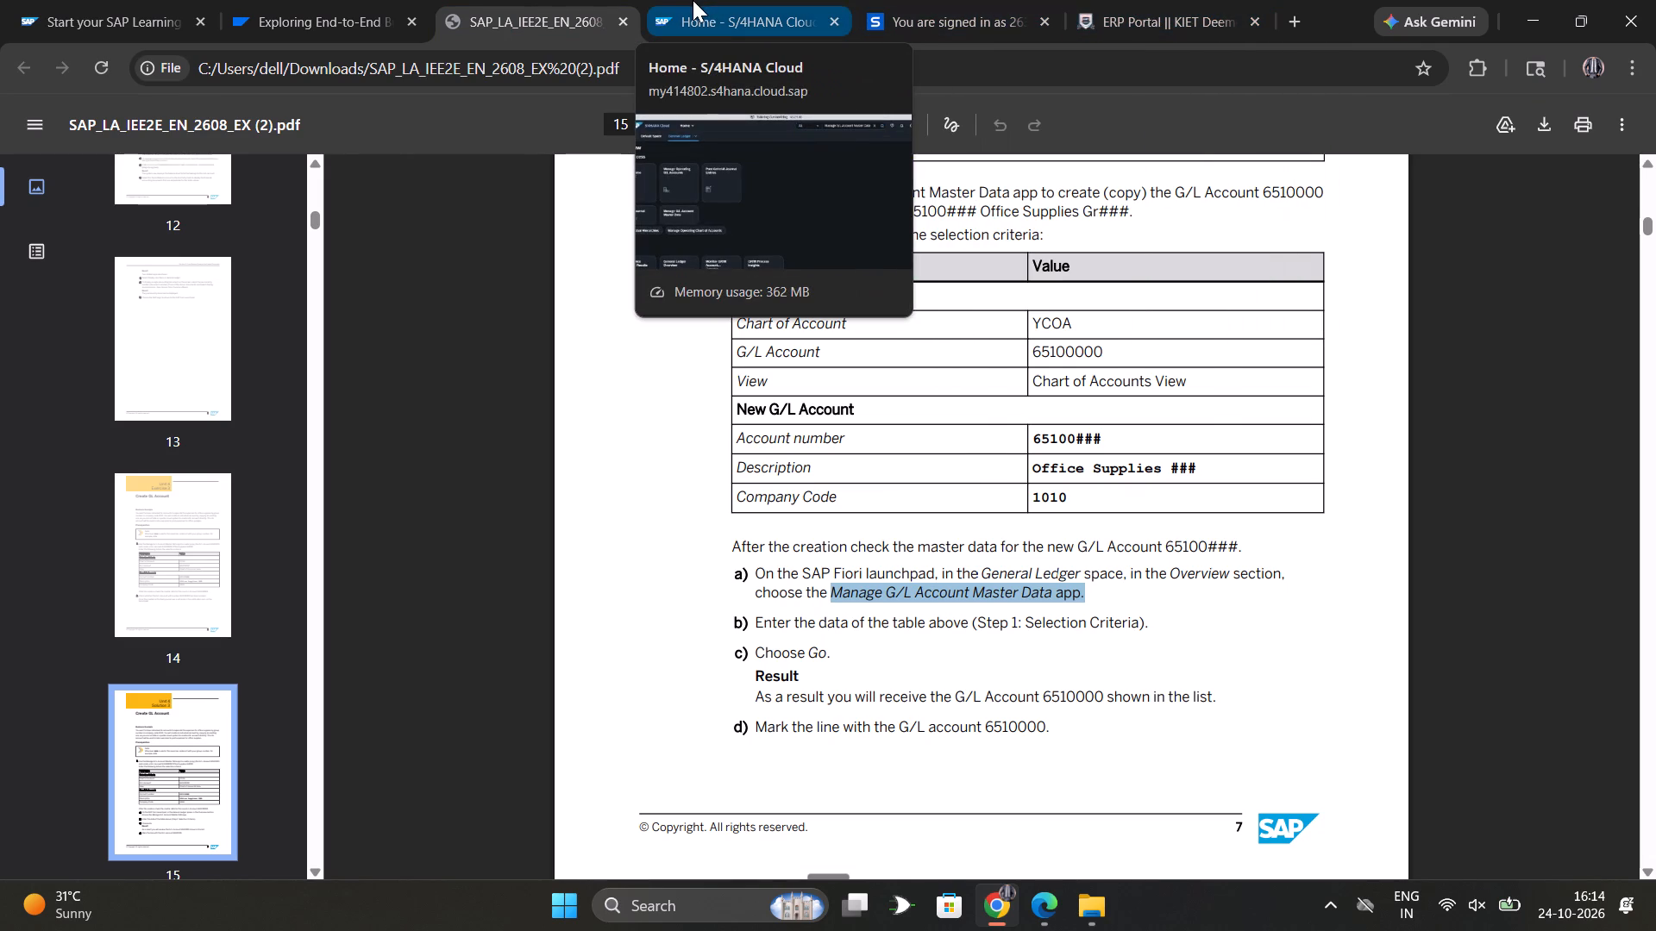
left_click_drag(693, 0, 1126, 19)
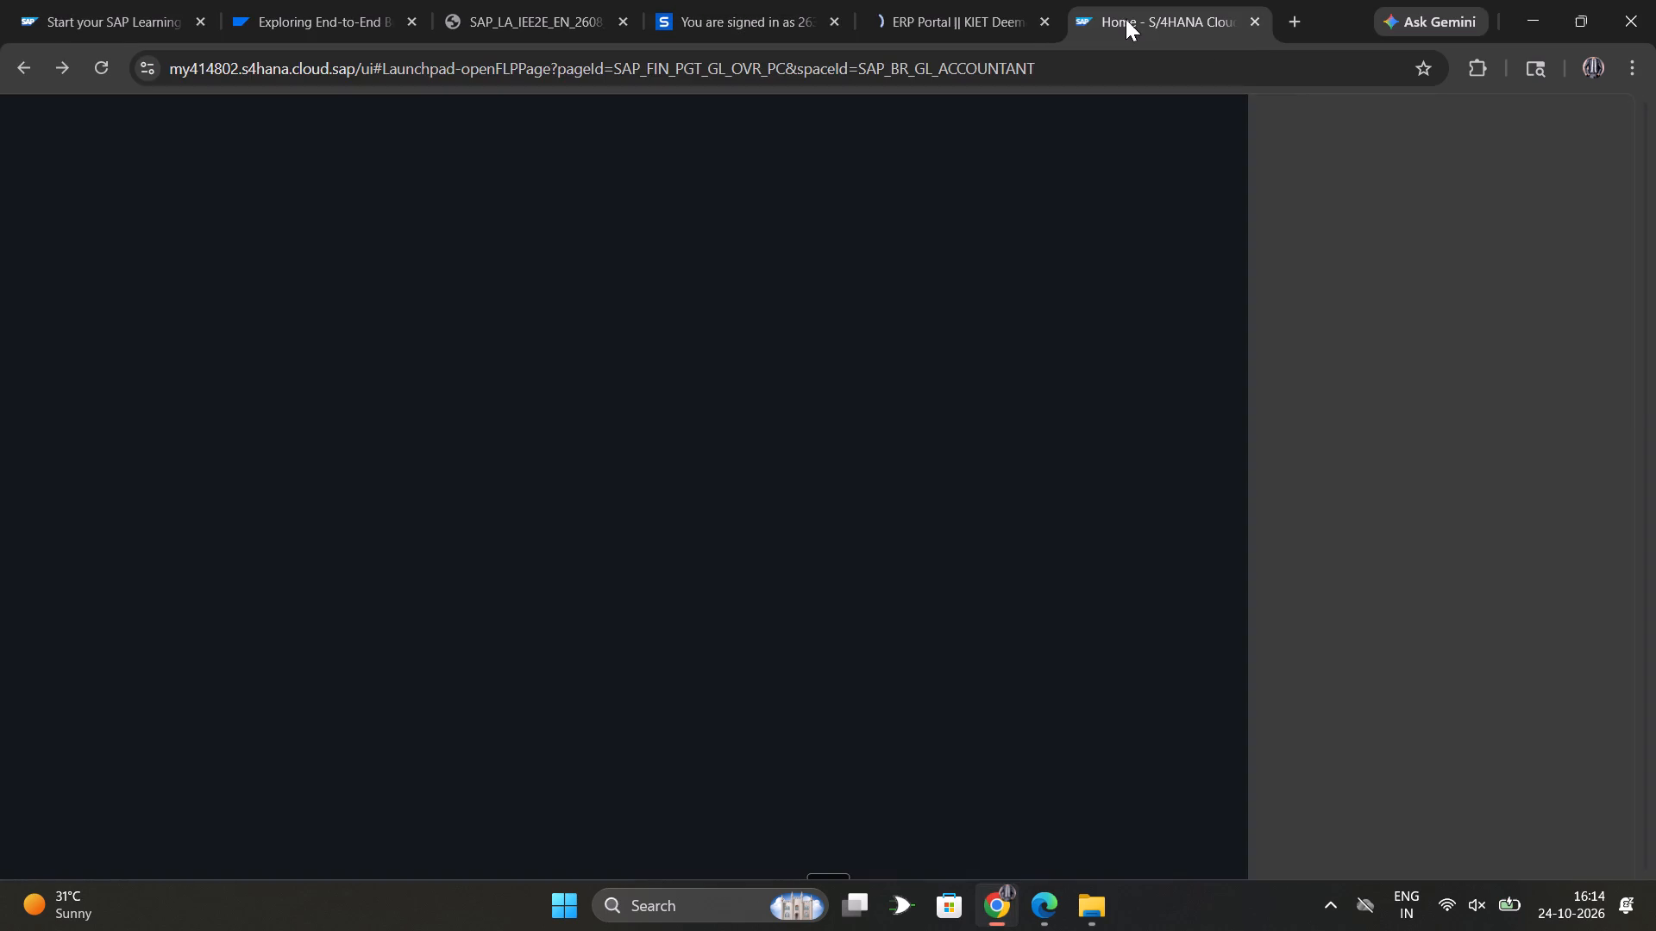
left_click_drag(1126, 19, 1070, 0)
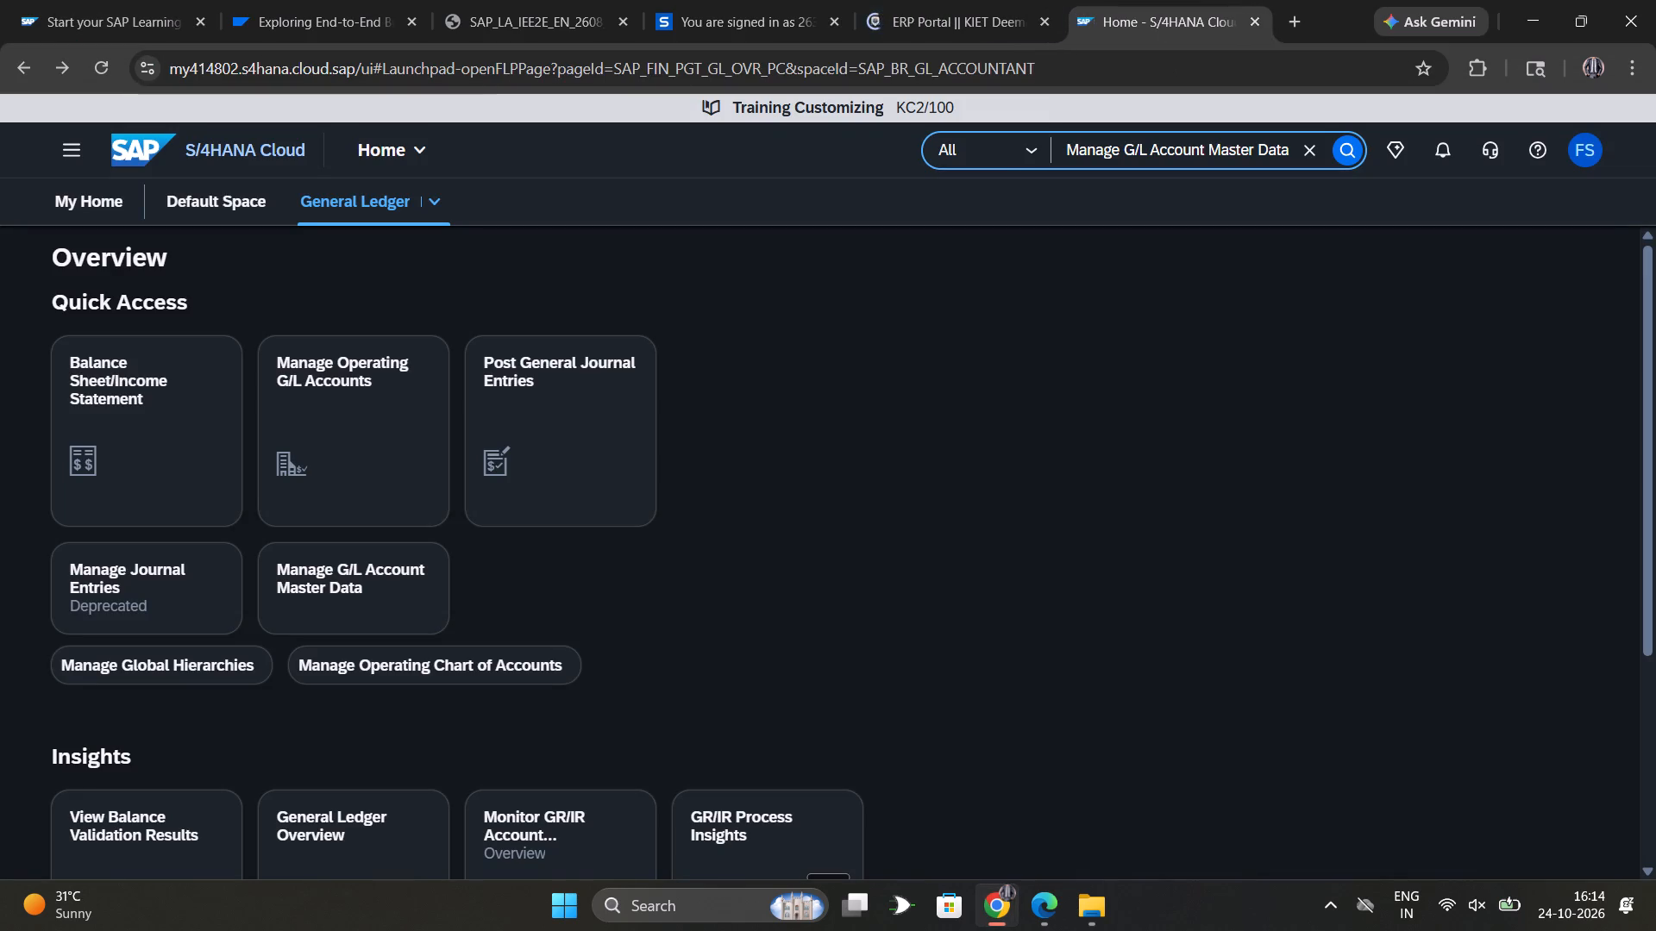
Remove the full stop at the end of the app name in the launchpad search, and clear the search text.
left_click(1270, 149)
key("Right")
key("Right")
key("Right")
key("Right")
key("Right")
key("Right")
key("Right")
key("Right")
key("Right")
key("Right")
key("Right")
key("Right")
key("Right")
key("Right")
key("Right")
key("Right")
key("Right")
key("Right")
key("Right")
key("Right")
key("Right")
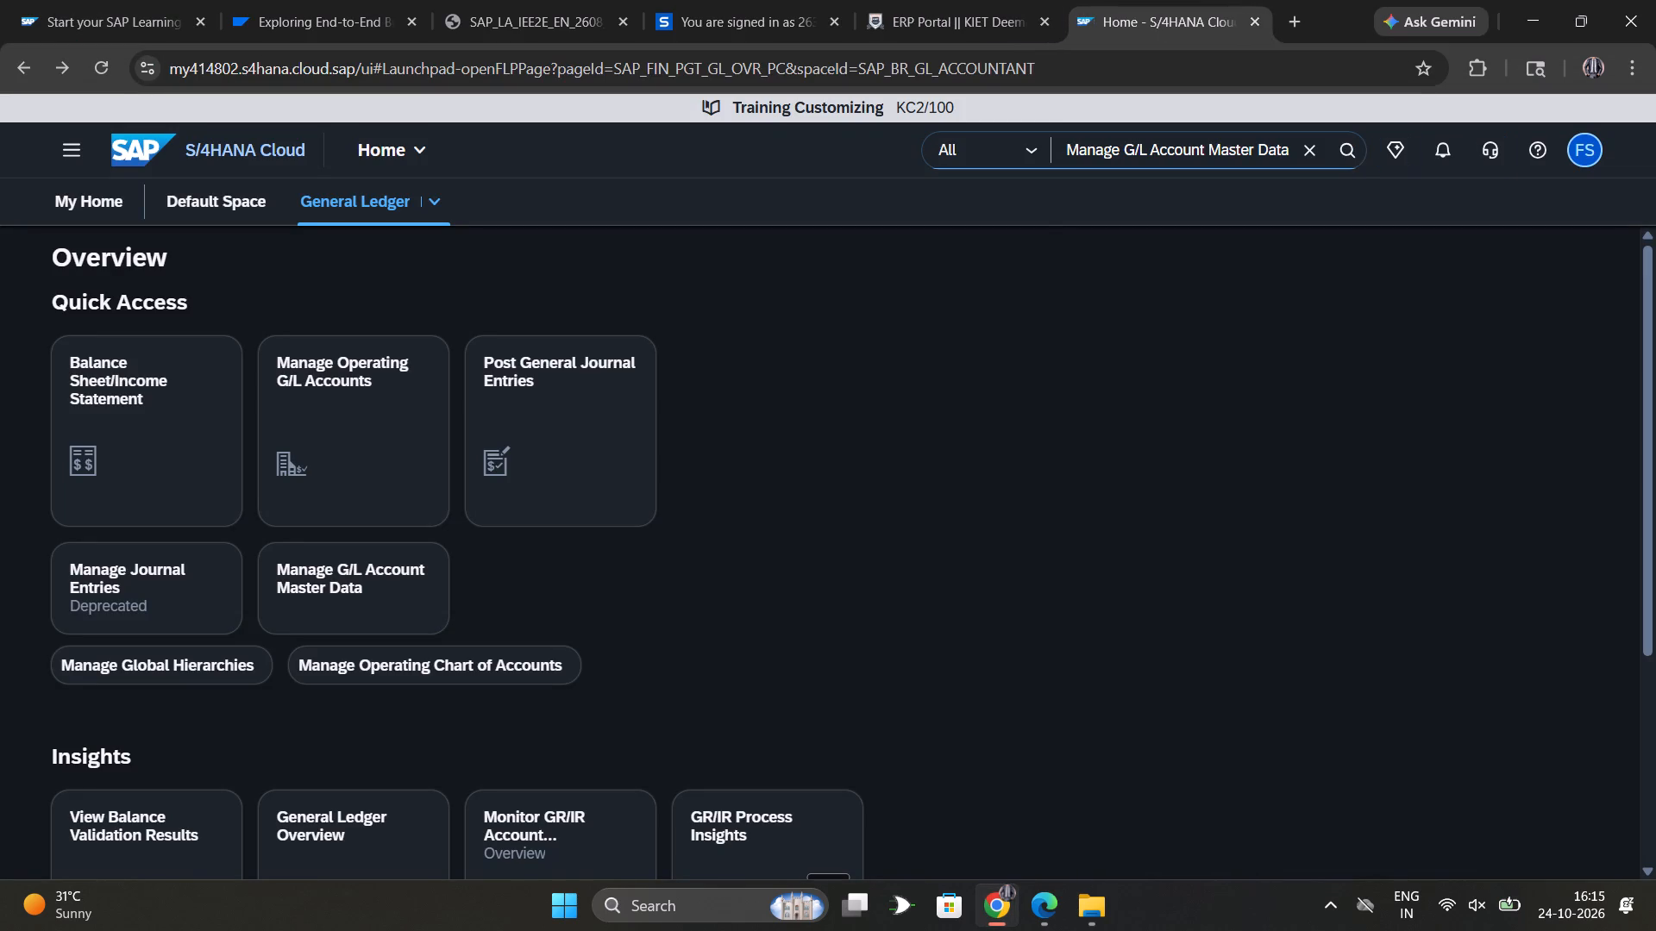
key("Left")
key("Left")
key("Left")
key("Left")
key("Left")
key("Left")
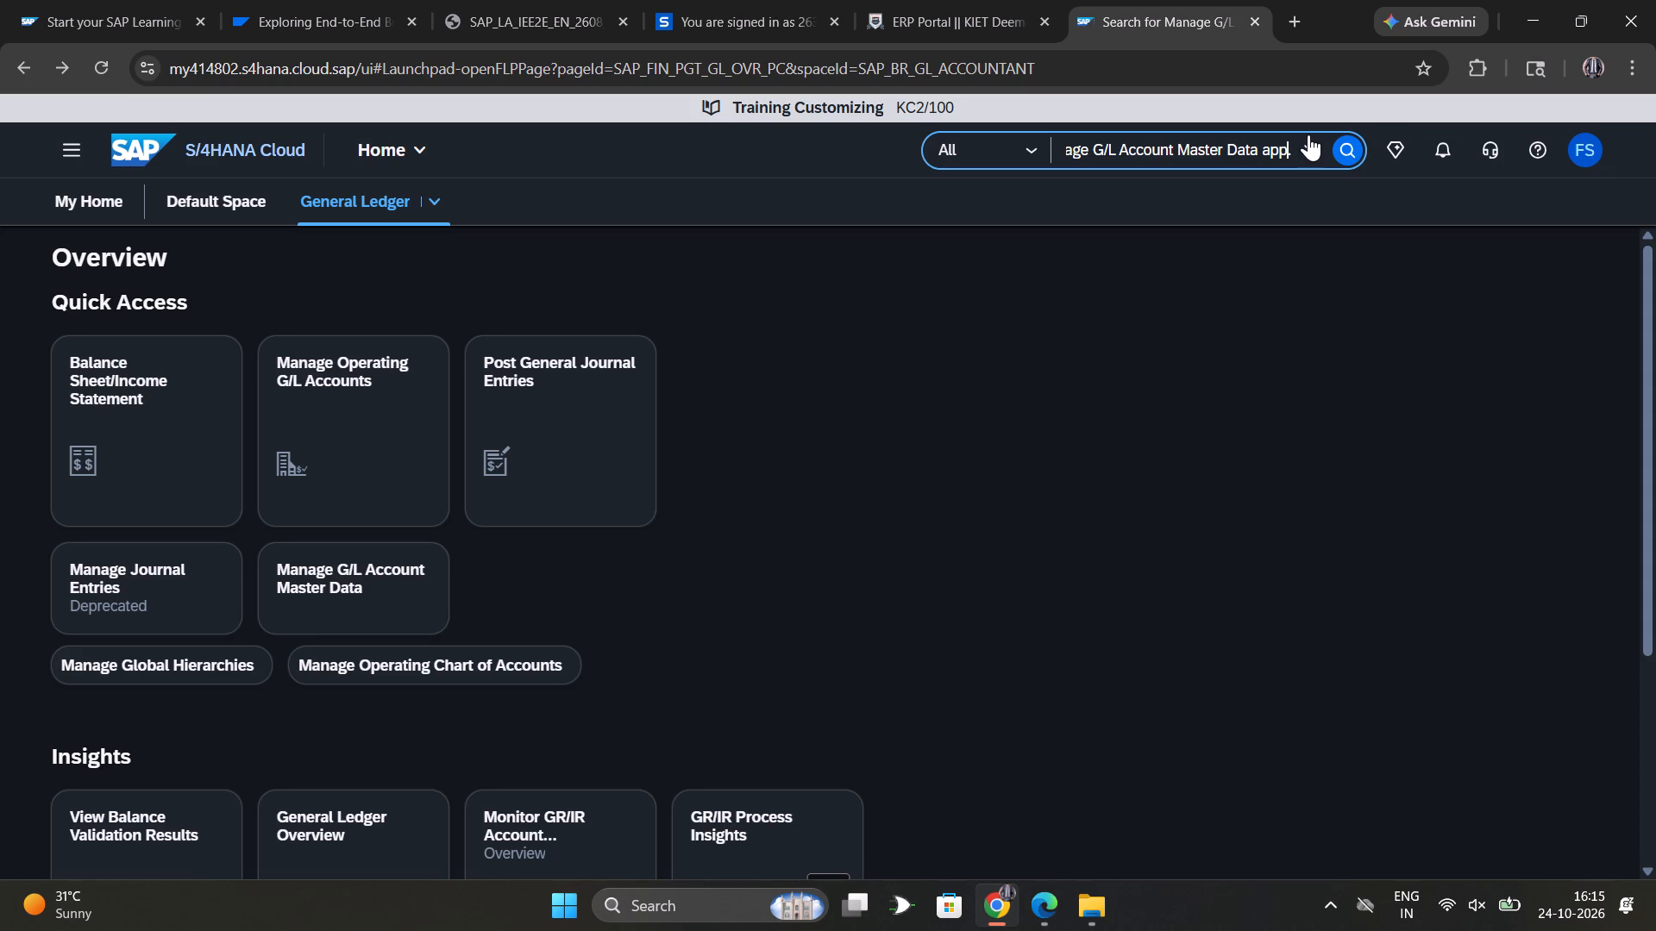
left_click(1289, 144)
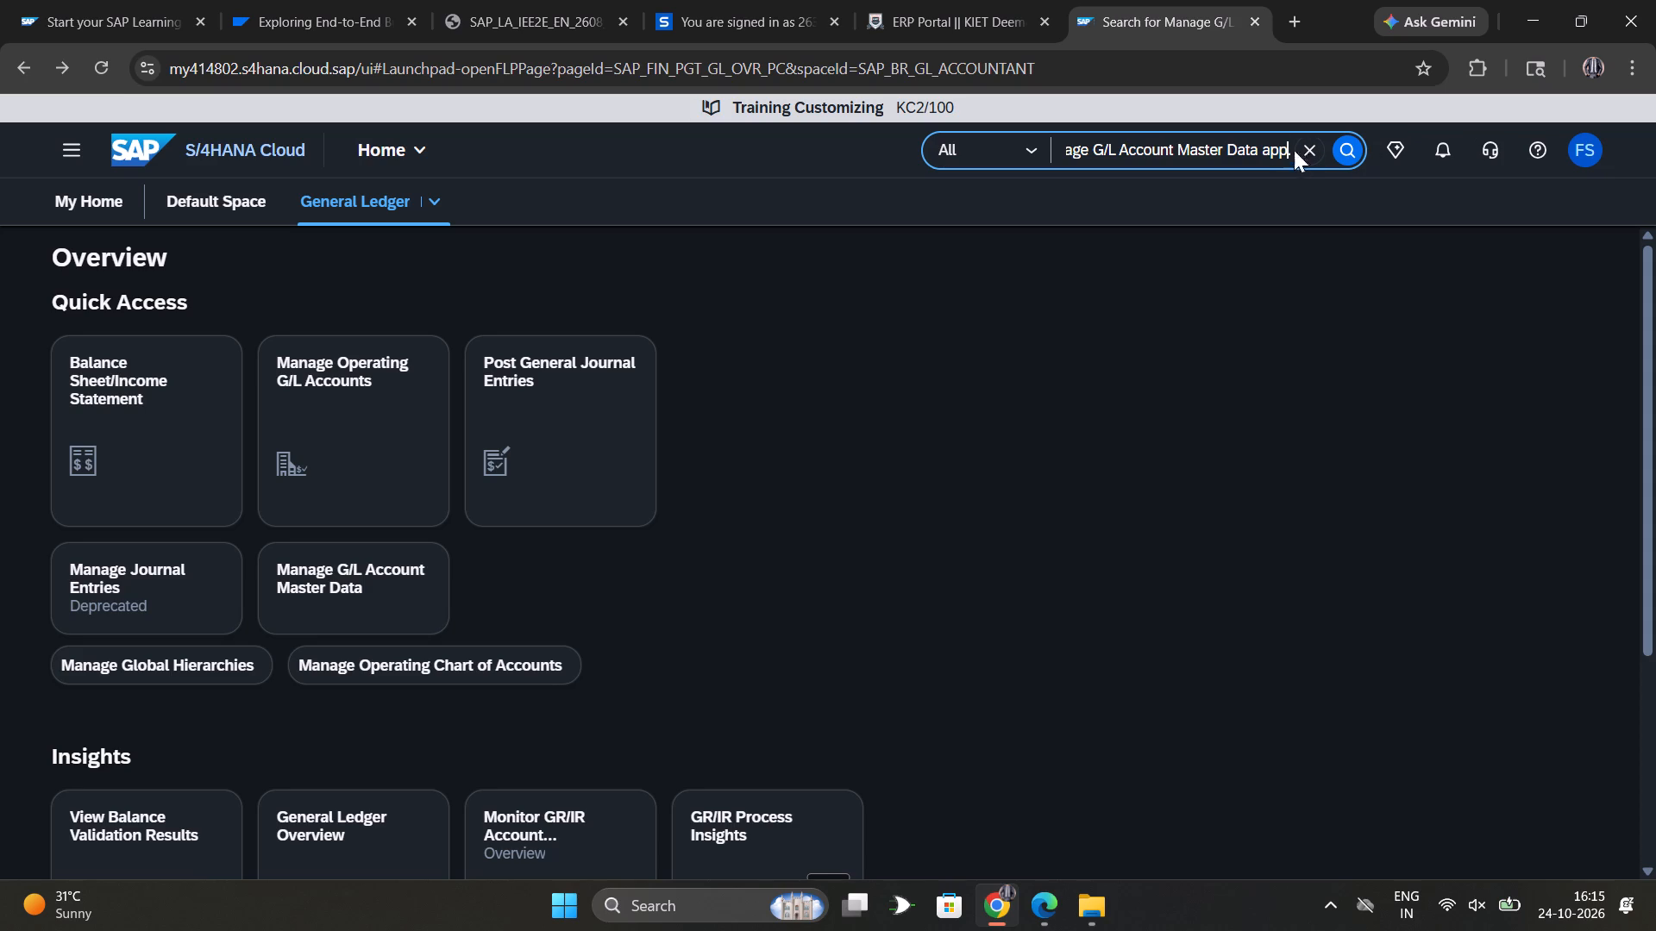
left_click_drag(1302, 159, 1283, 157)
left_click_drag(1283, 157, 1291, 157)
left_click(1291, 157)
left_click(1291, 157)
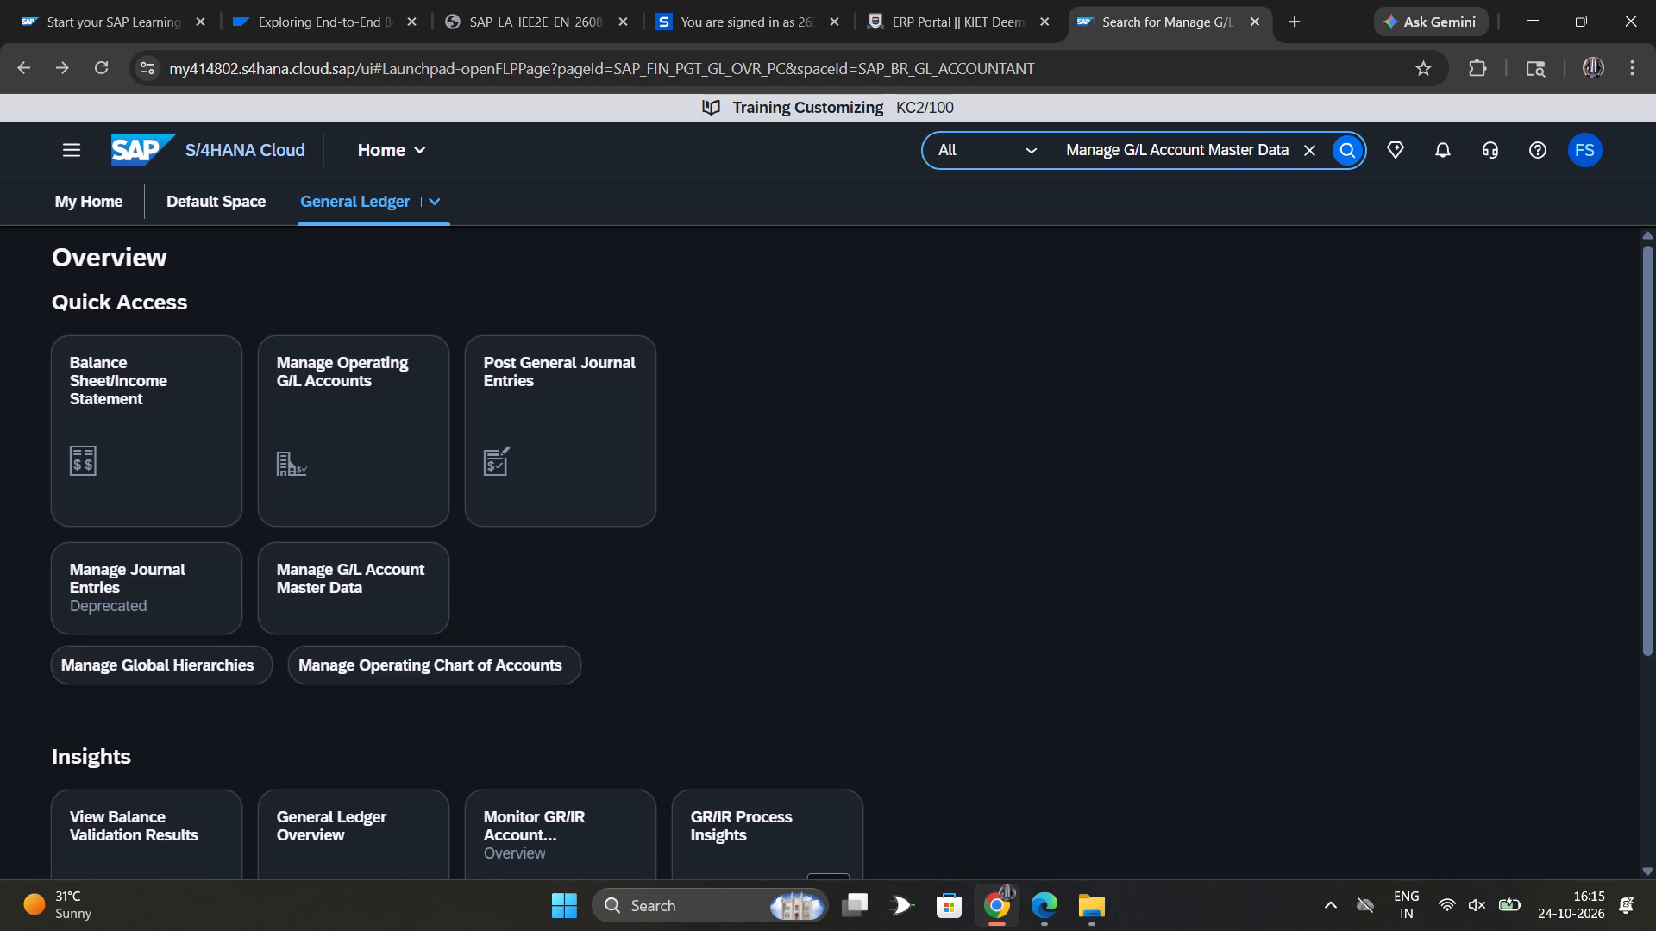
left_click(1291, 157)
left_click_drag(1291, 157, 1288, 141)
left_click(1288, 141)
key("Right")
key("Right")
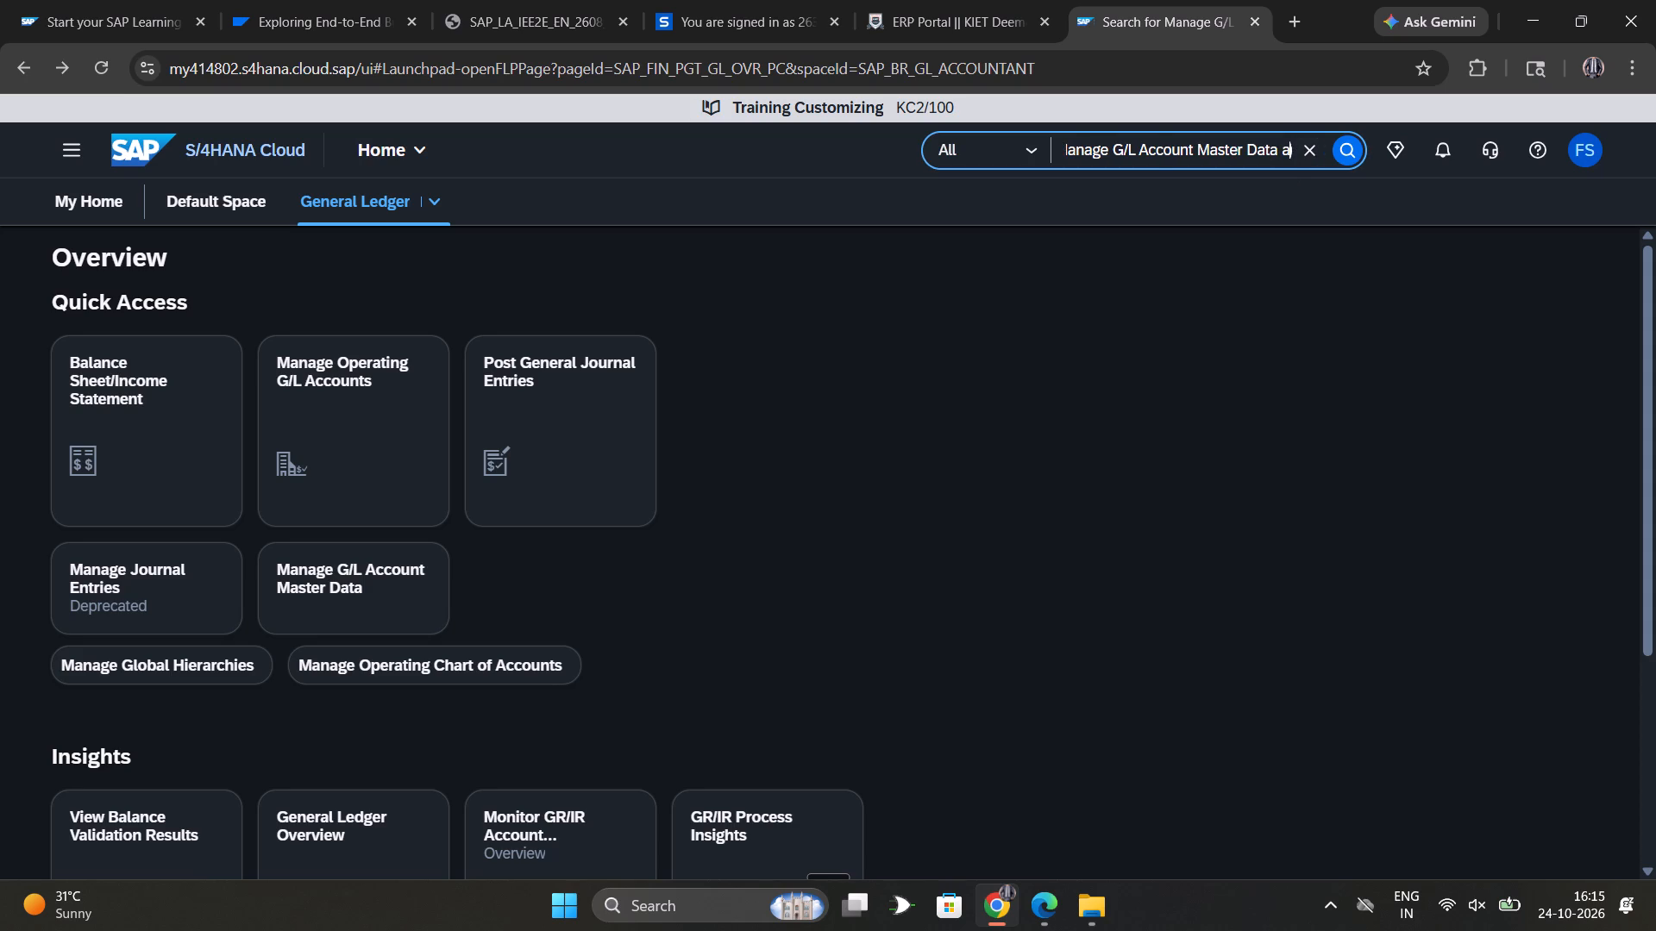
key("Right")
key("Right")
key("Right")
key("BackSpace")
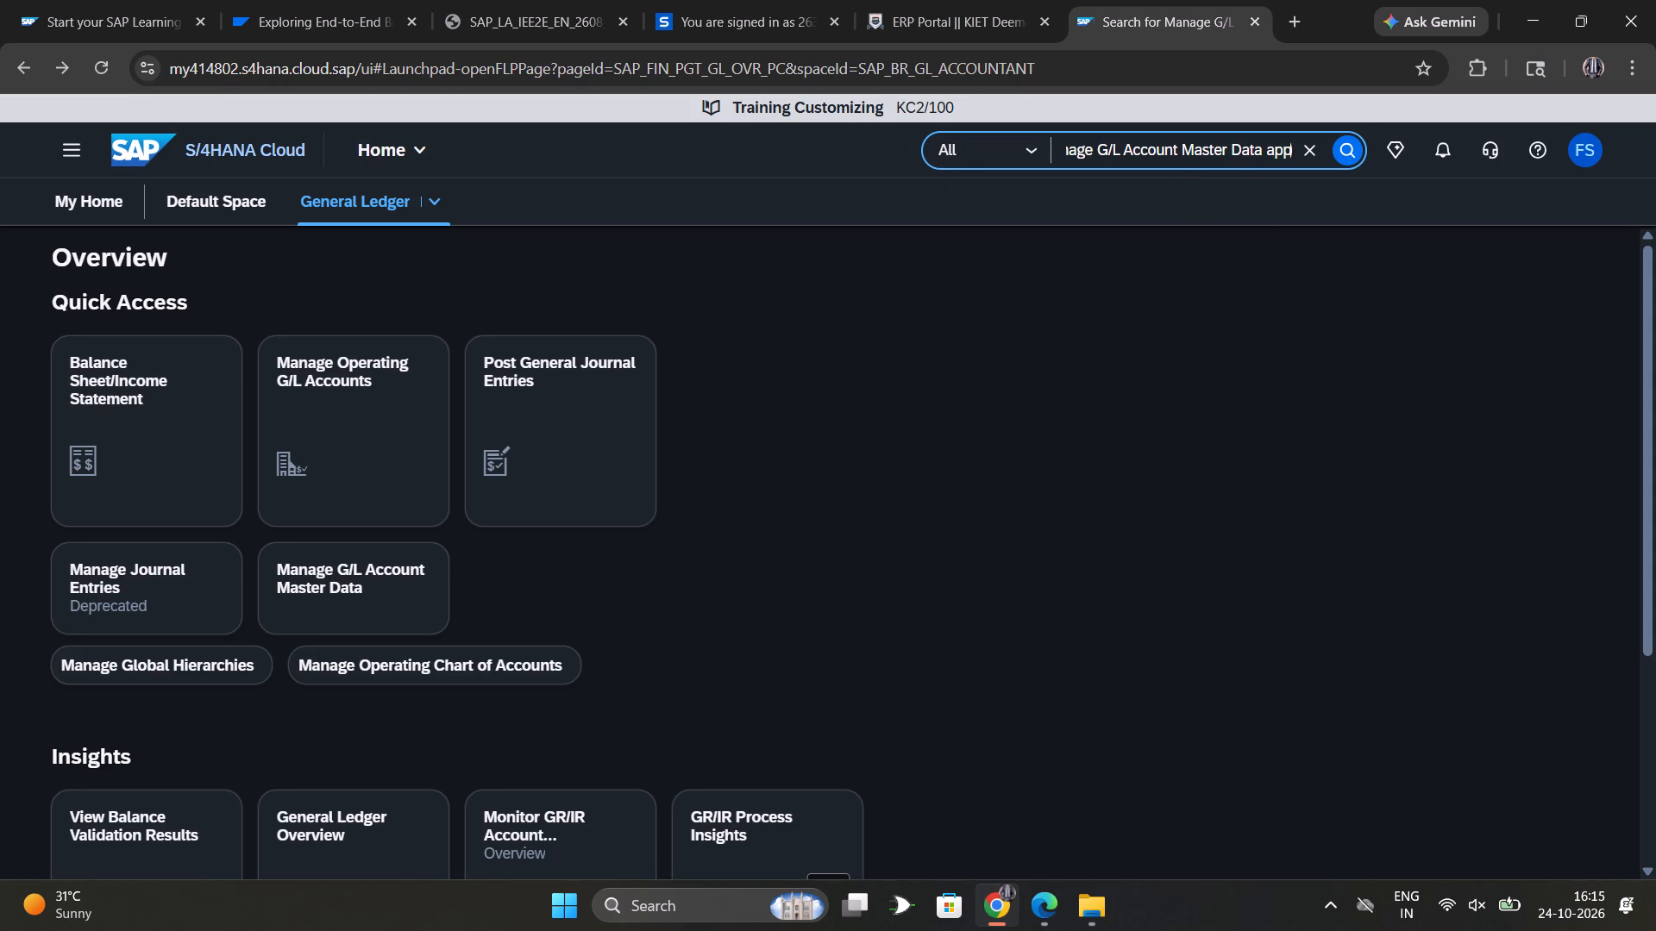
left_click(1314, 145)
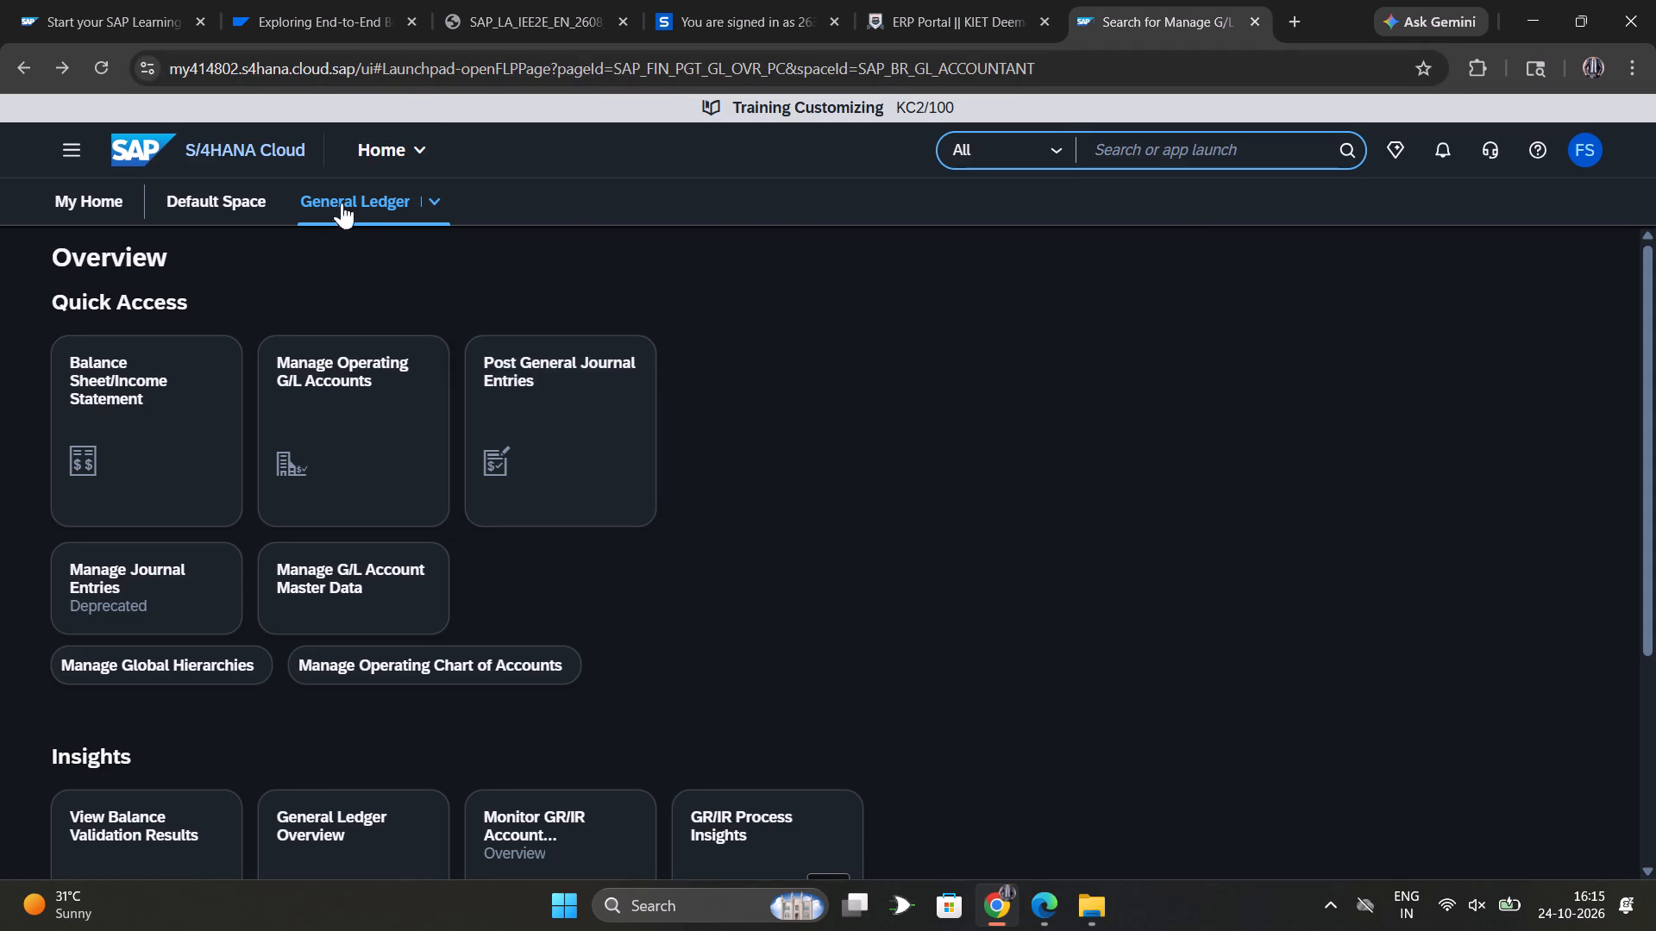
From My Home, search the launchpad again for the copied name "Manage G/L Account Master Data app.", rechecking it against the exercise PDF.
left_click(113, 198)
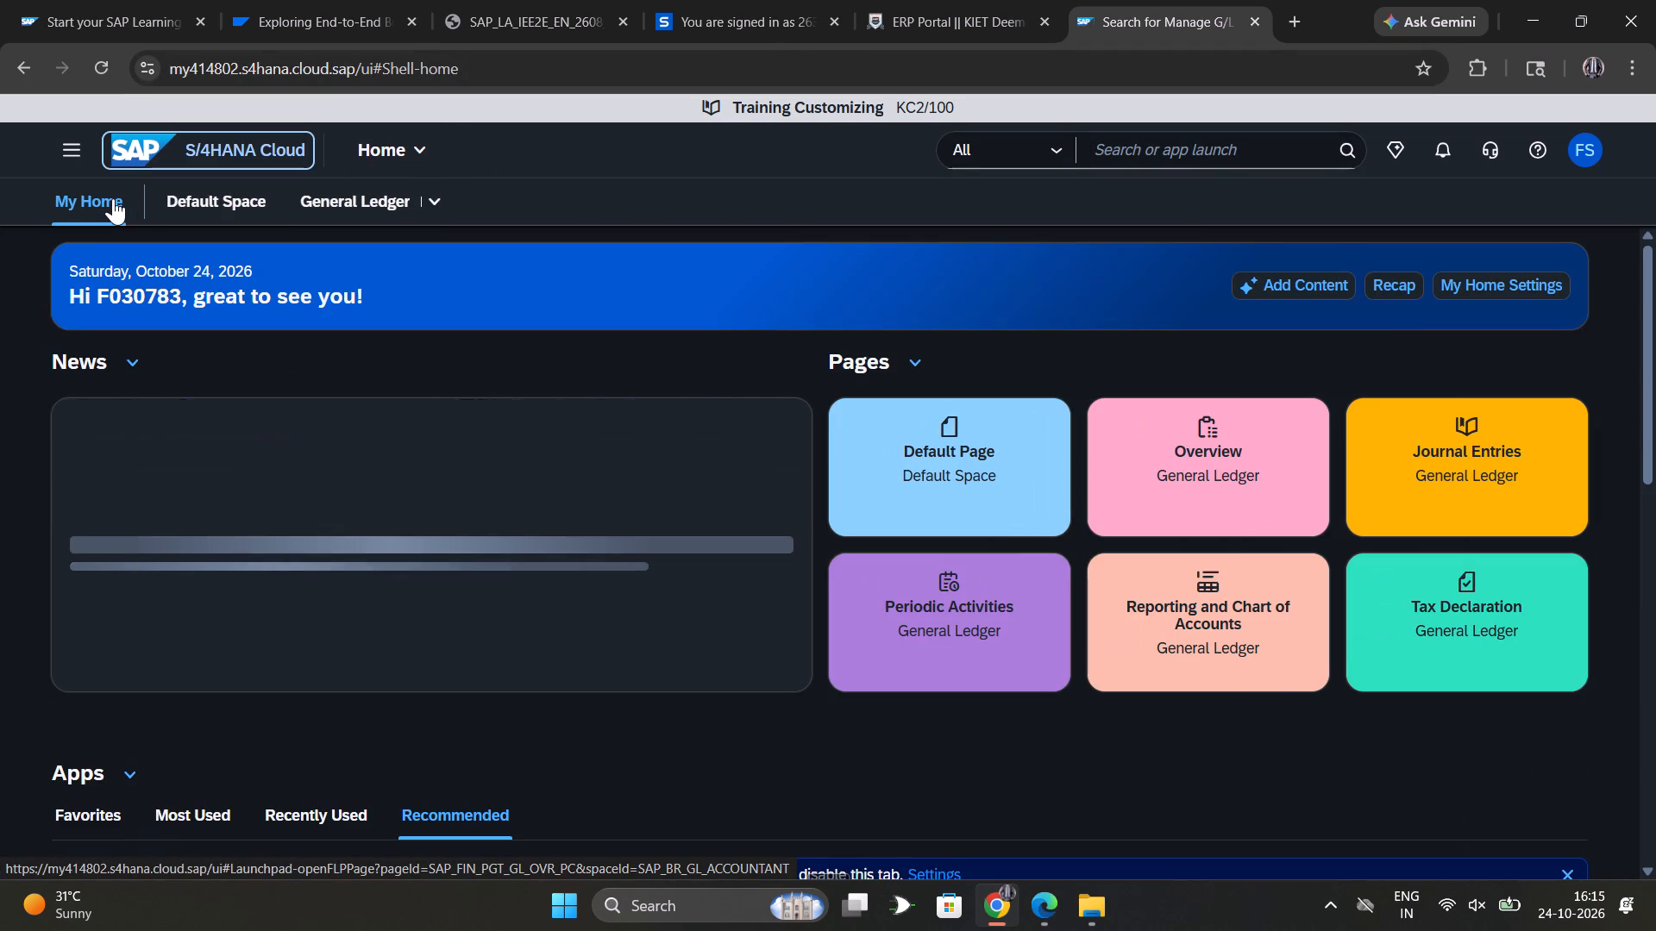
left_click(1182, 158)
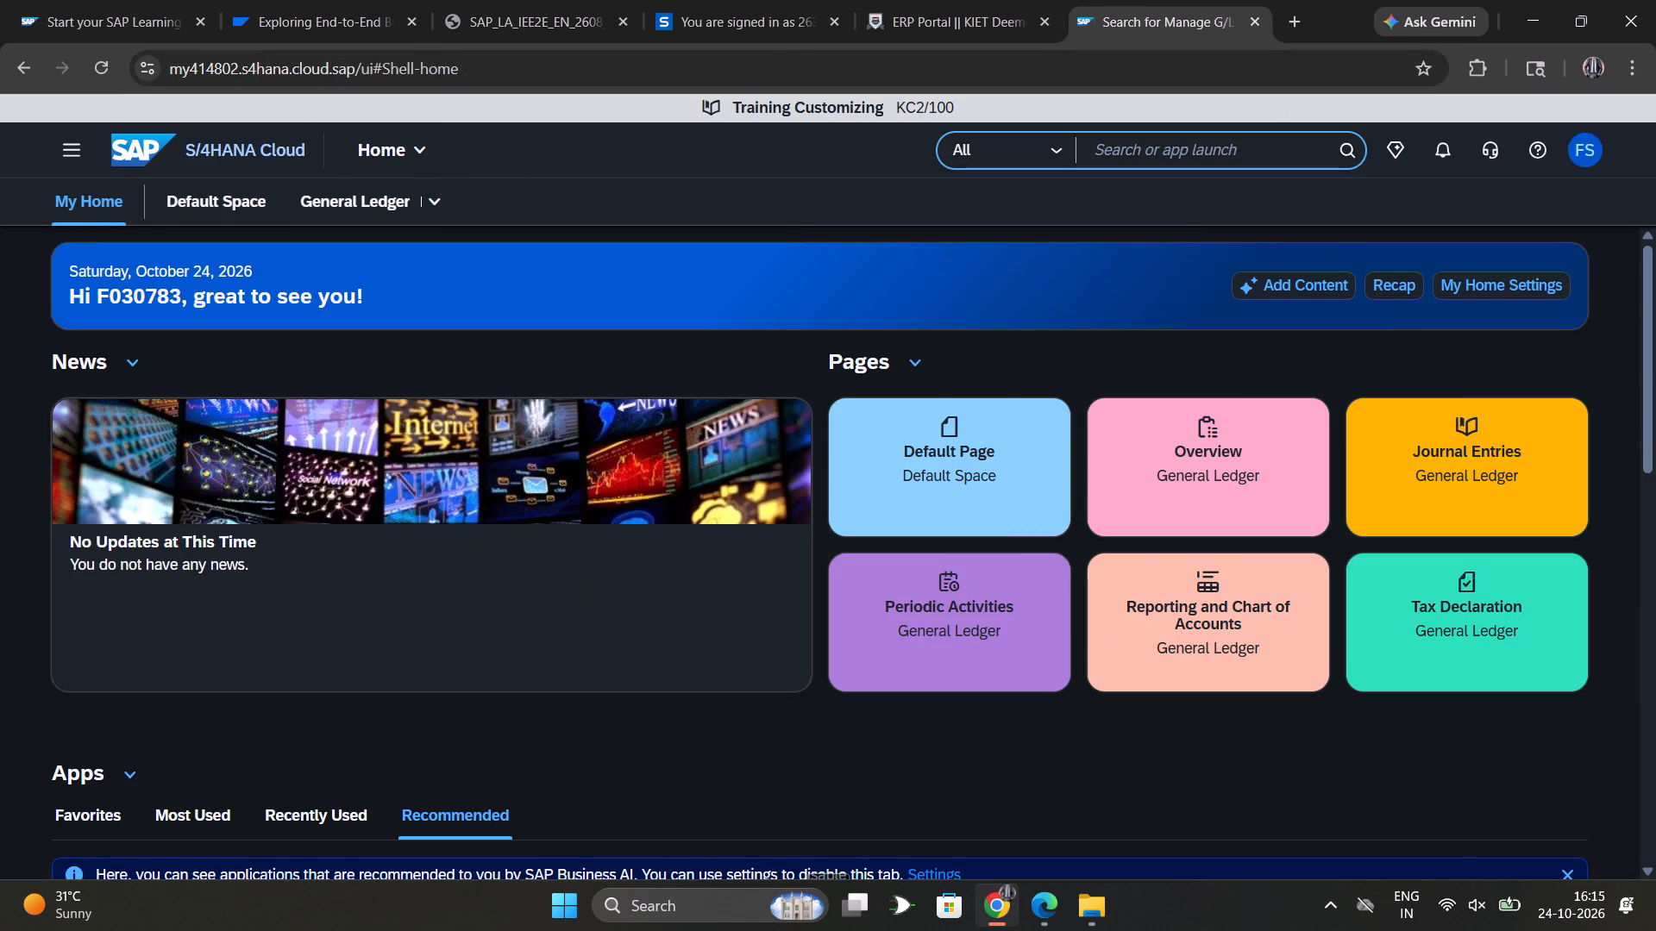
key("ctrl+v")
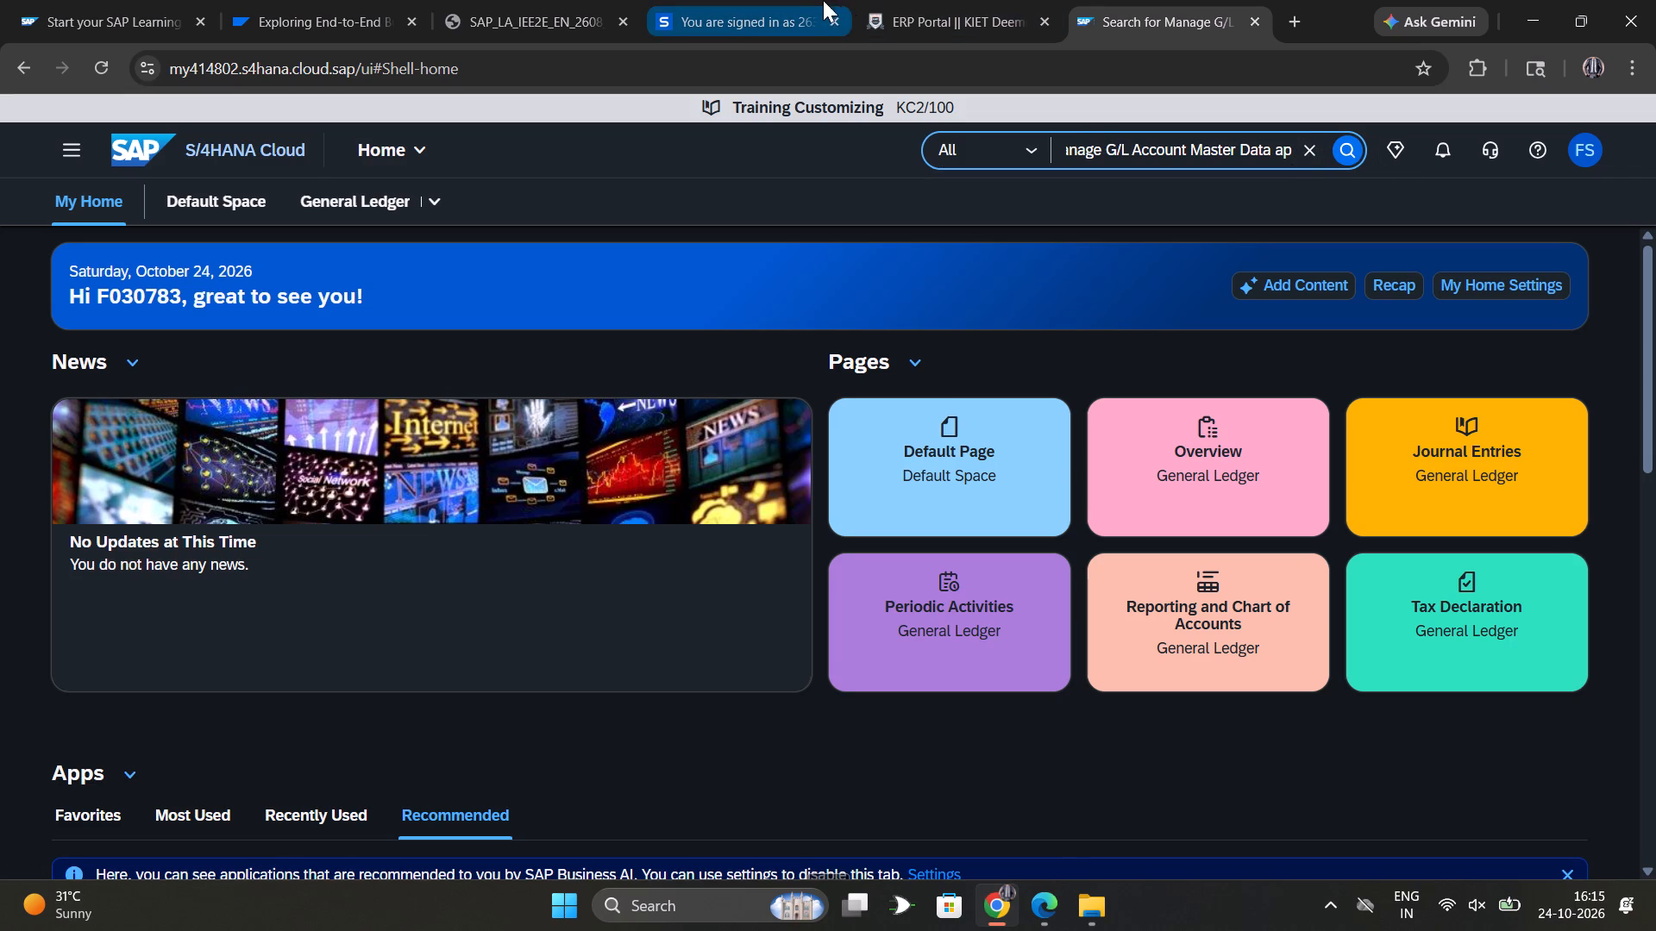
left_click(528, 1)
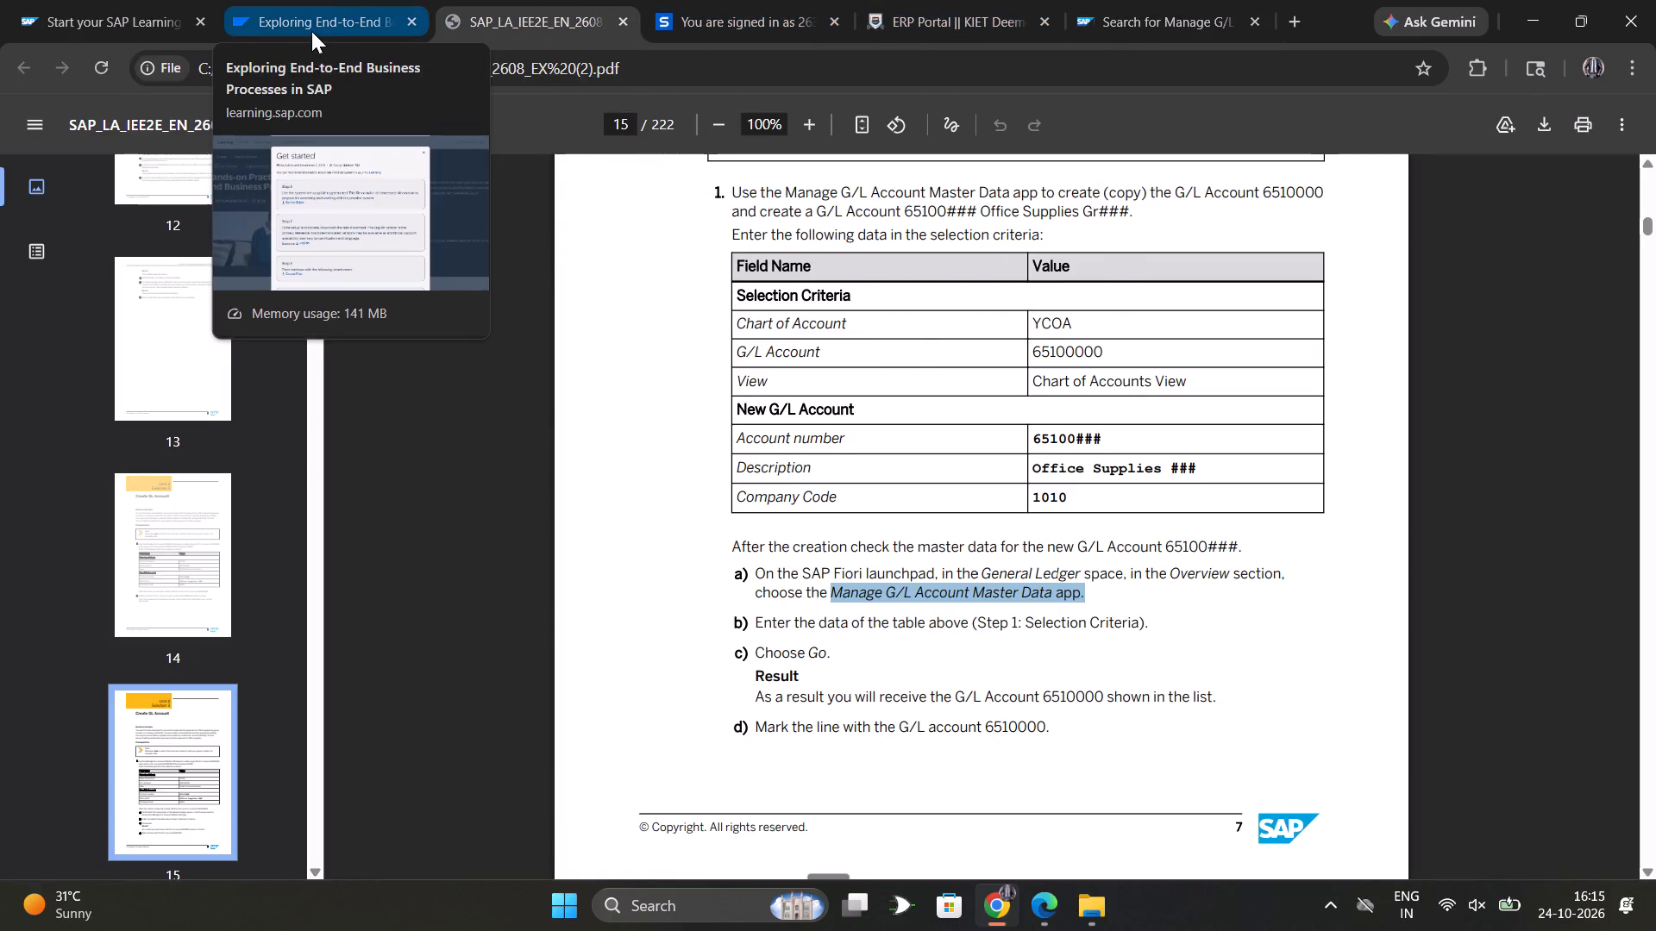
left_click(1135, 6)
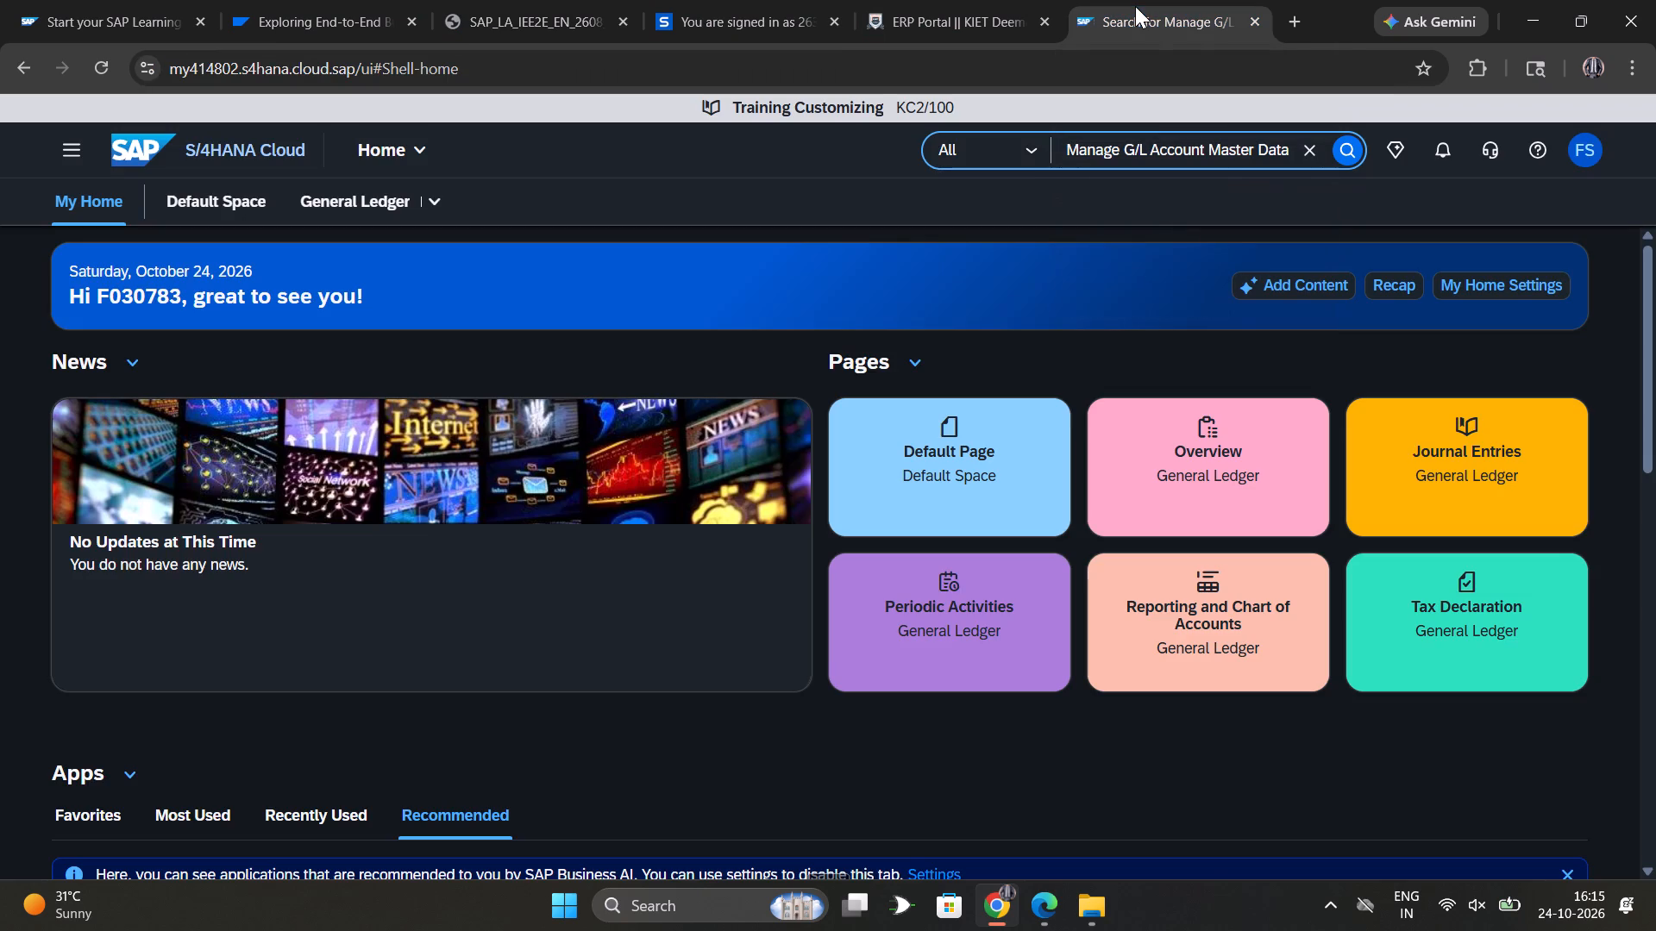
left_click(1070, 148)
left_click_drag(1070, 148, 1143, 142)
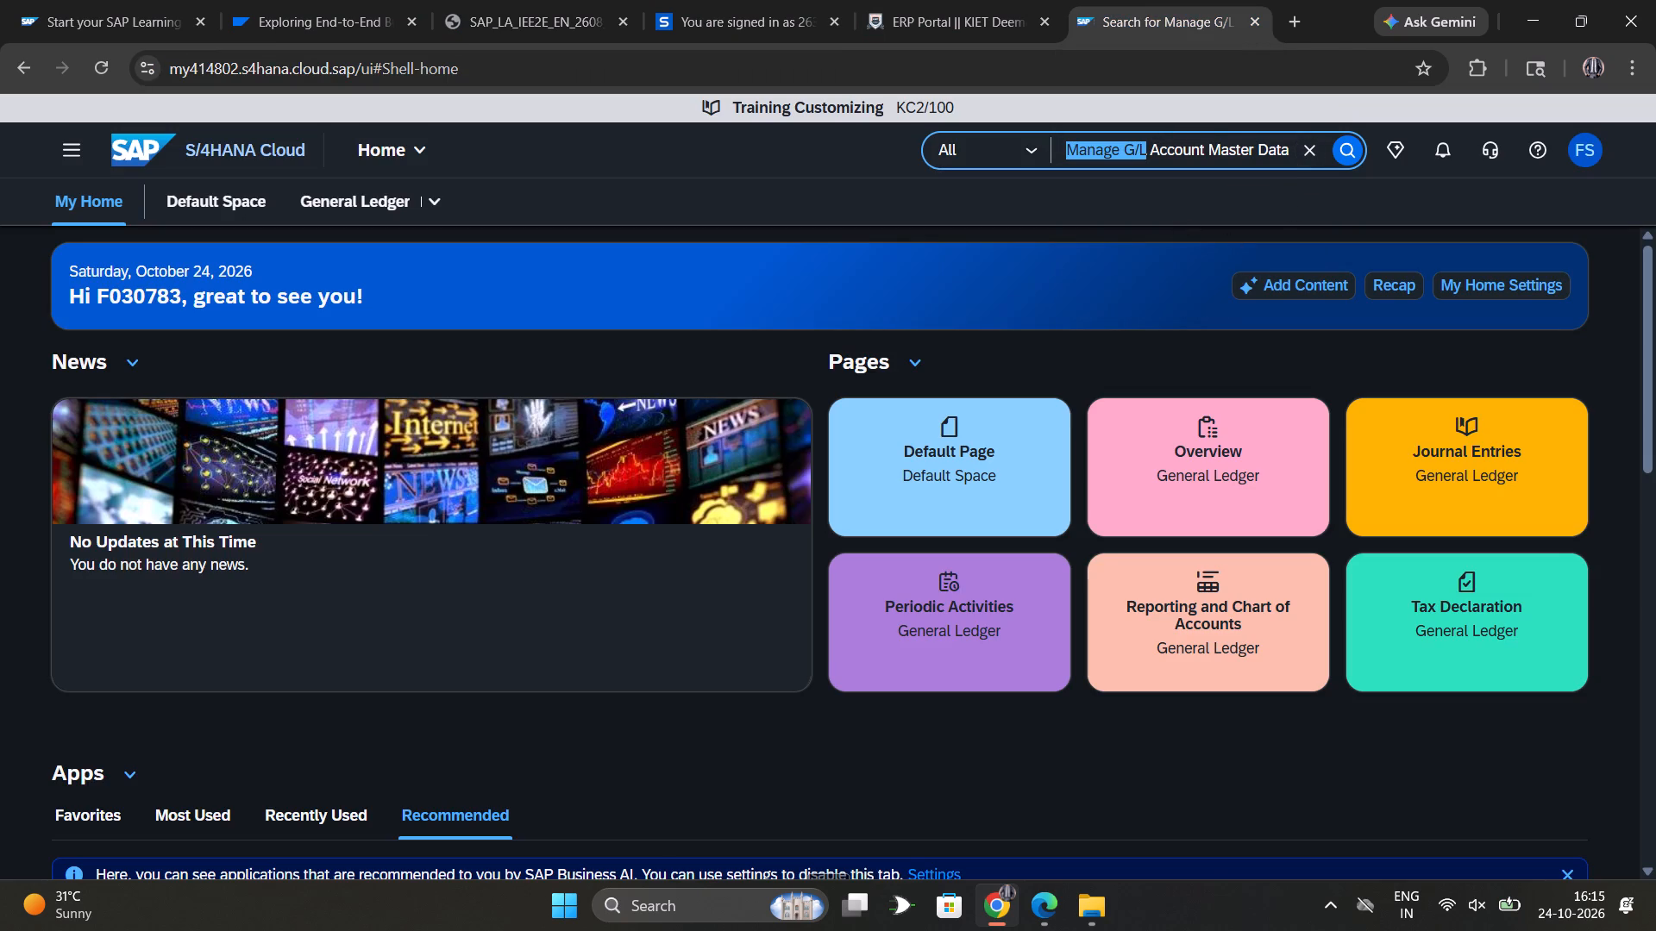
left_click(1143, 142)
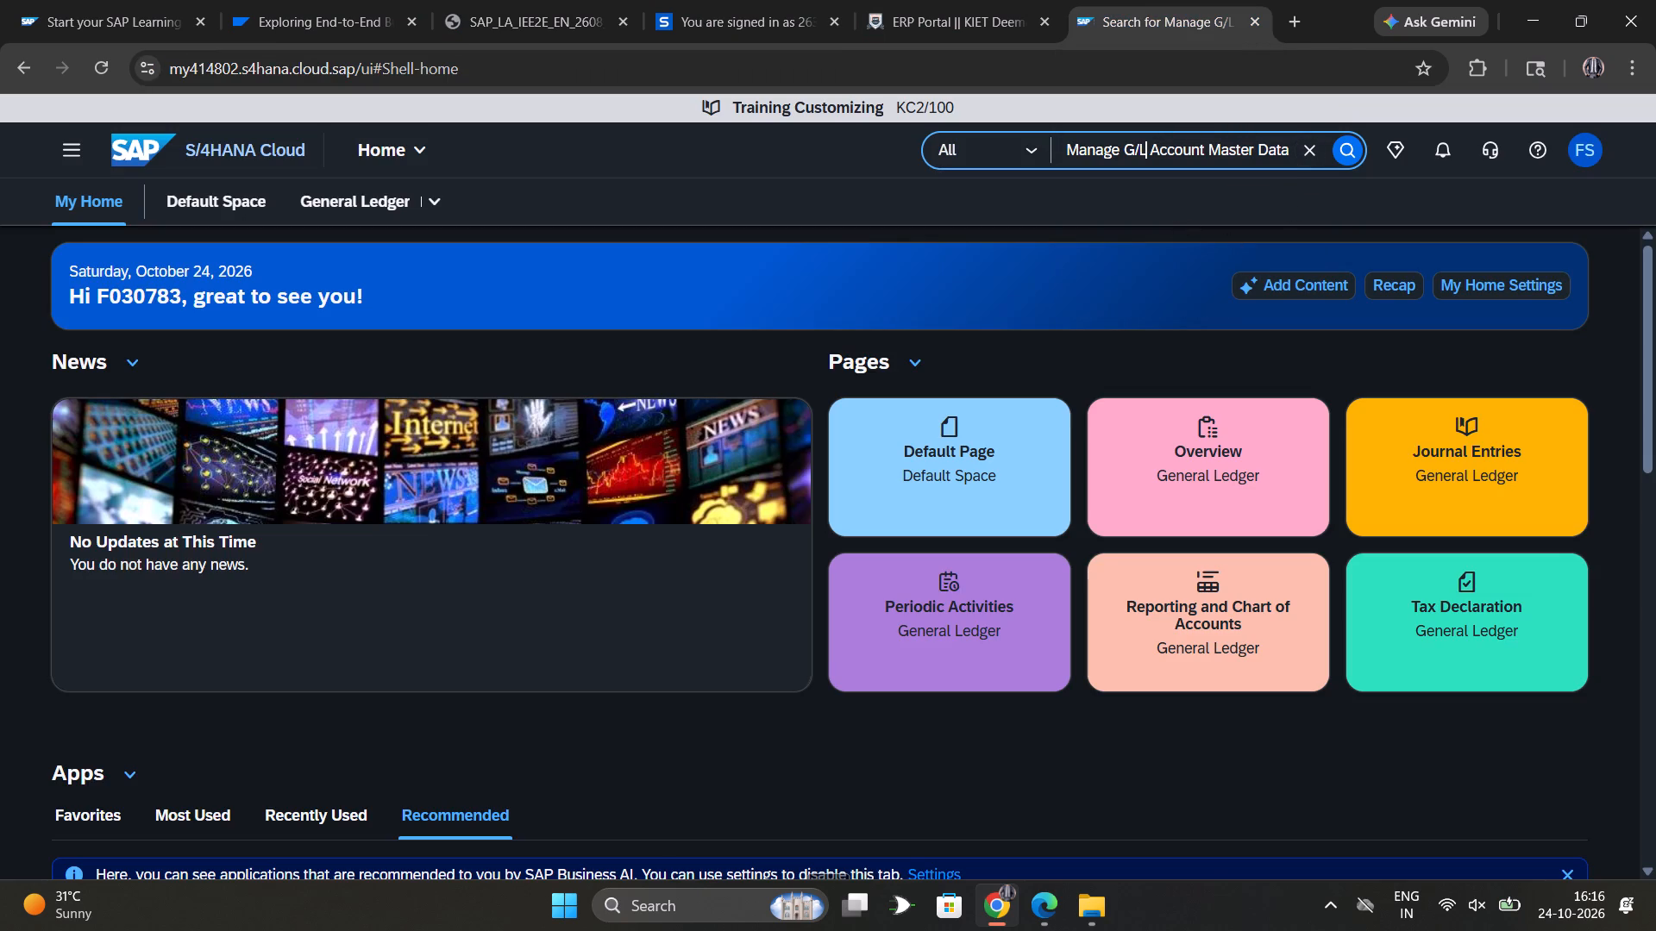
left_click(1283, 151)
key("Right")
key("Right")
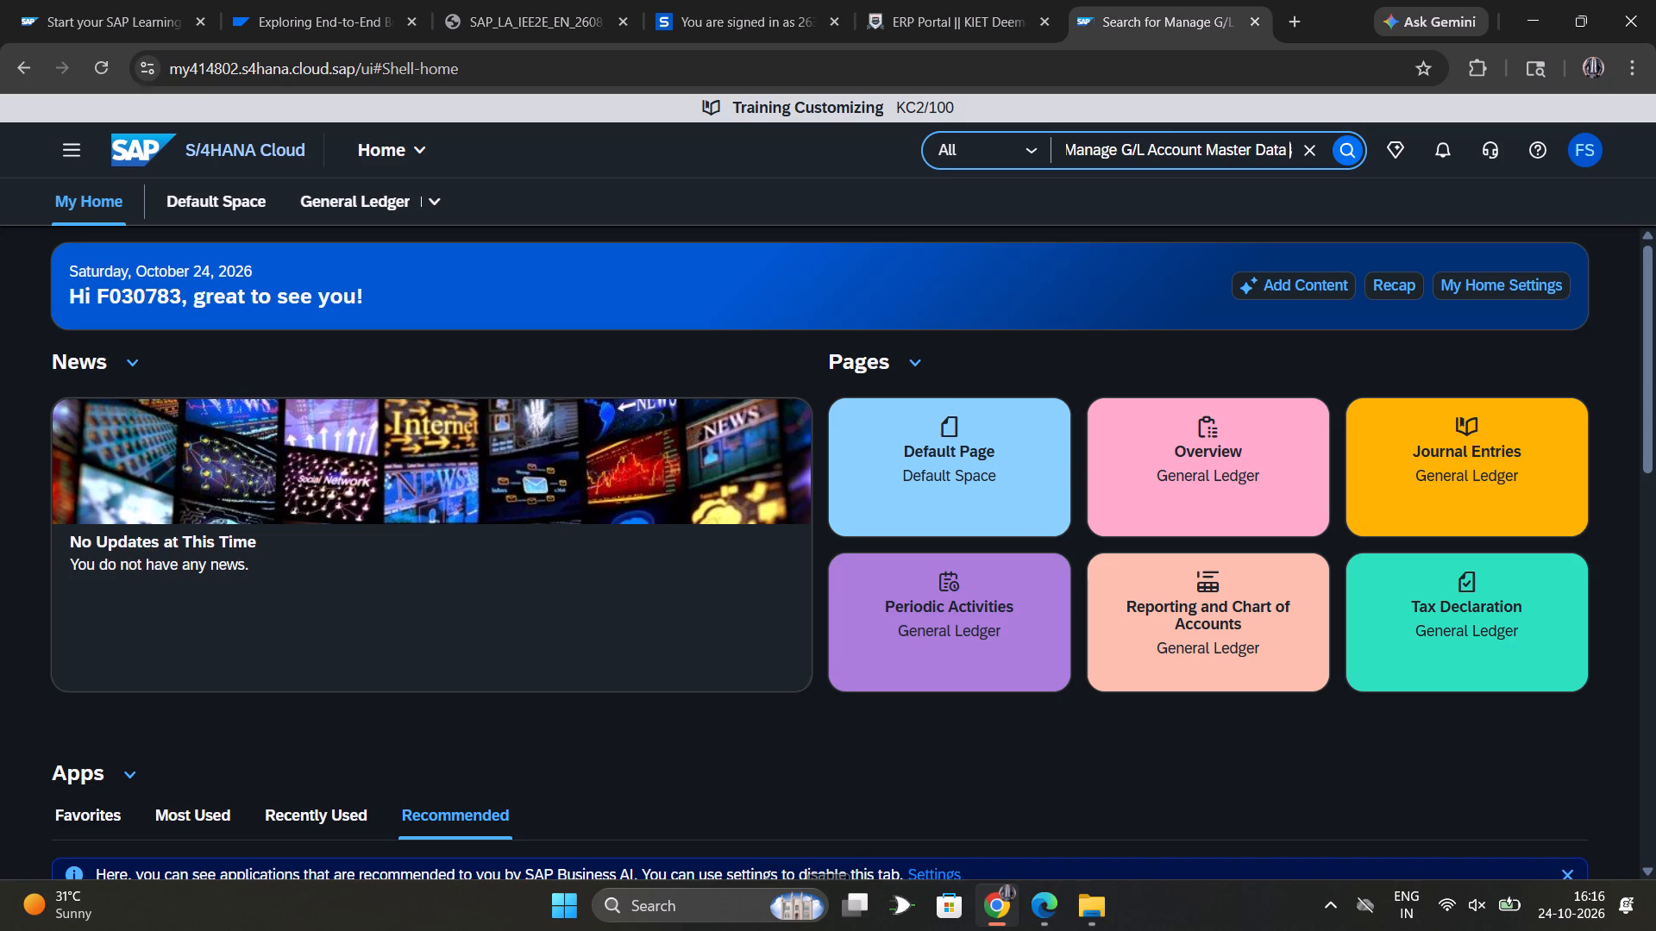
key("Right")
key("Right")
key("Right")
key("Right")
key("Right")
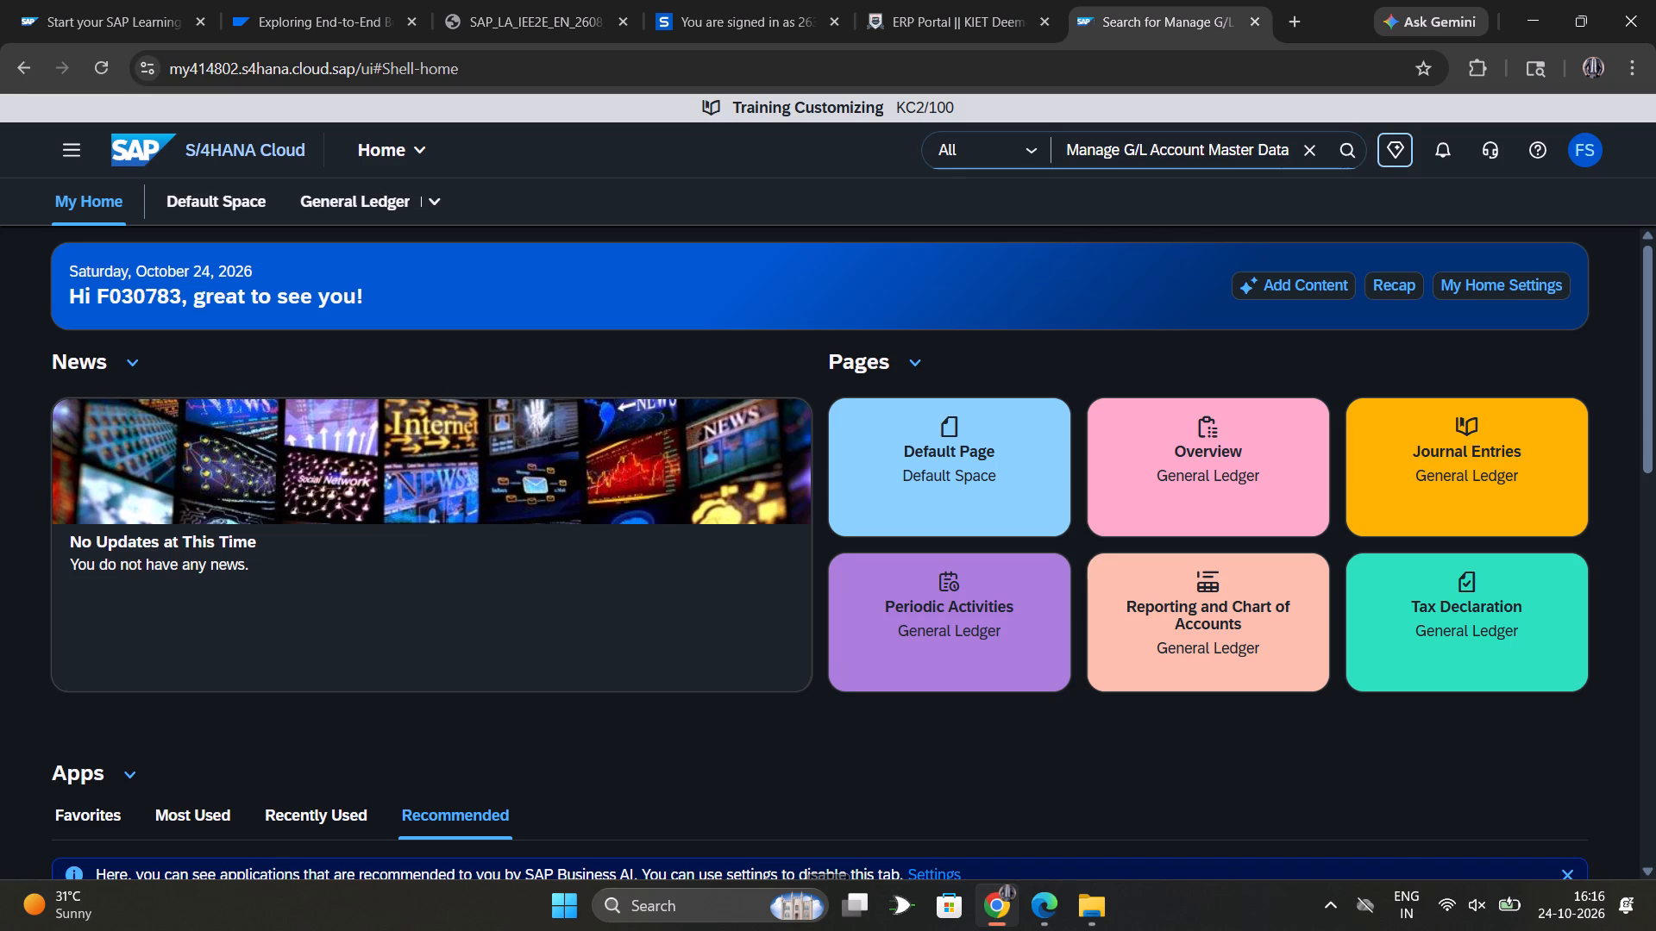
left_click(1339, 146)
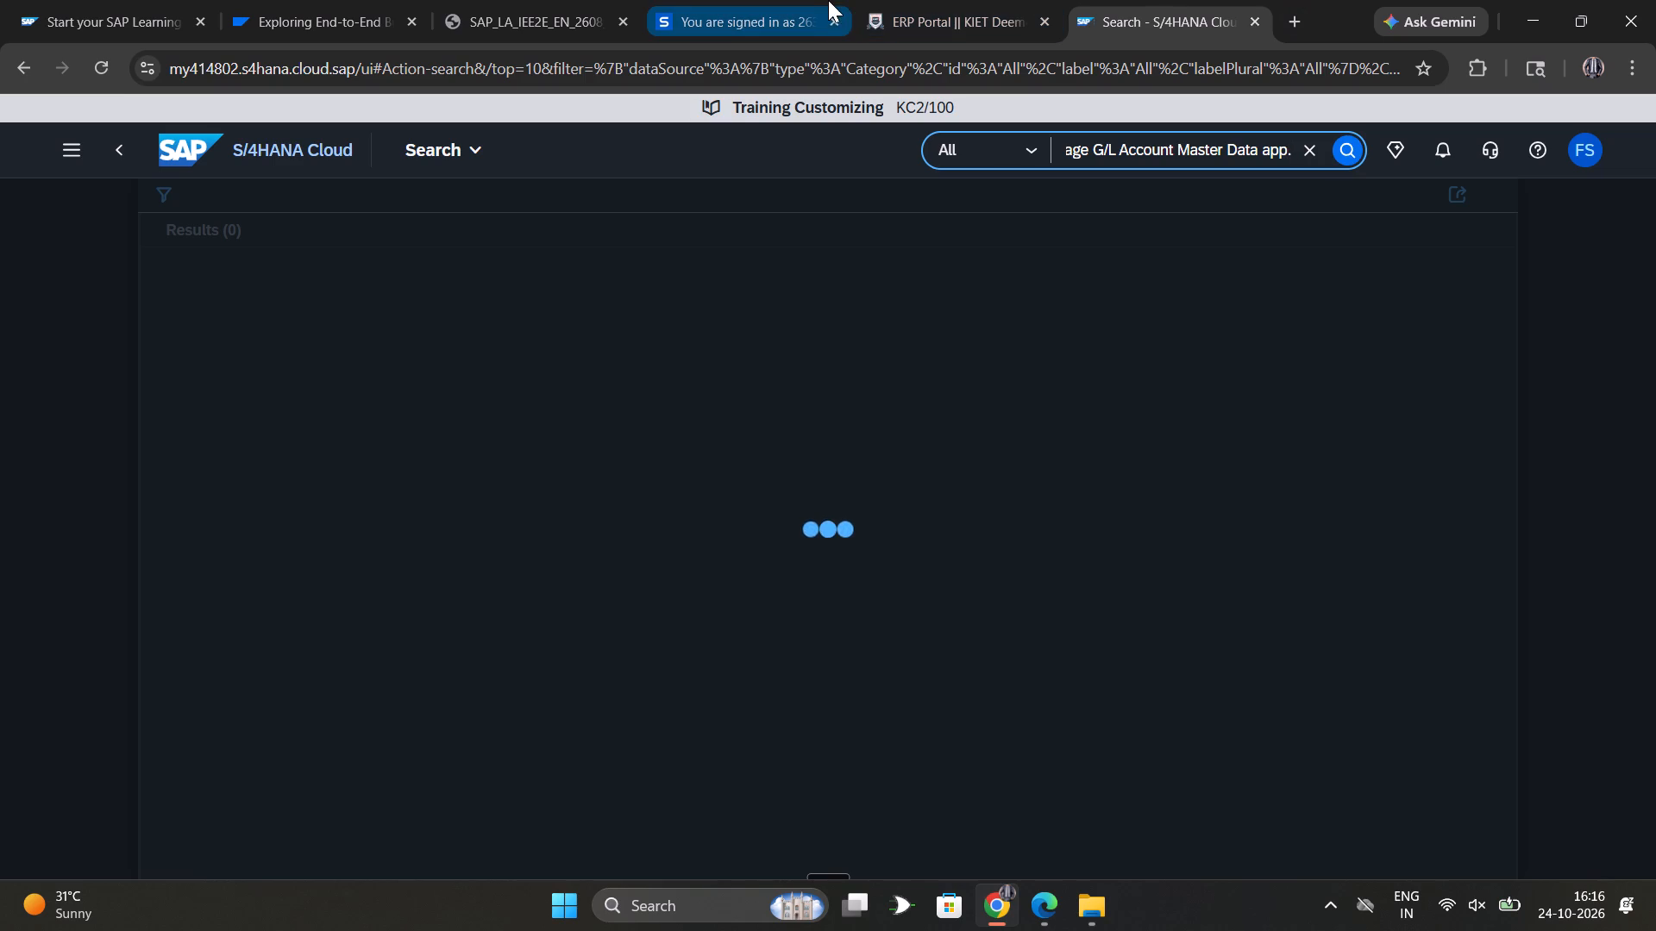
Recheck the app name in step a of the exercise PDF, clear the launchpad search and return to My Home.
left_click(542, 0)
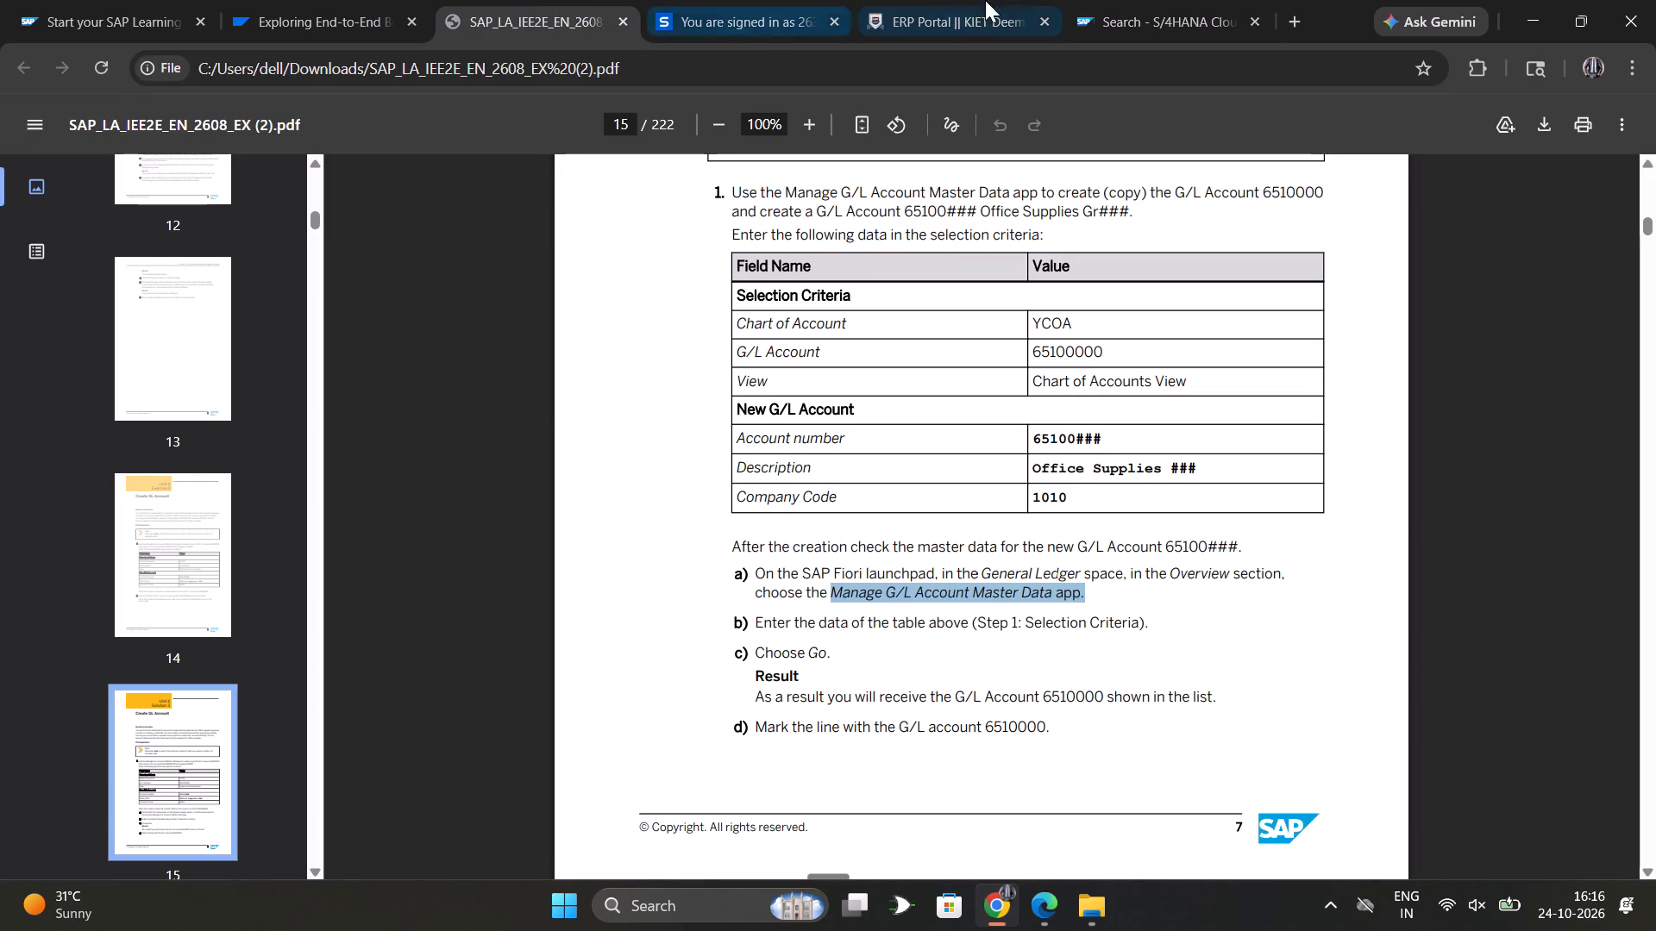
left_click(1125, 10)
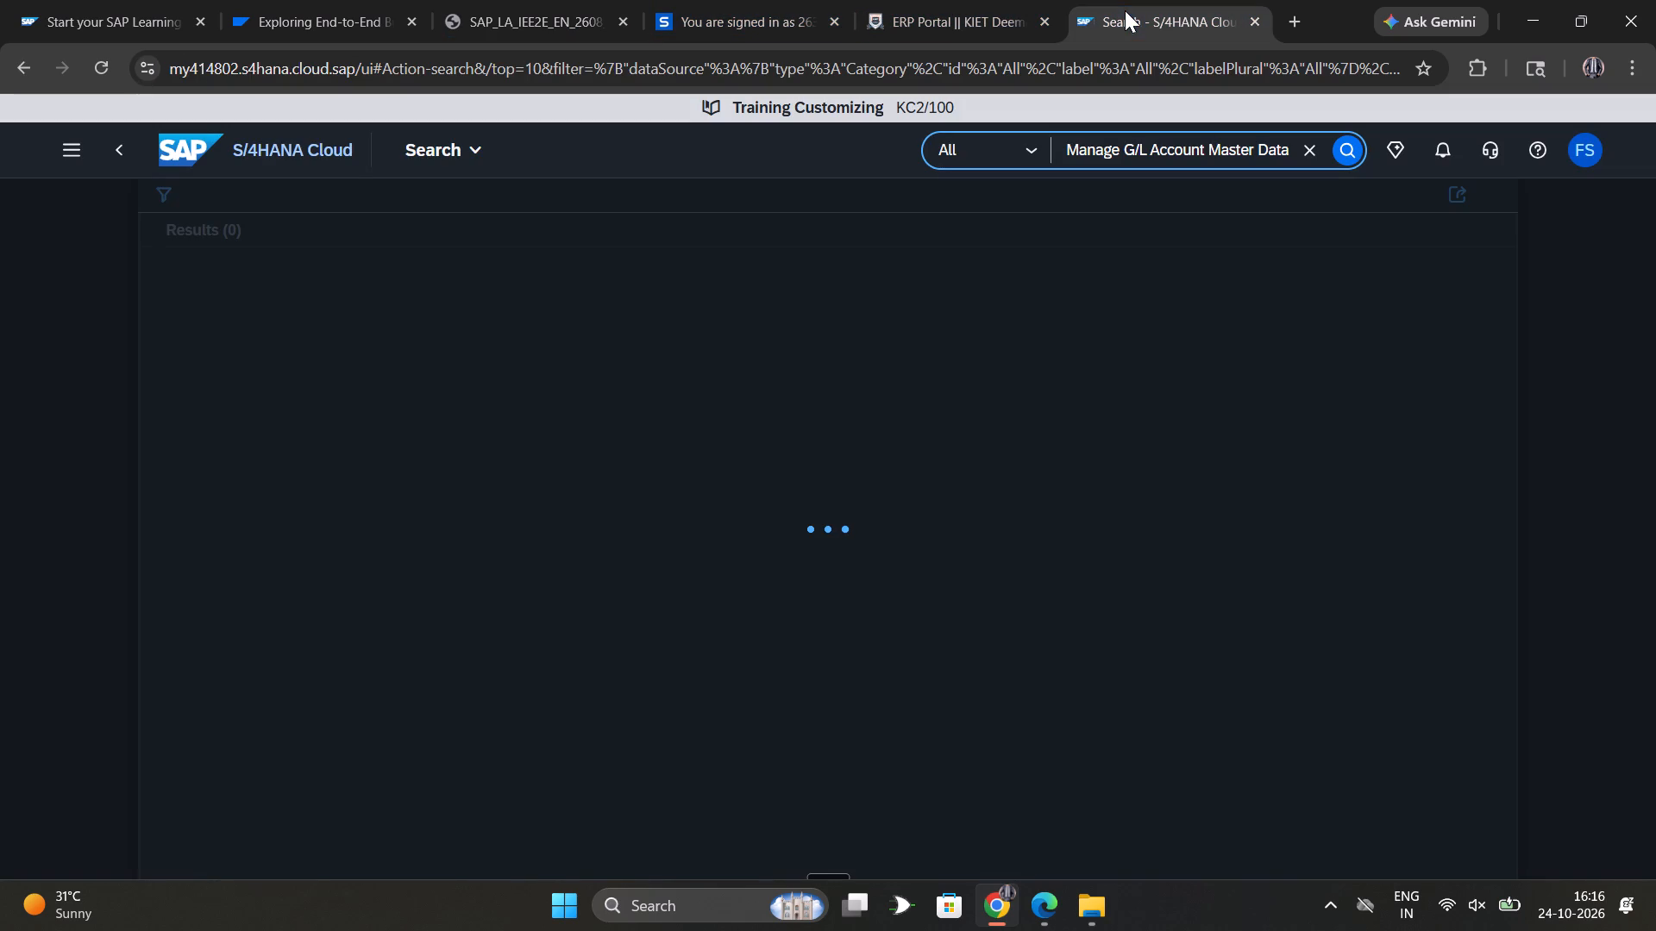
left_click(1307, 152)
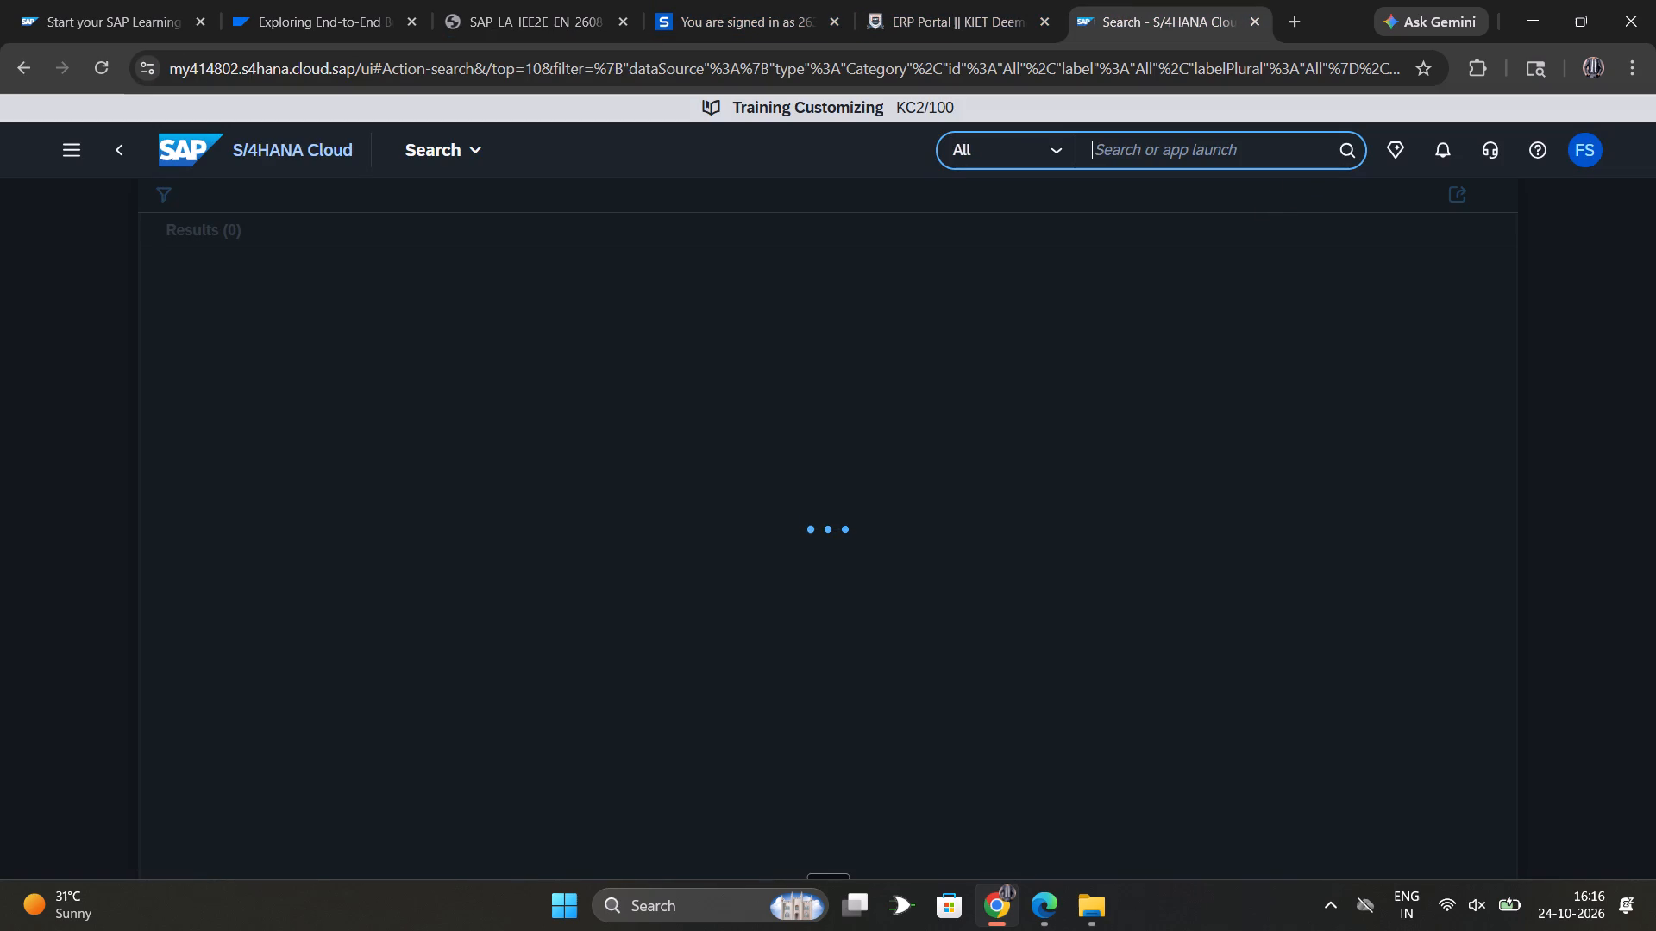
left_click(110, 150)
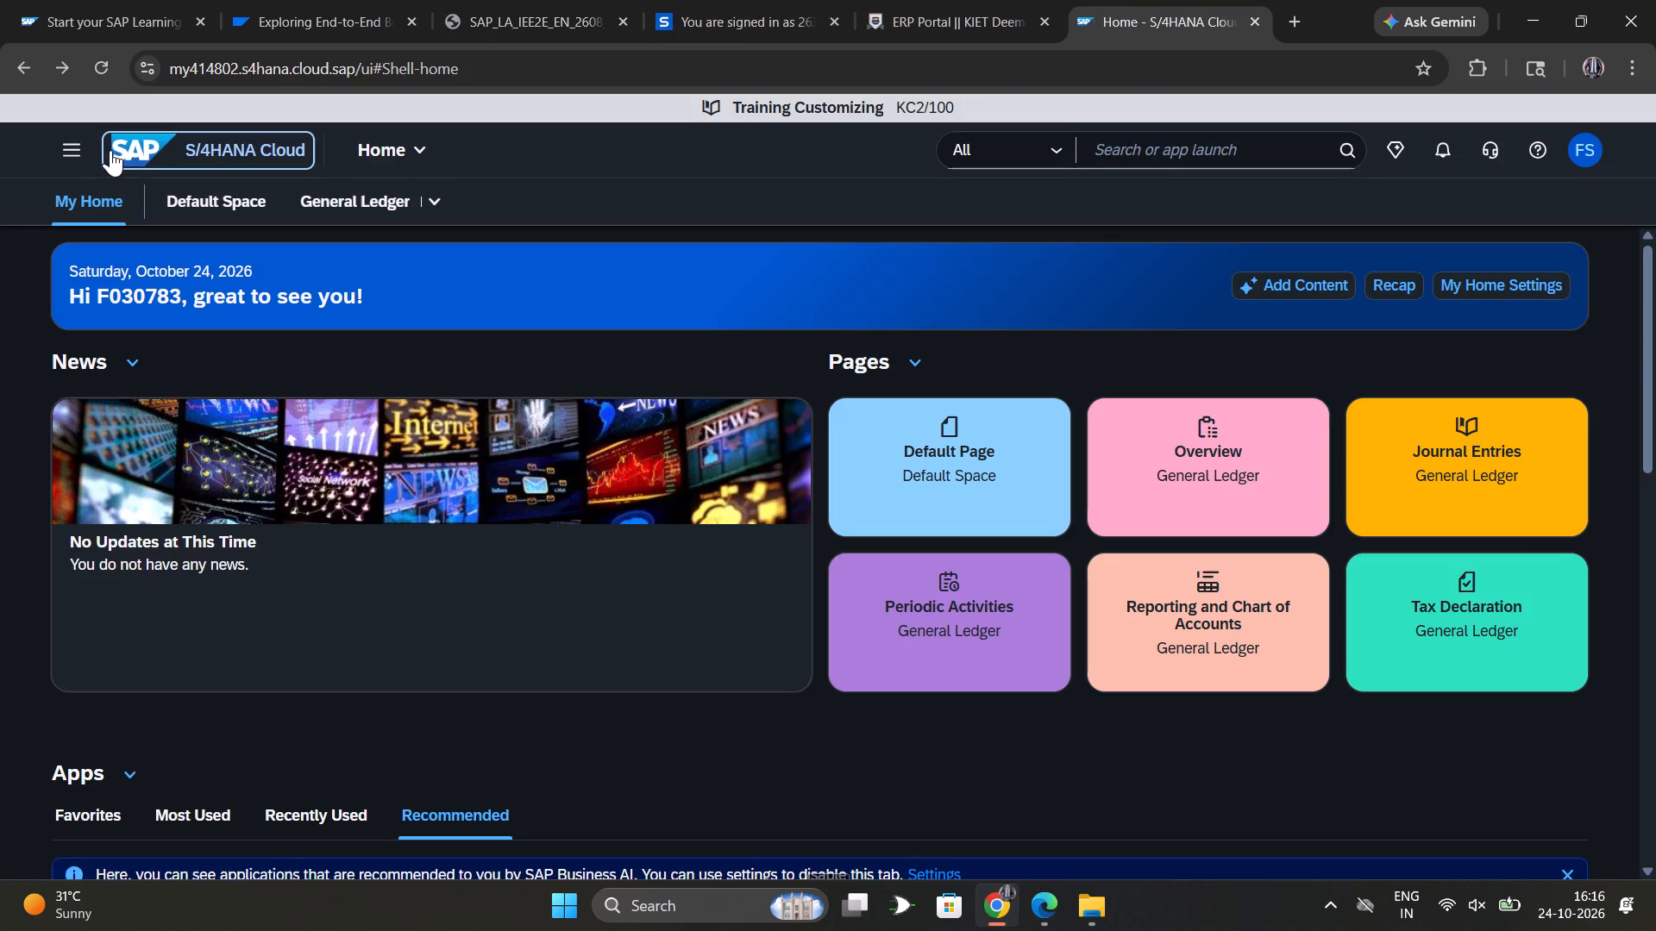
Open the Manage Operating G/L Accounts app from the General Ledger space's Overview page.
left_click(356, 202)
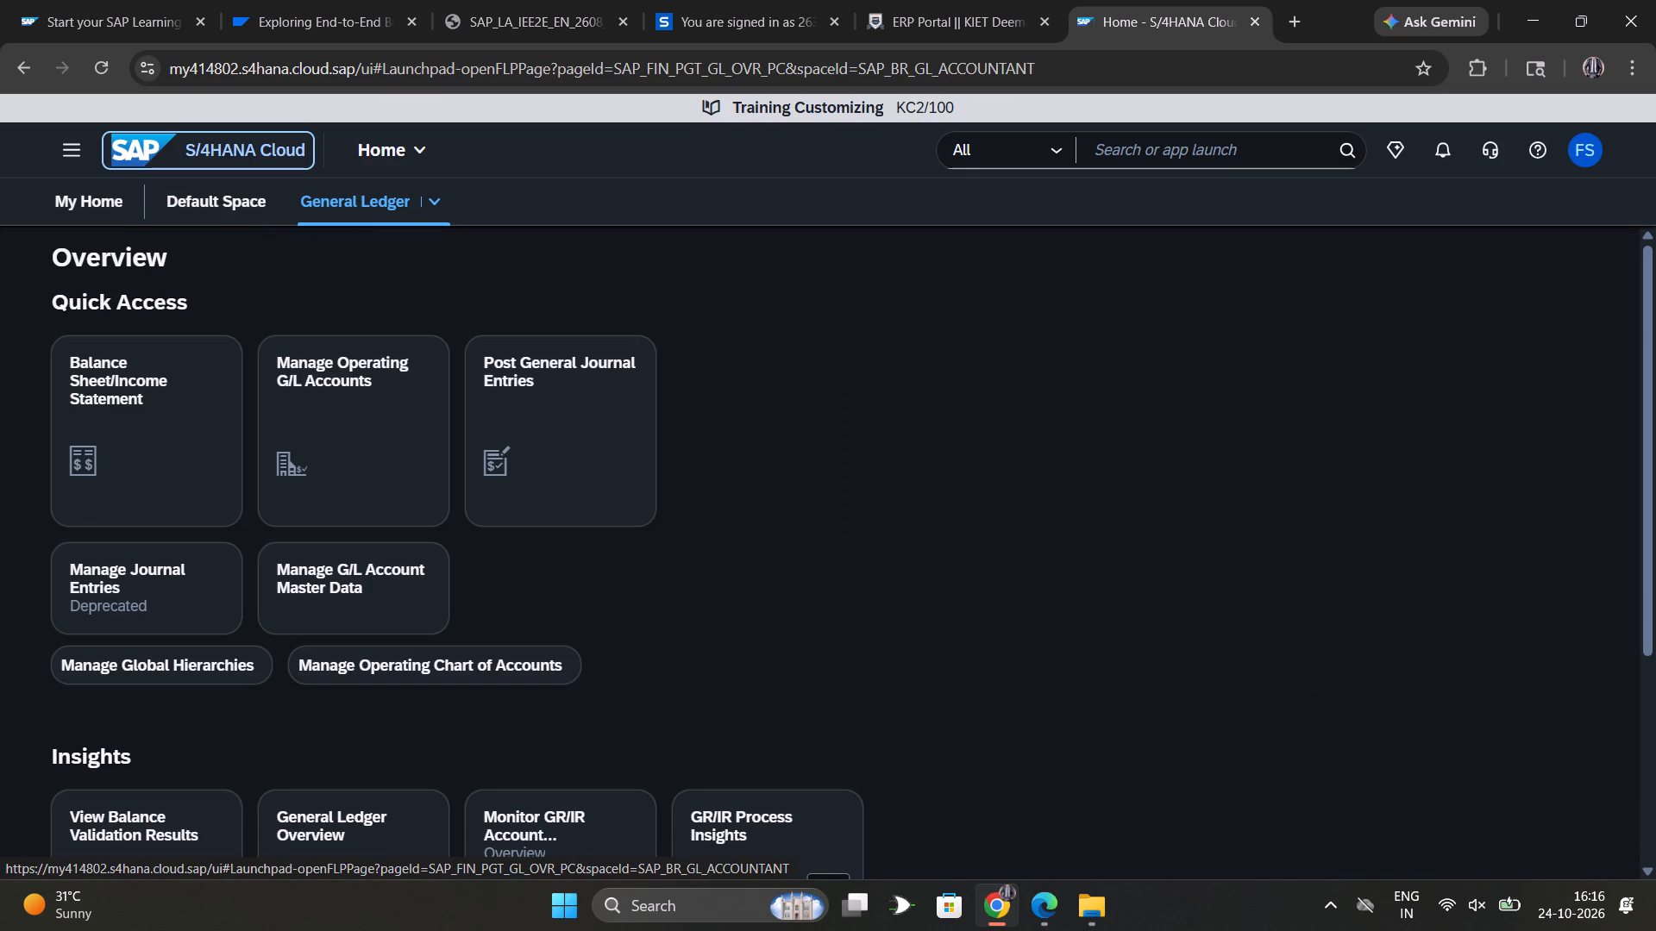
left_click(353, 382)
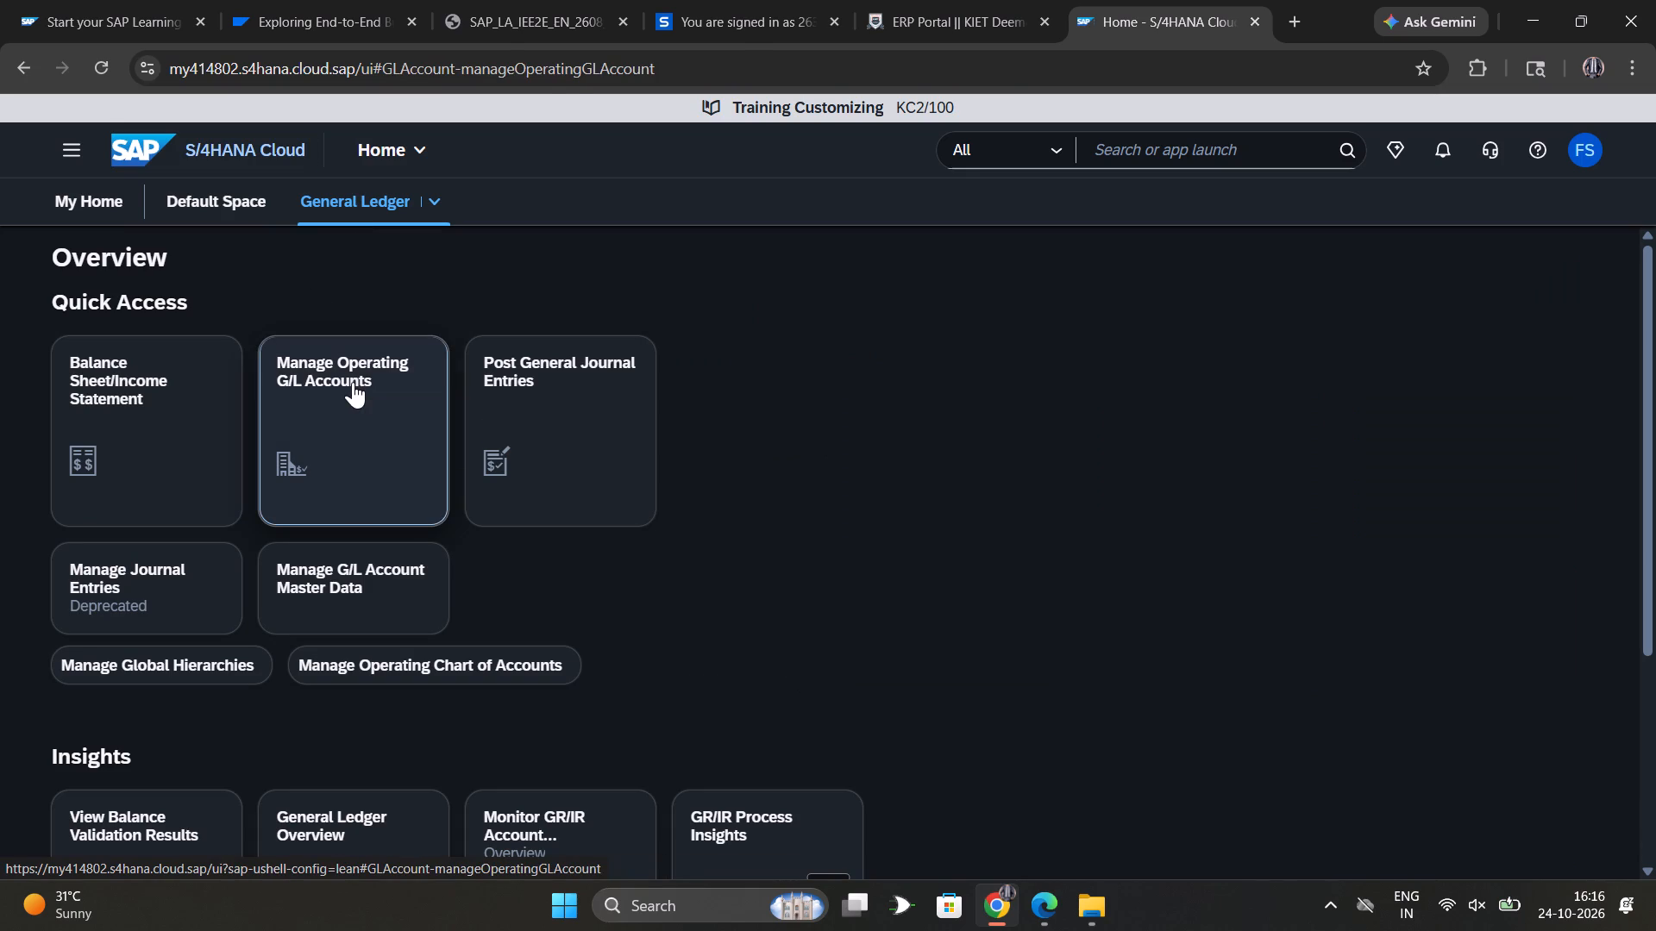
double_click(353, 382)
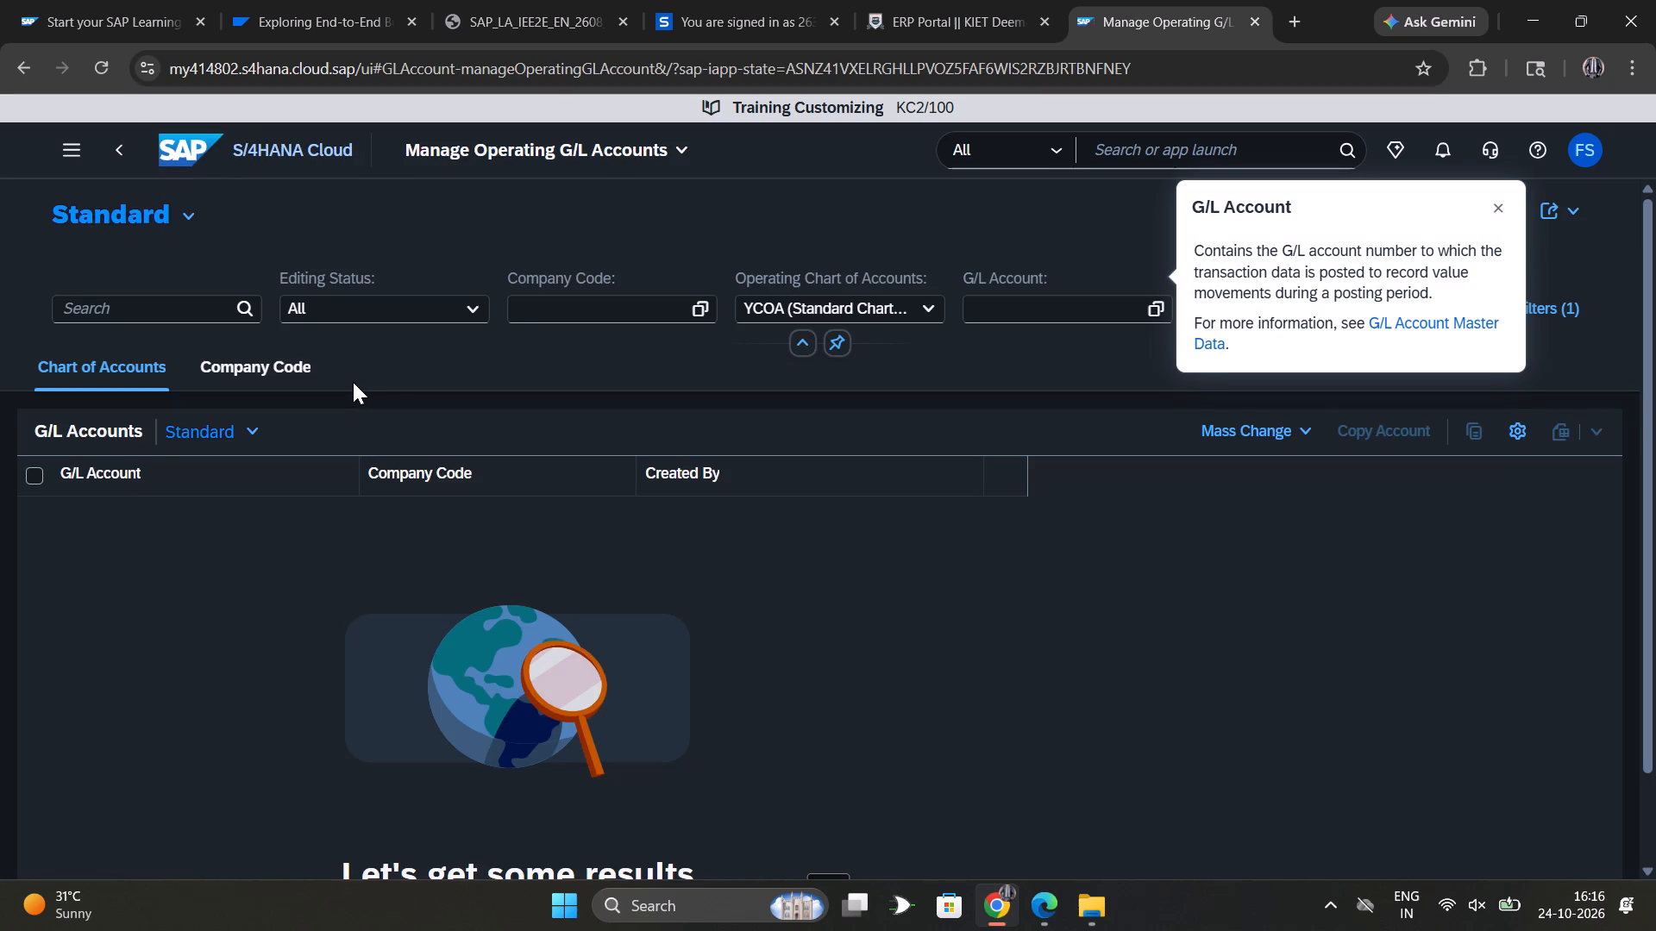
Close the G/L Account help topic and compare the app's filters with the selection criteria in the exercise PDF.
left_click(1496, 211)
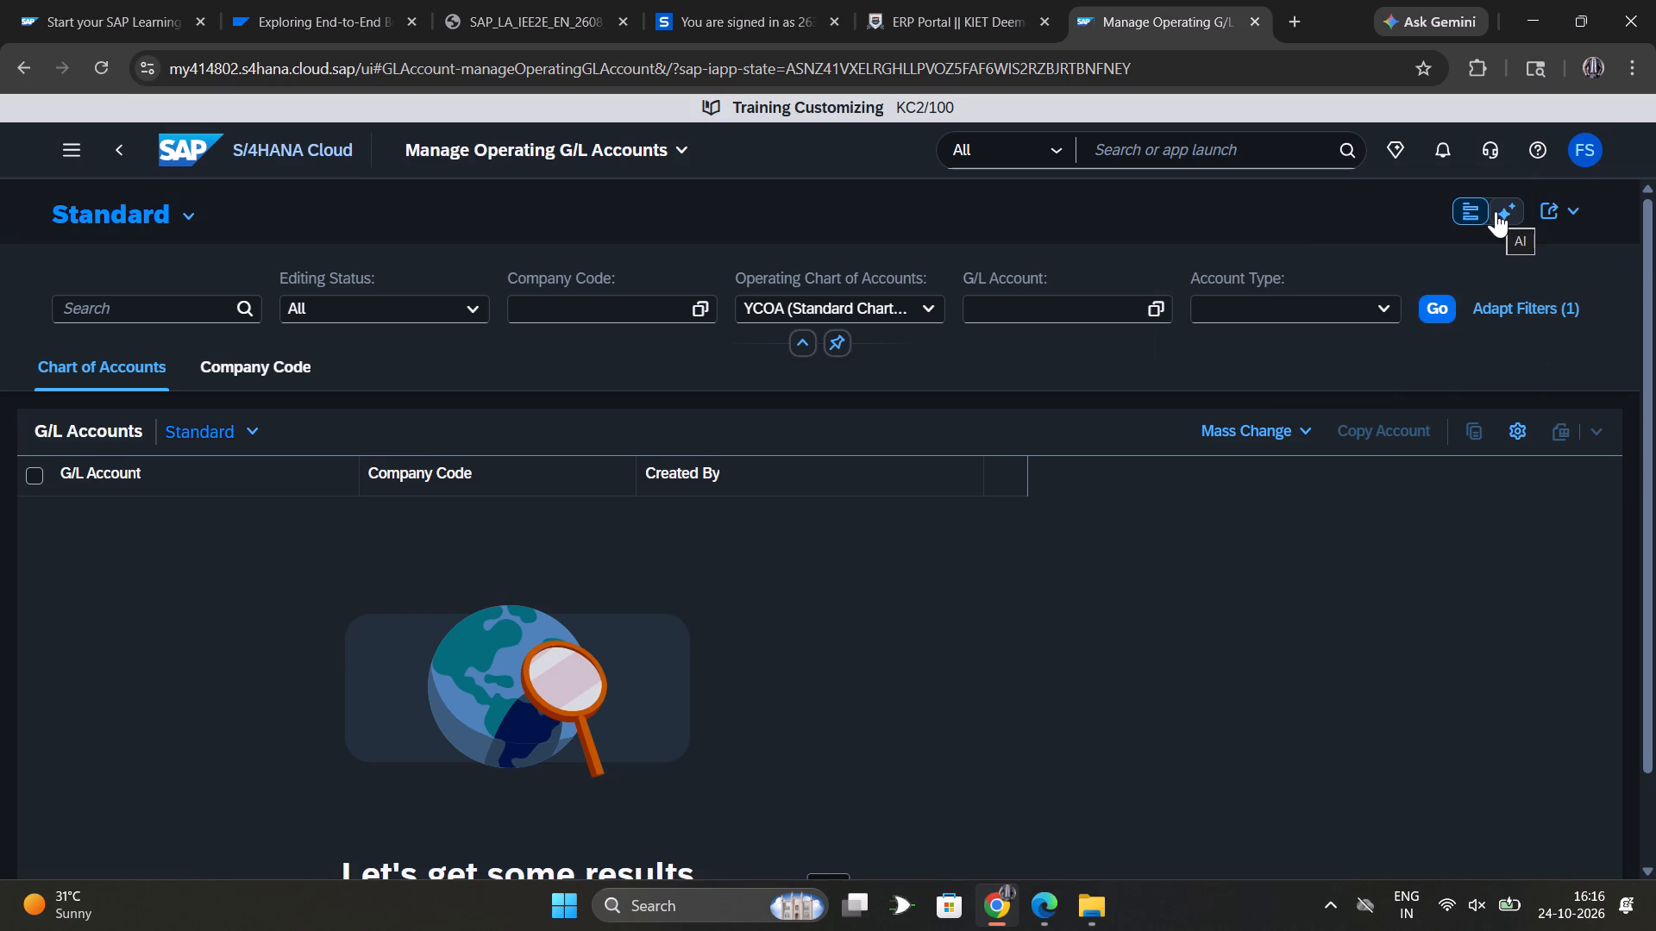
left_click(546, 0)
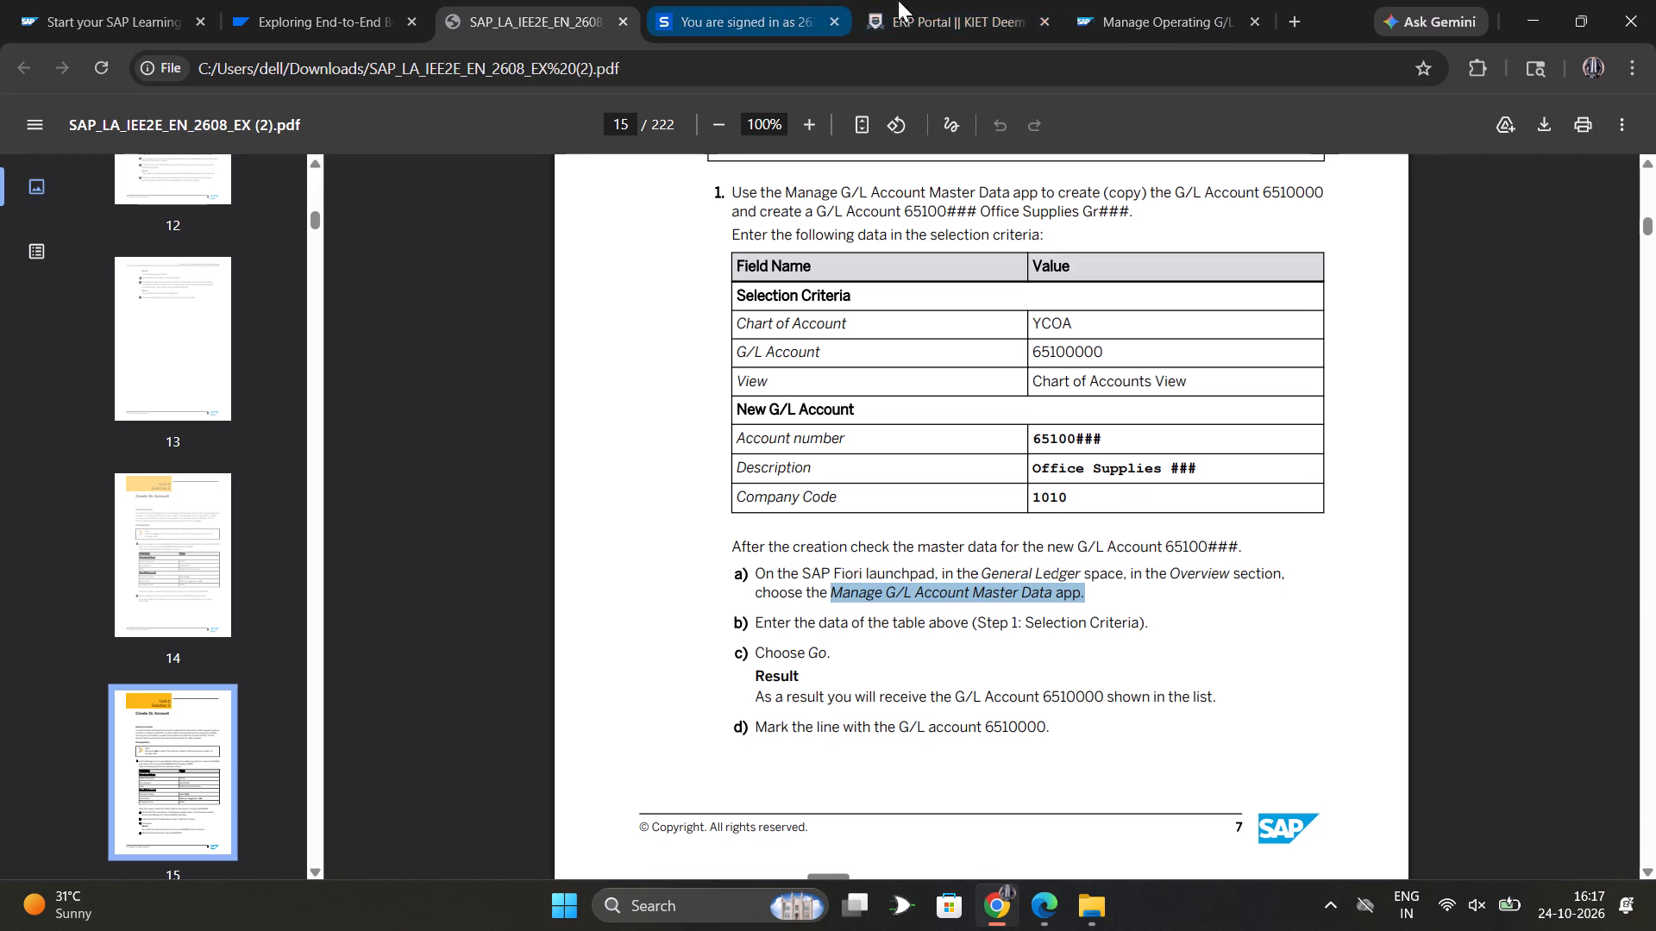
left_click(1105, 0)
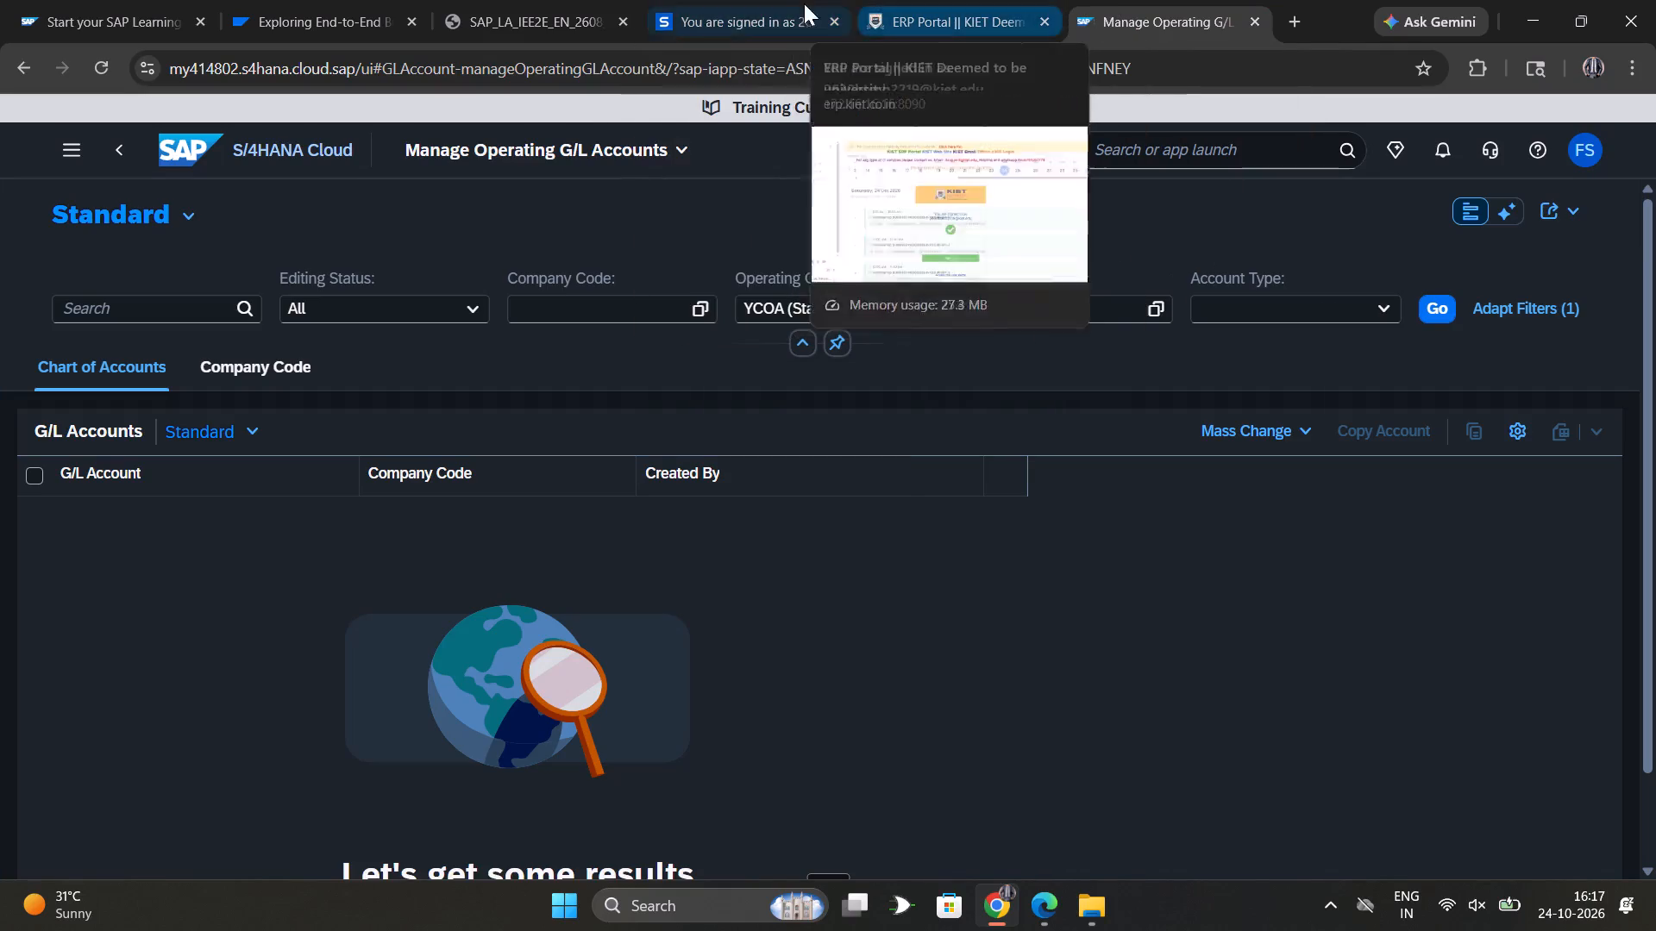
left_click(546, 10)
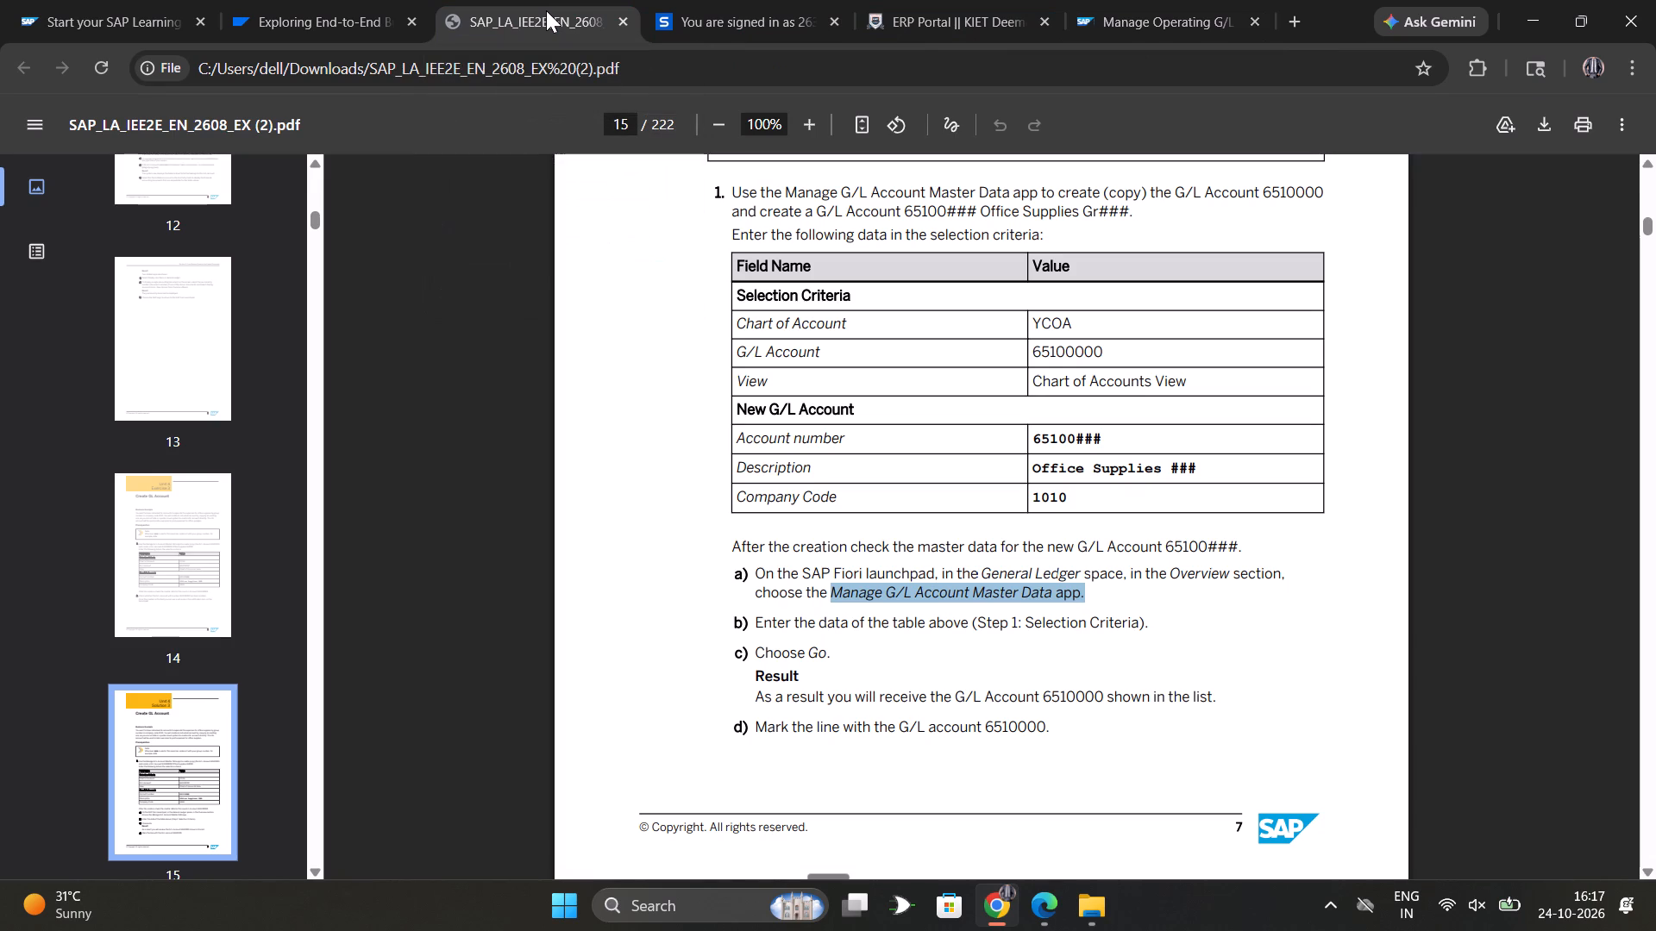
left_click(1100, 0)
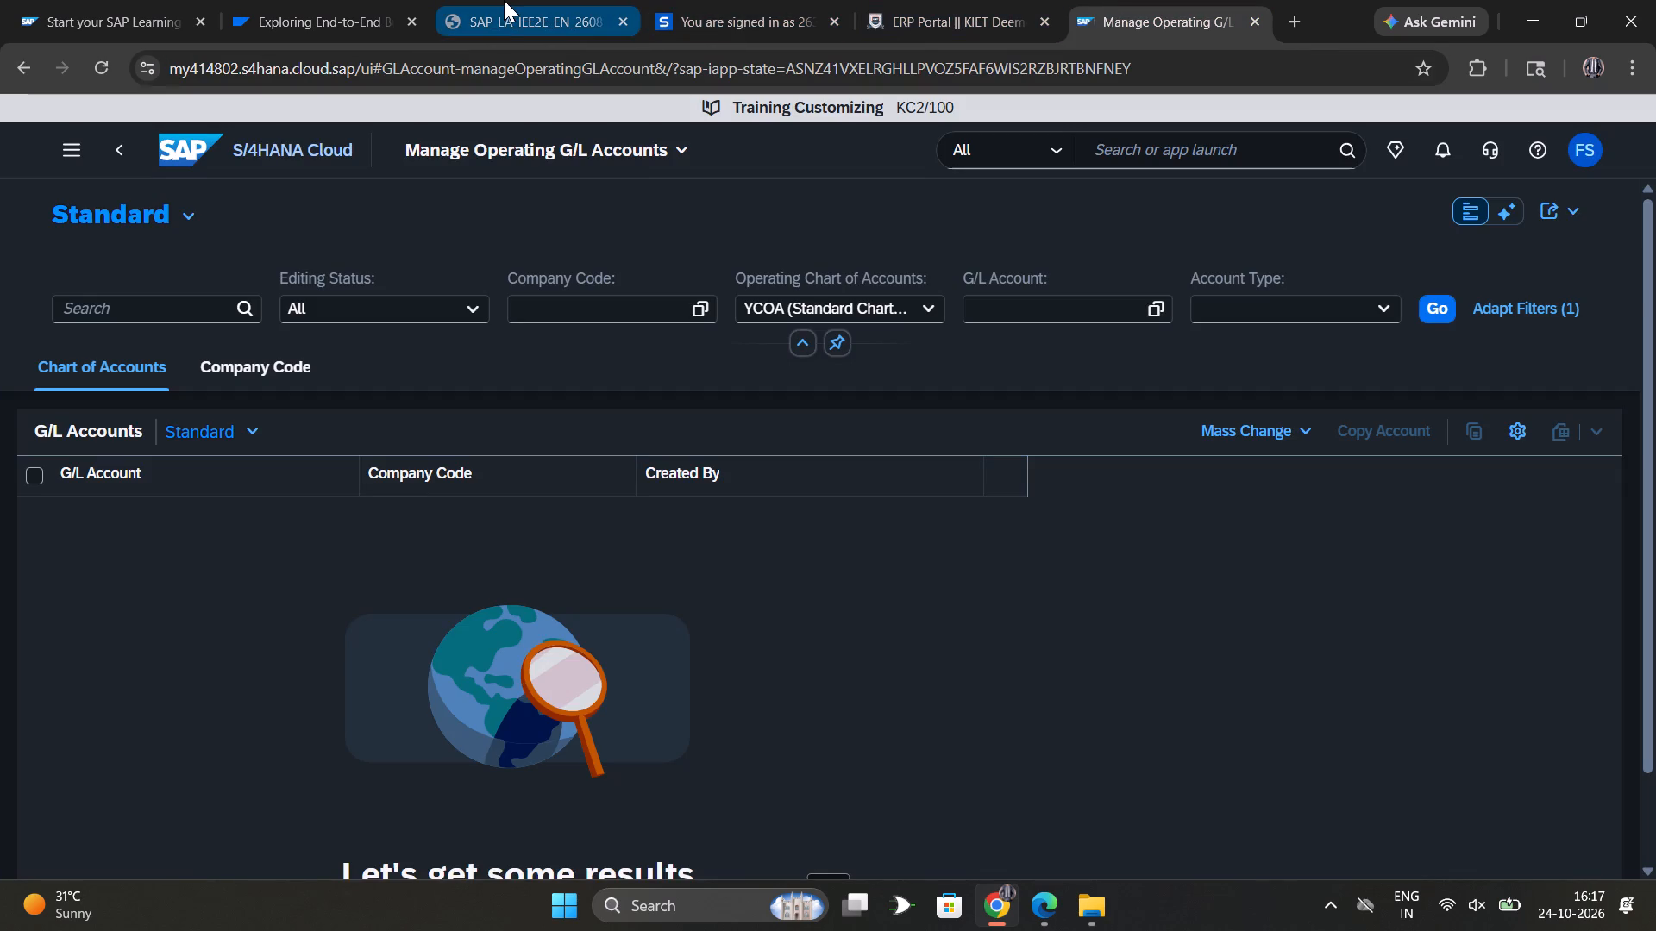
Filter G/L Account by 65100000 (Office Supplies), copying the number from the selection criteria in the exercise PDF.
left_click_drag(504, 0, 802, 0)
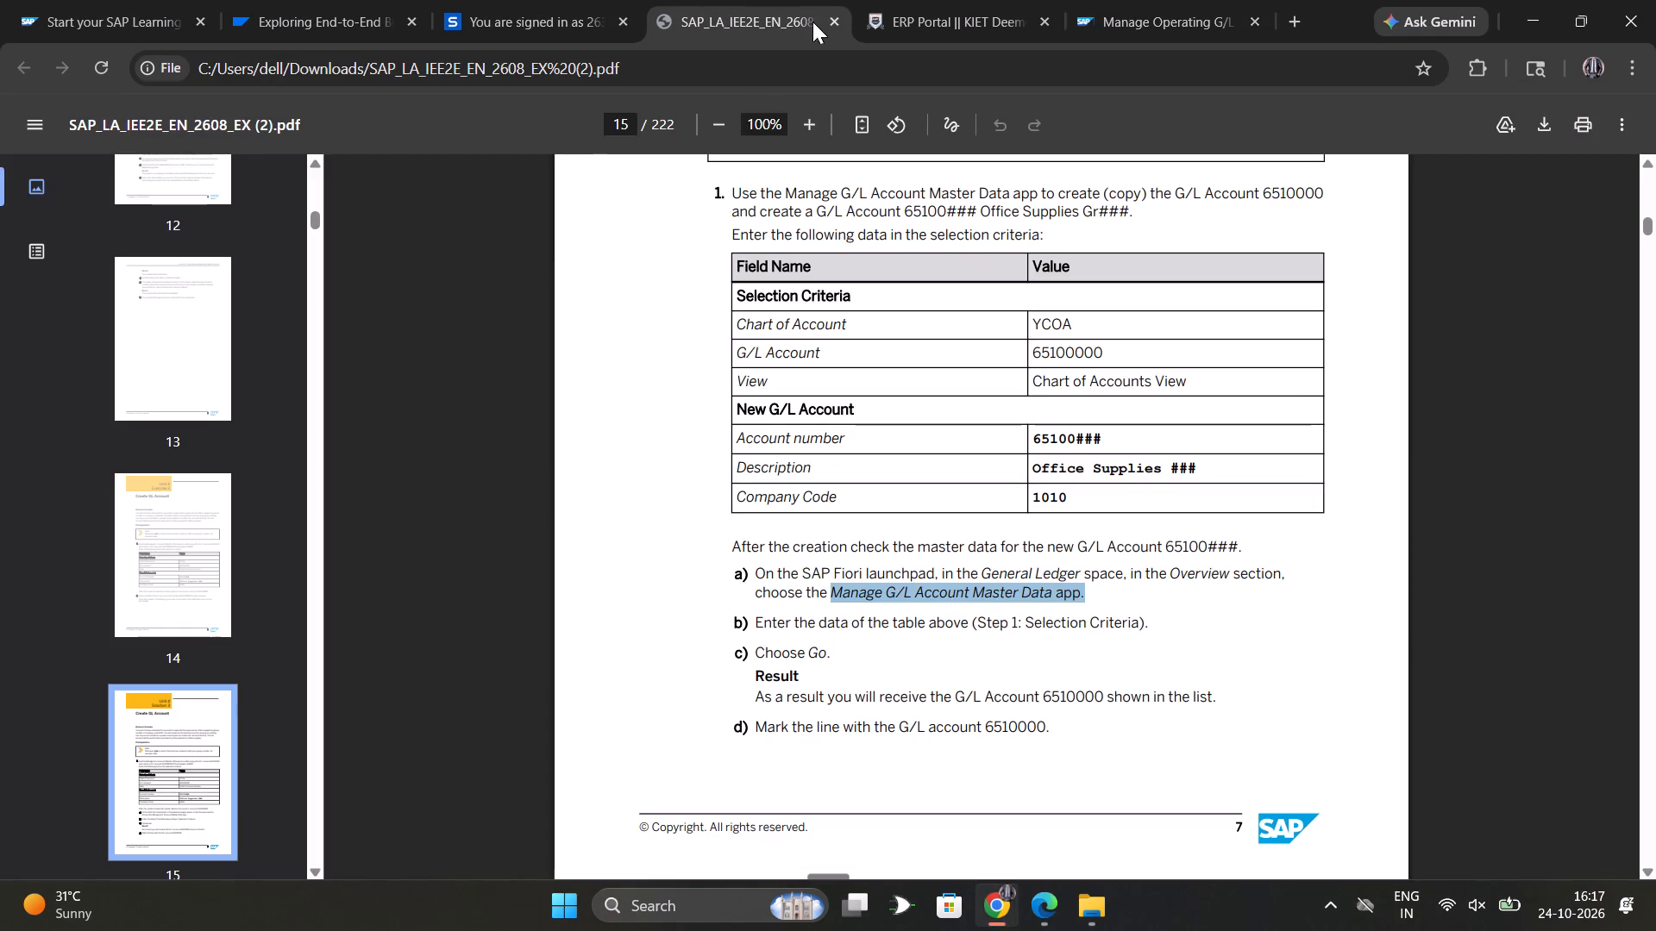
left_click_drag(1032, 355, 1068, 357)
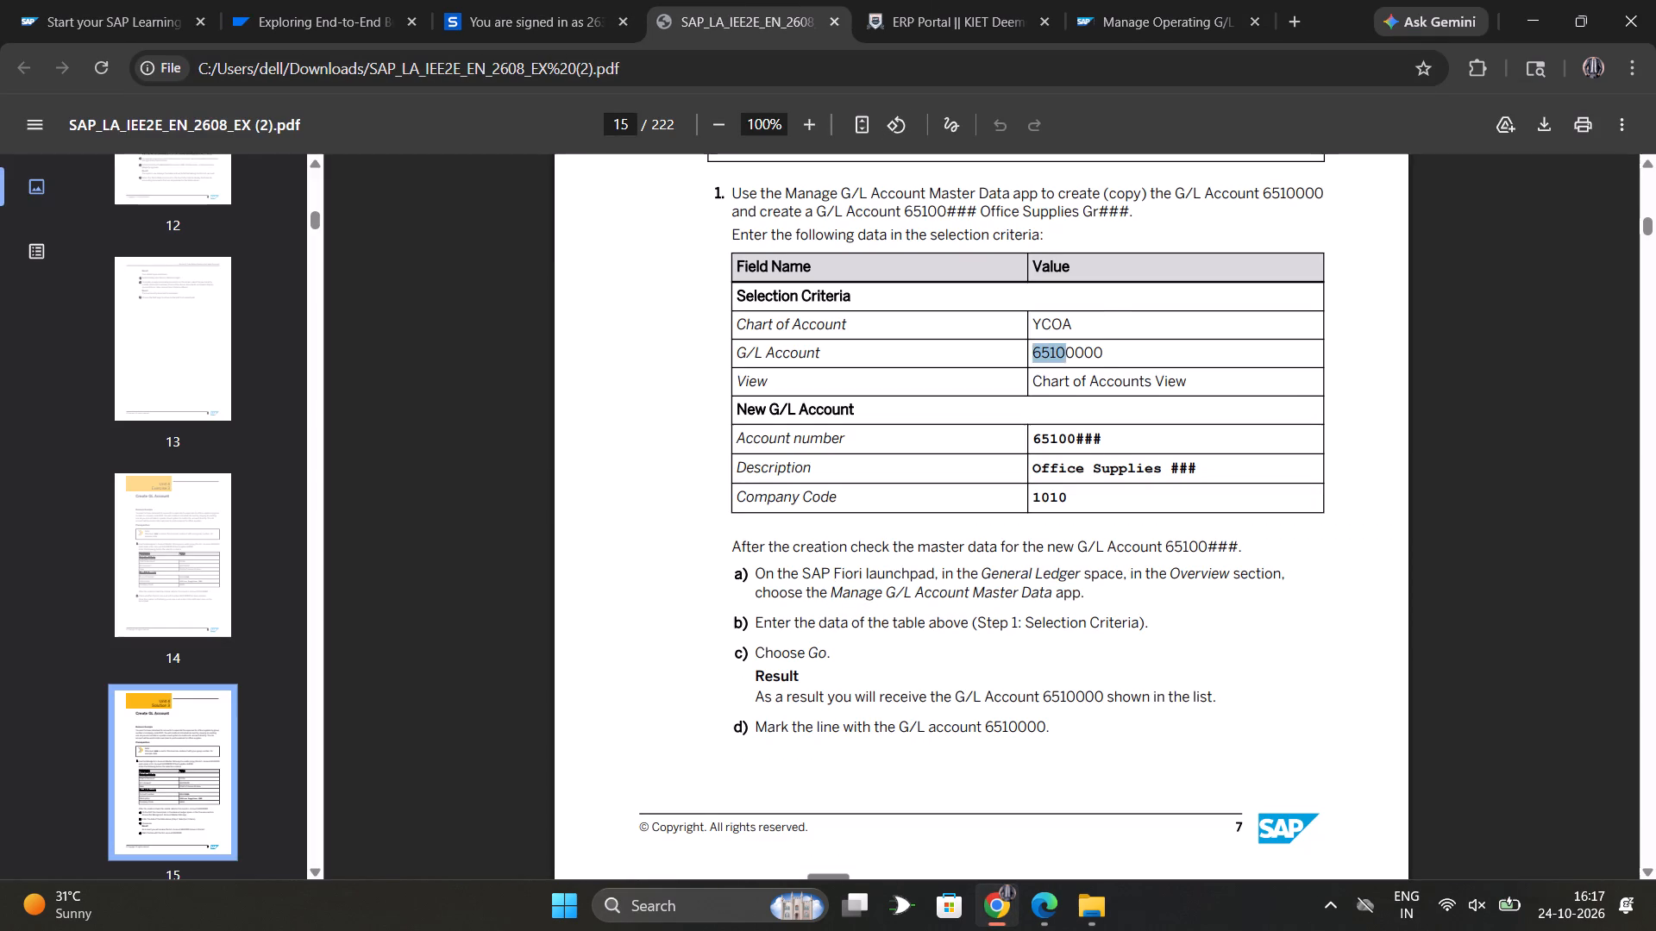
left_click_drag(1068, 357, 1109, 347)
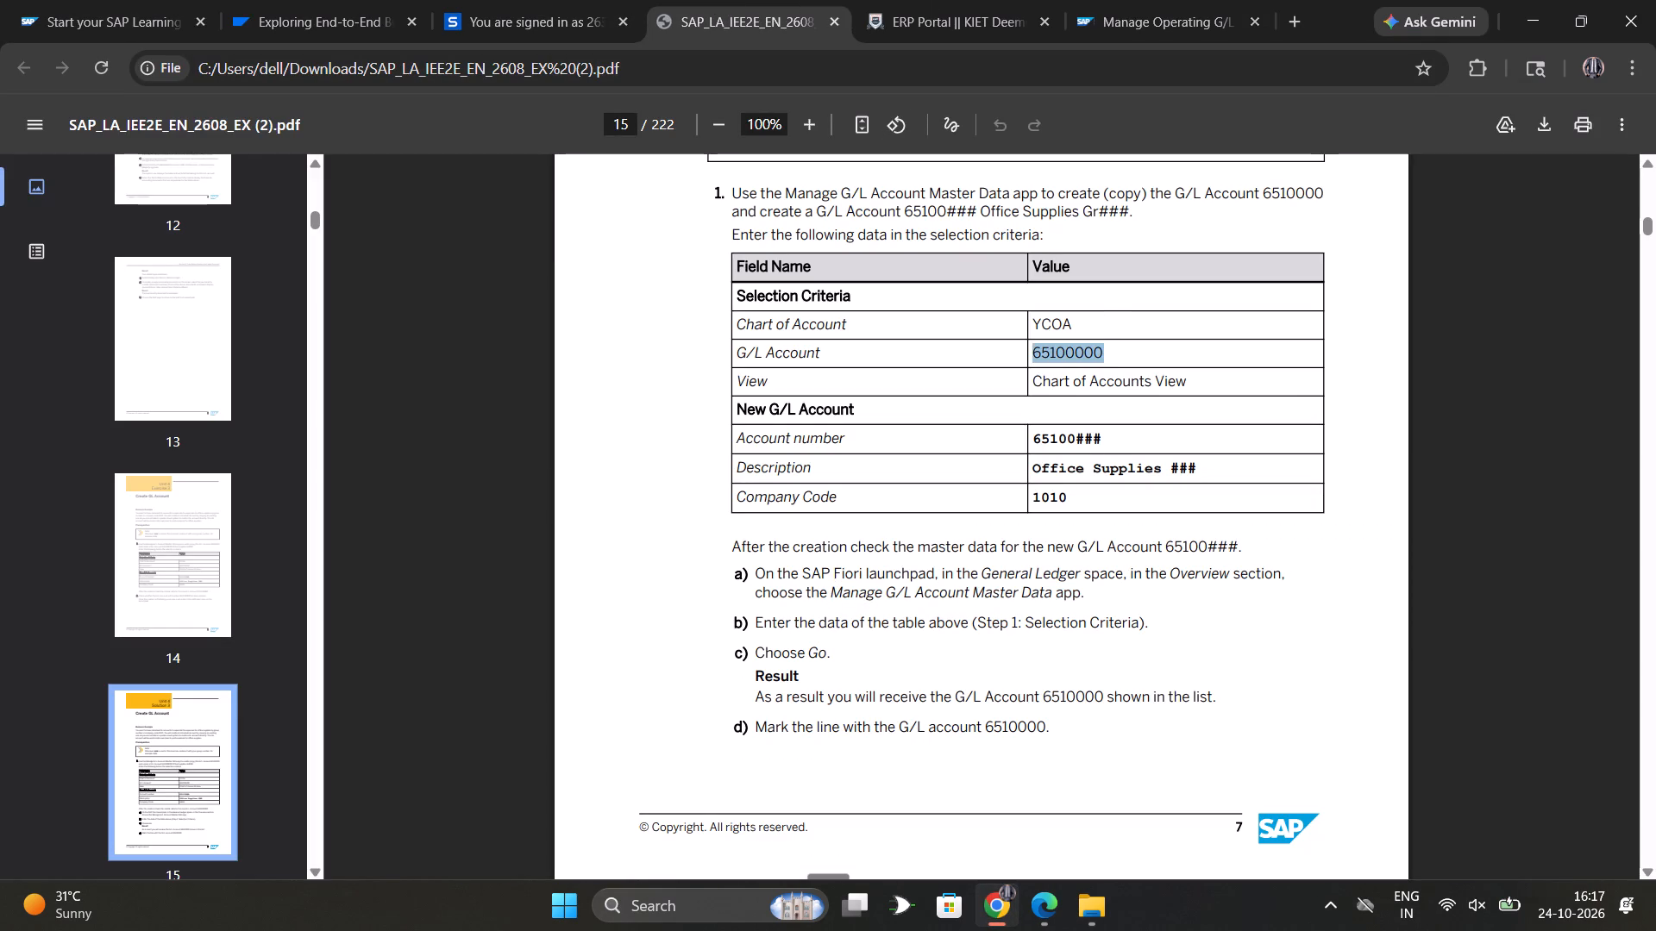
left_click_drag(1109, 347, 1110, 347)
right_click(1110, 347)
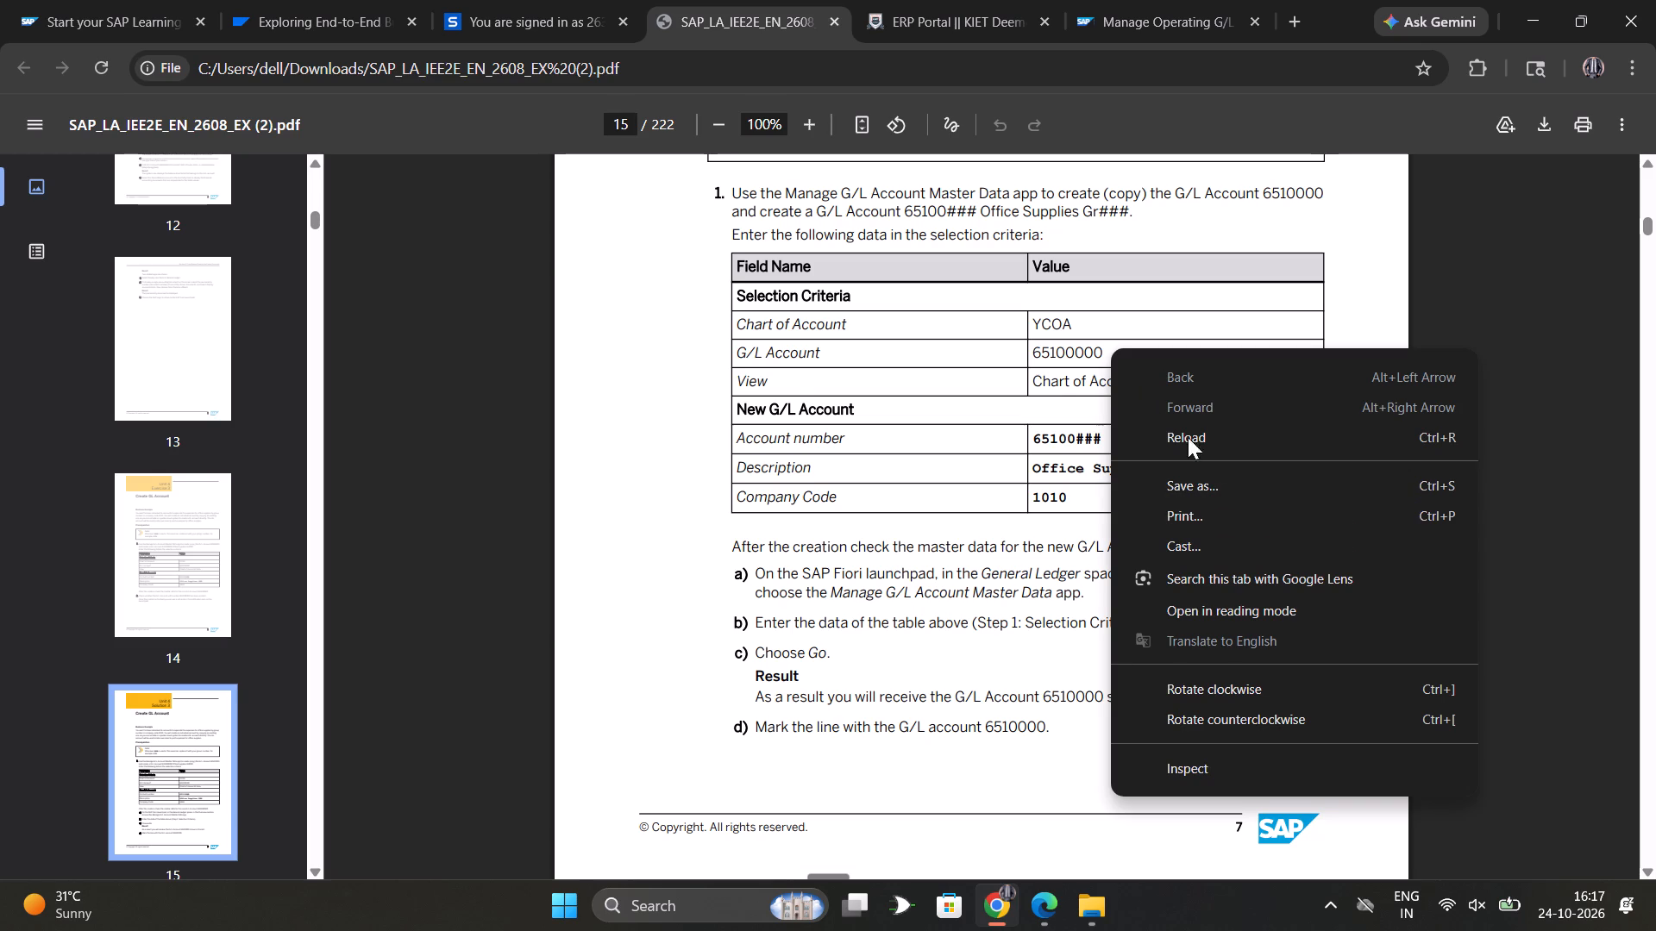
left_click_drag(1032, 347, 1113, 347)
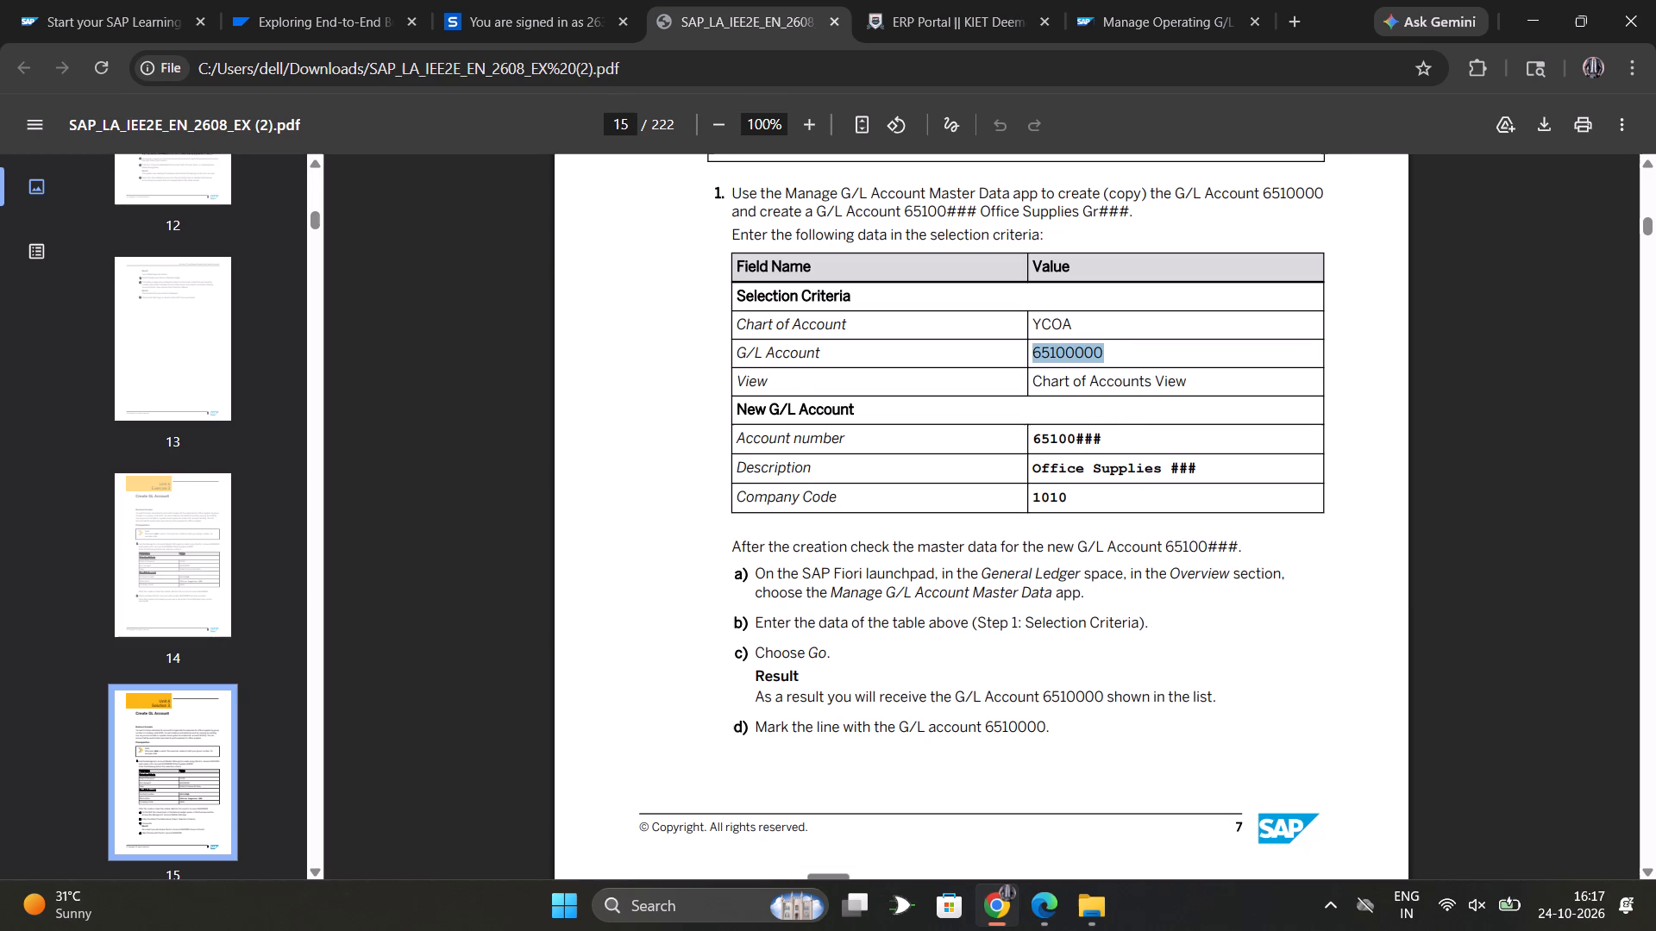
key("ctrl+c")
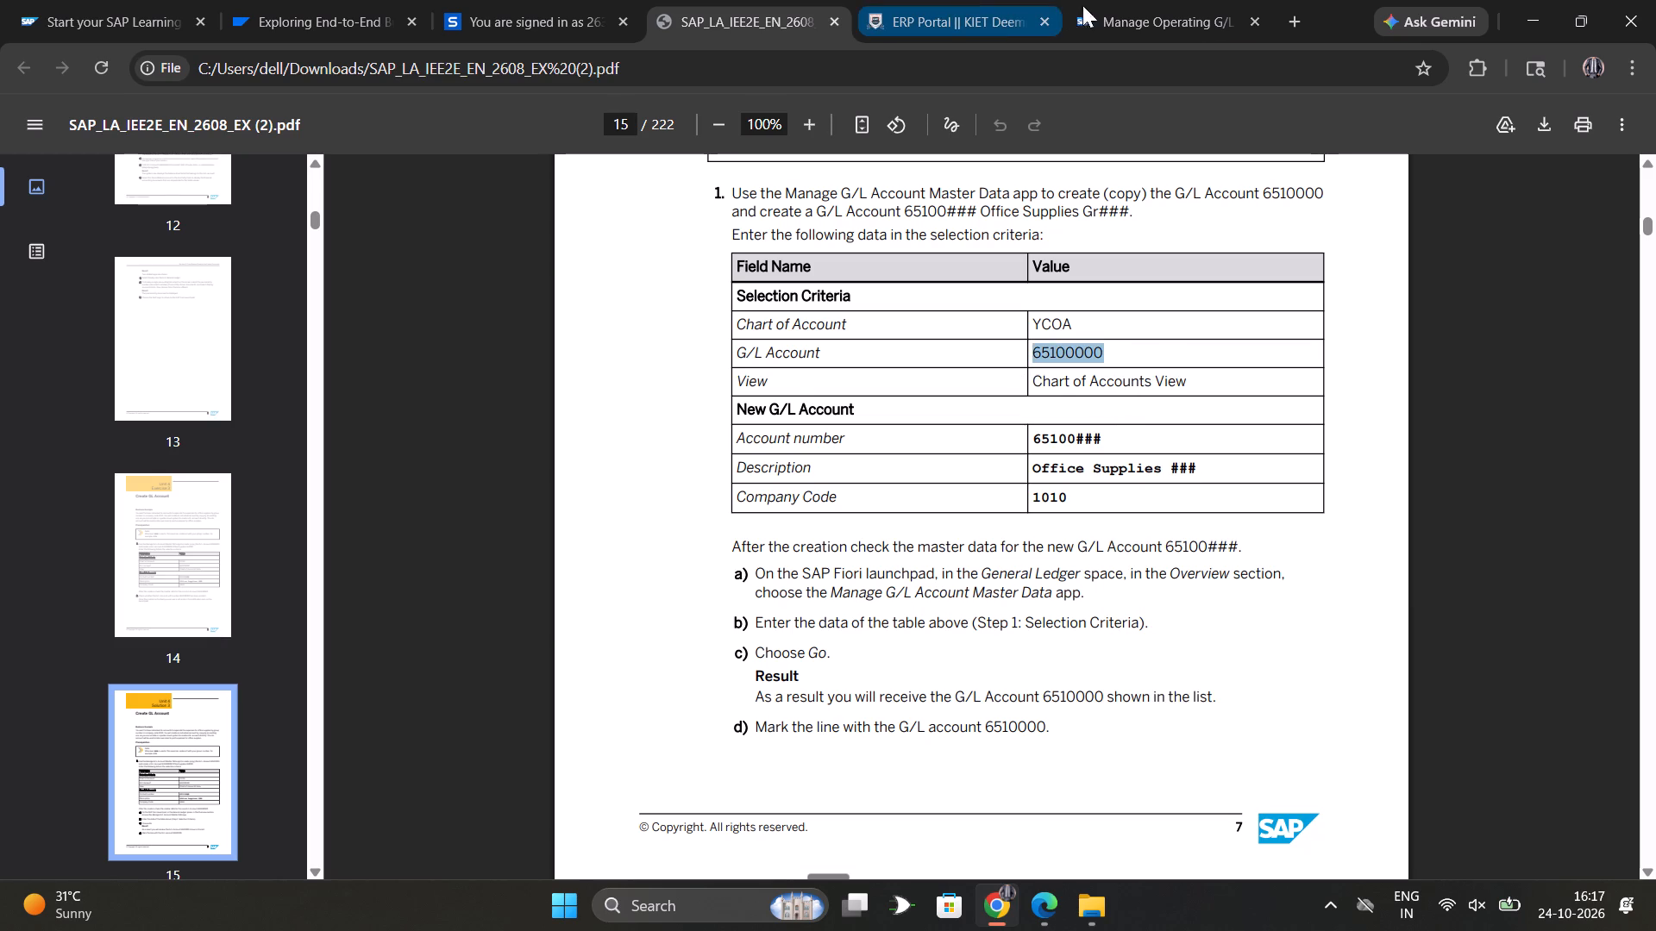
left_click(1201, 0)
left_click(1002, 304)
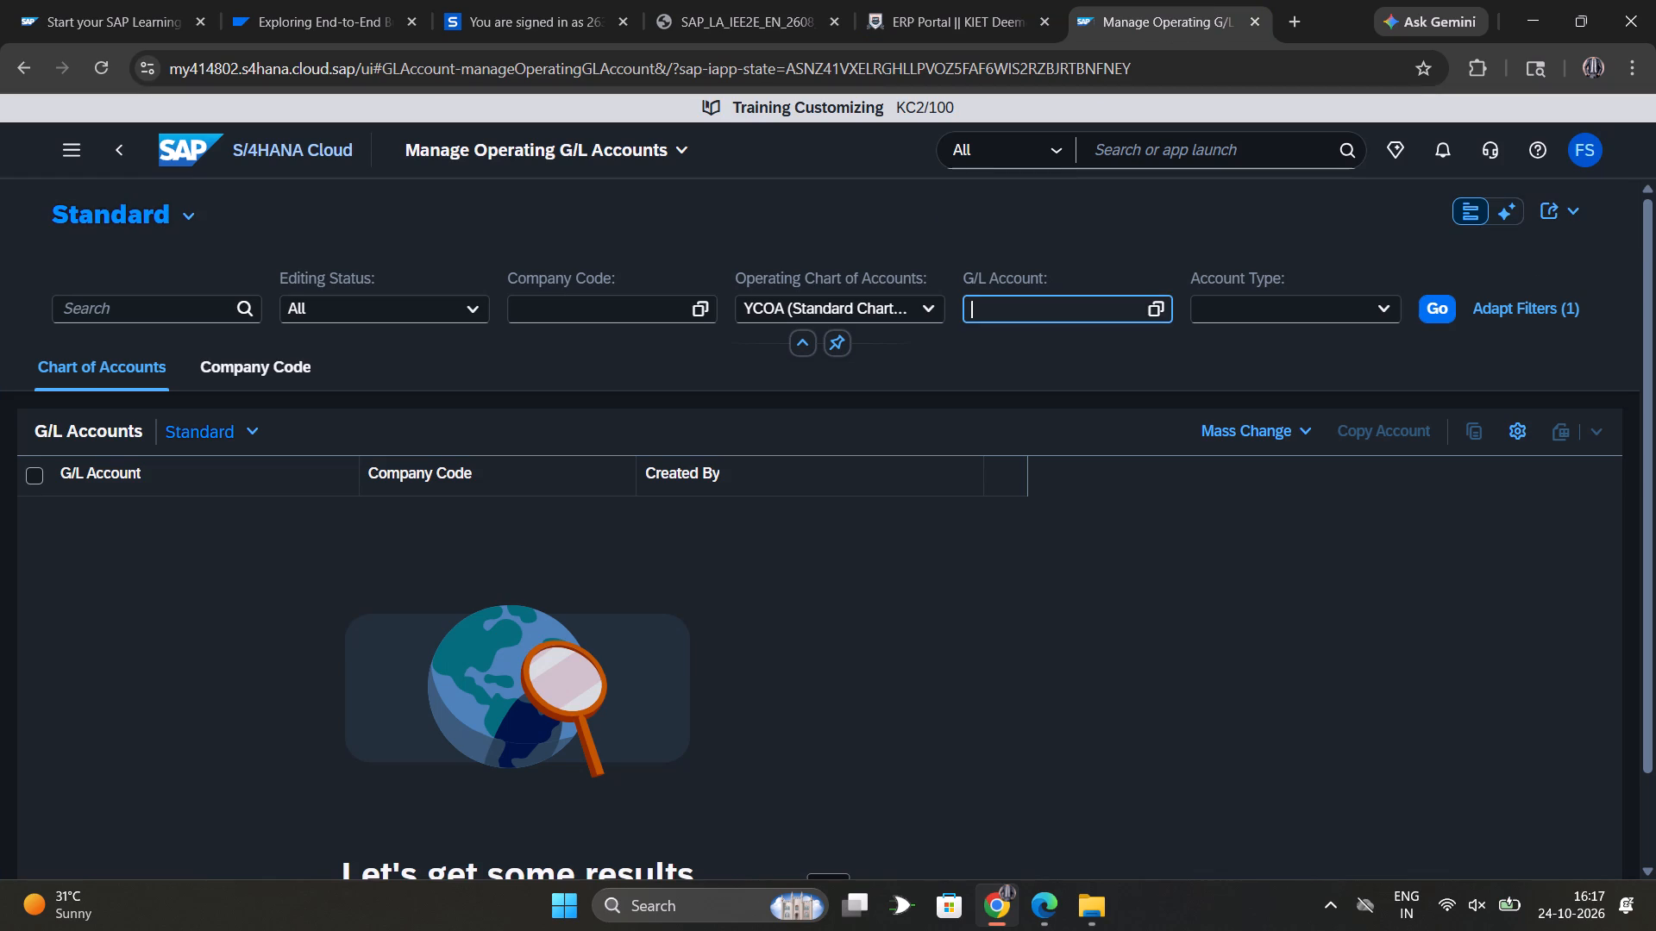
key("ctrl+v")
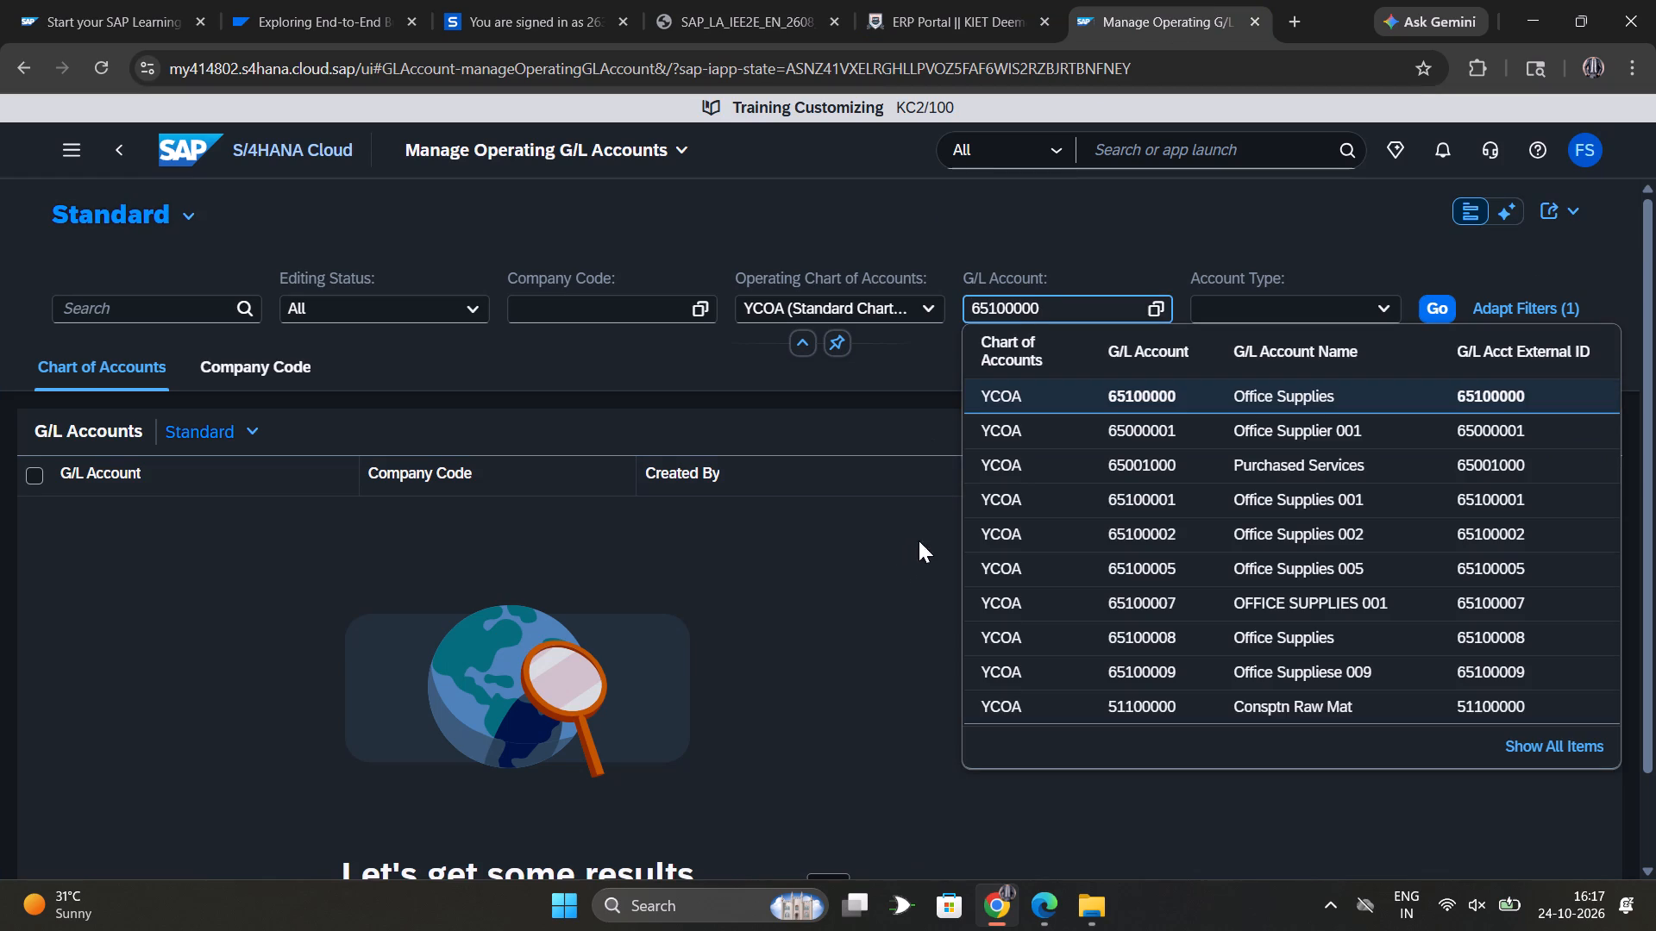
left_click(1035, 393)
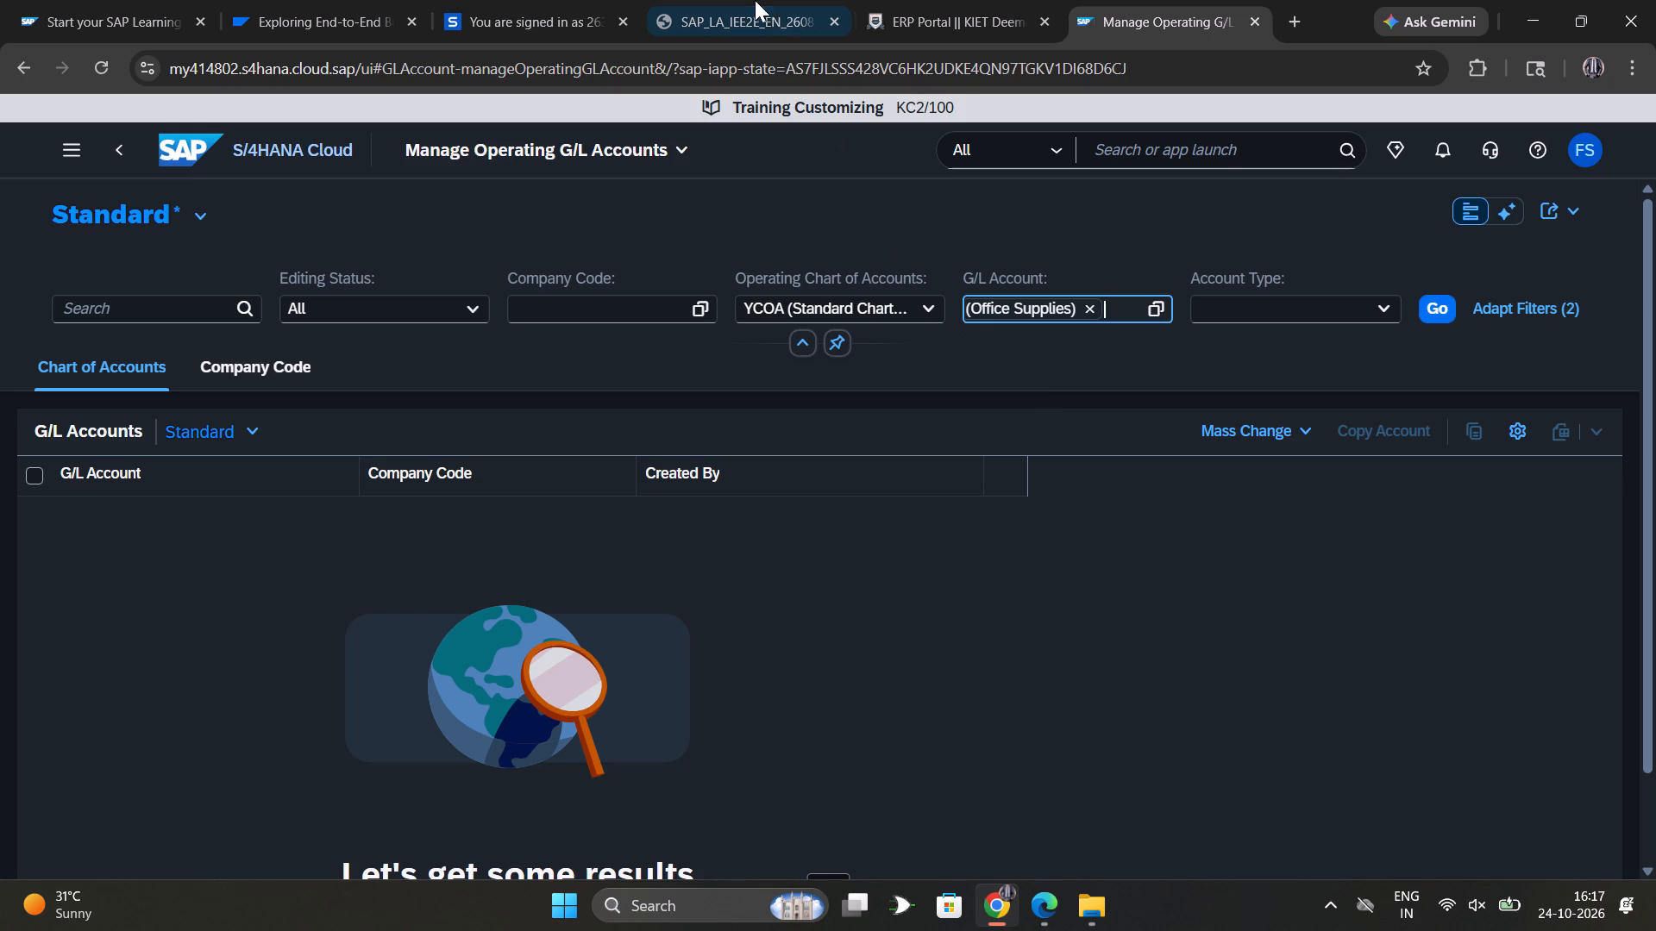
Recheck the exercise PDF, copy company code 1010 from its table, and set the Company Code filter to 1010 (DE Company Code).
left_click(723, 7)
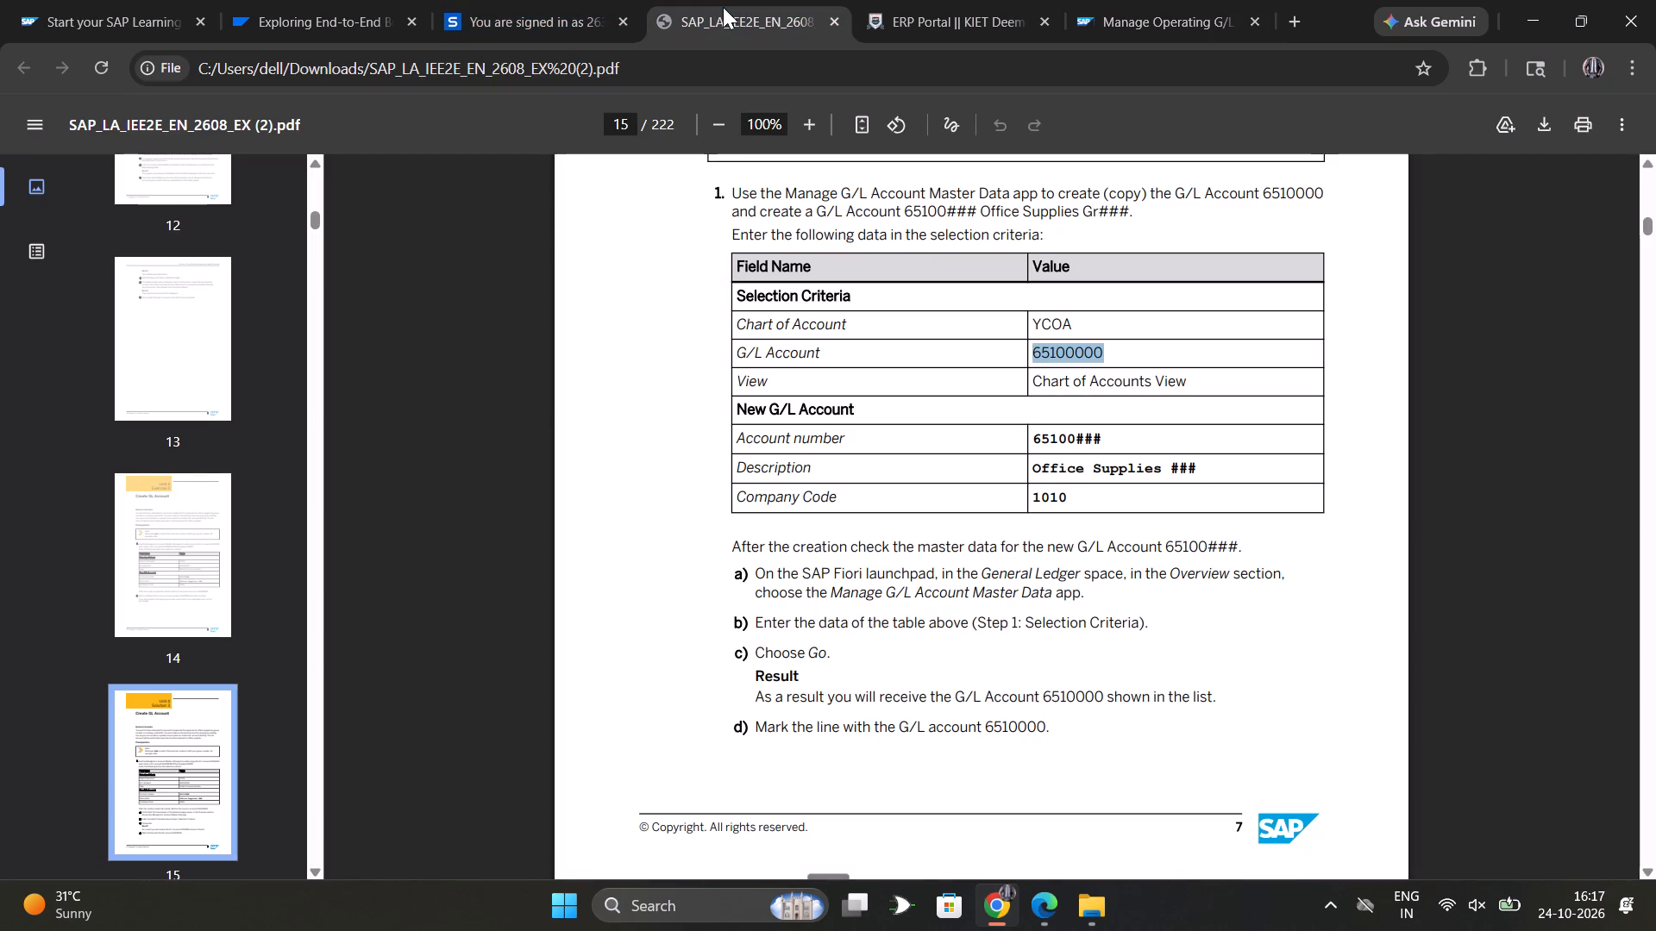
left_click(1124, 0)
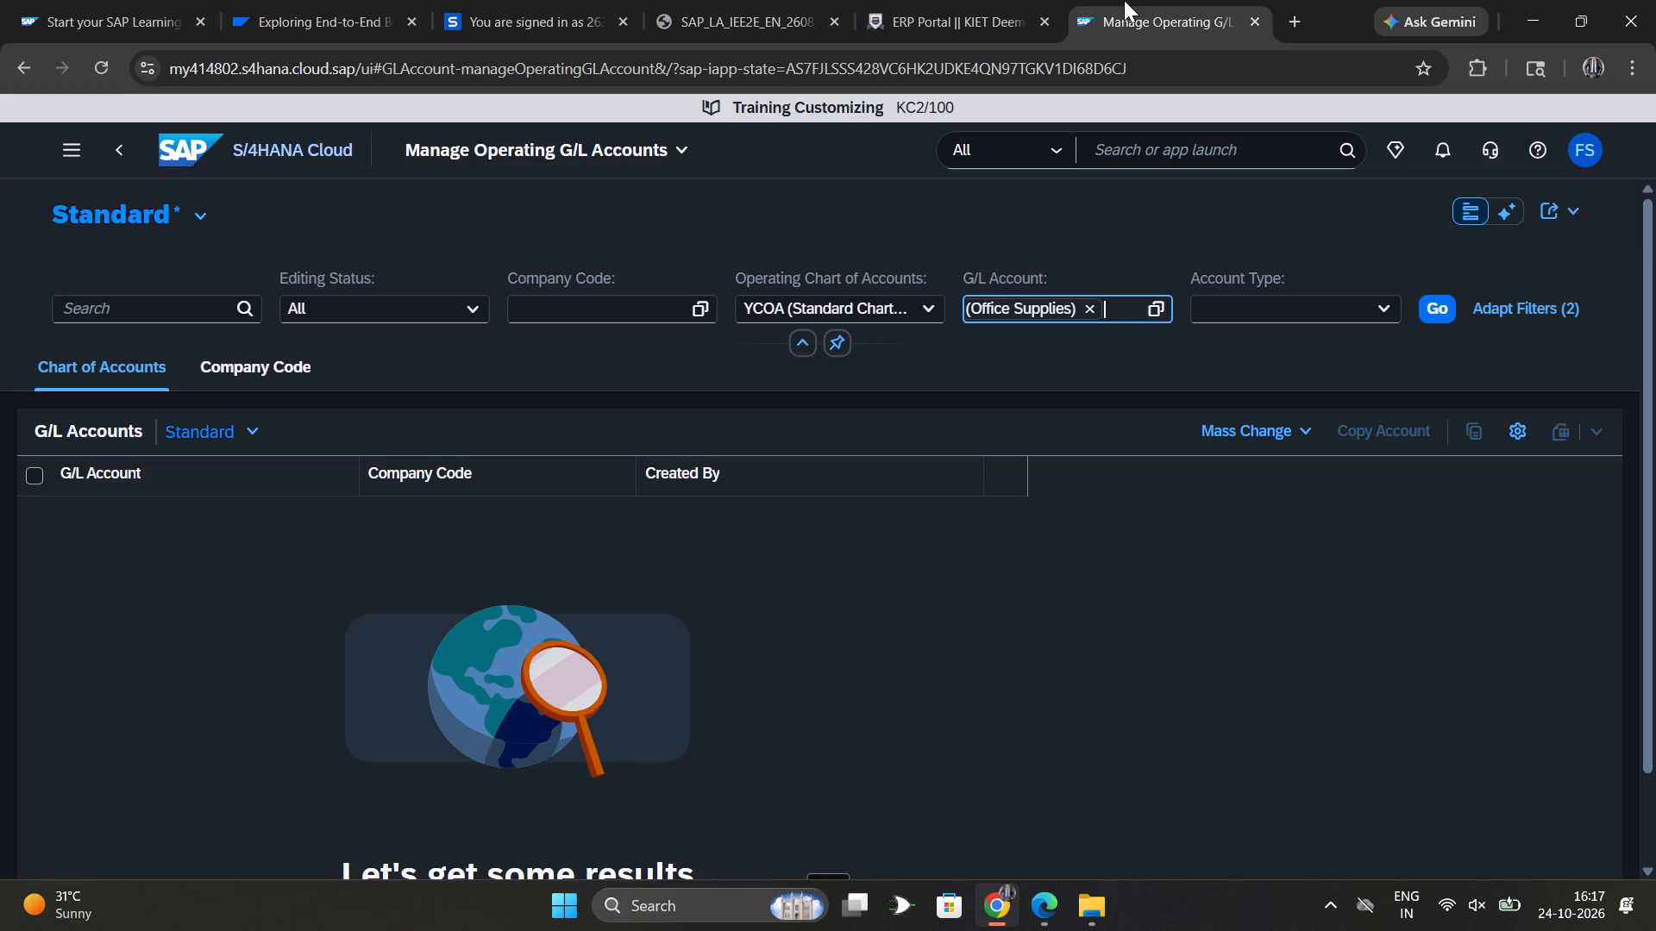
left_click(736, 0)
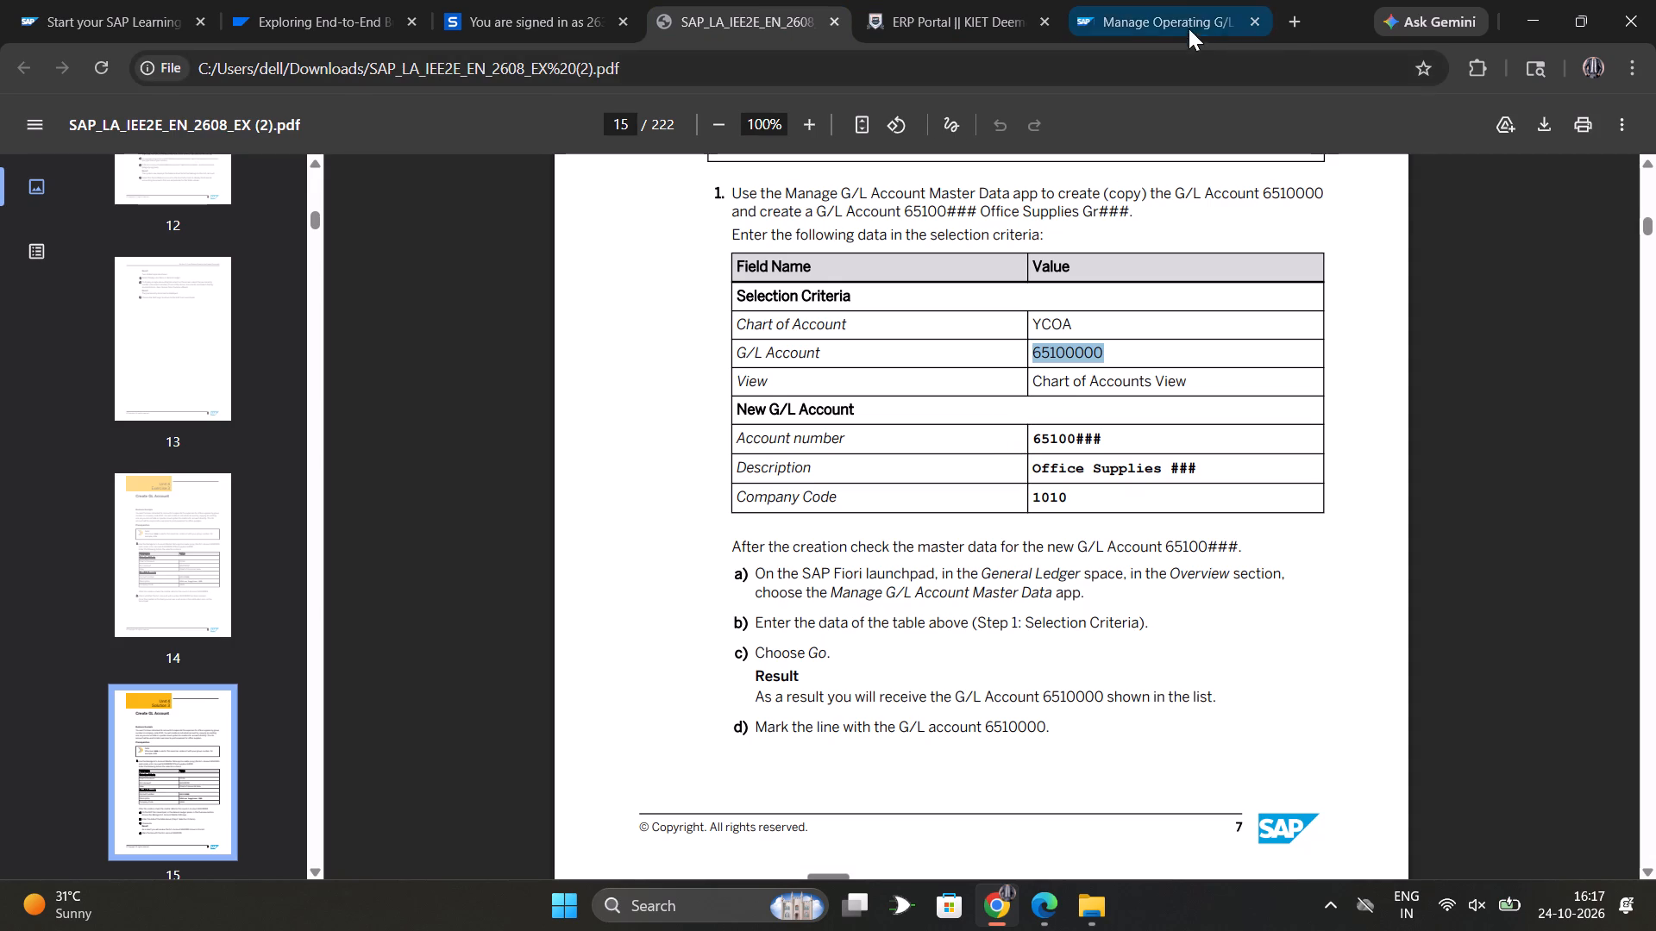
left_click(1173, 0)
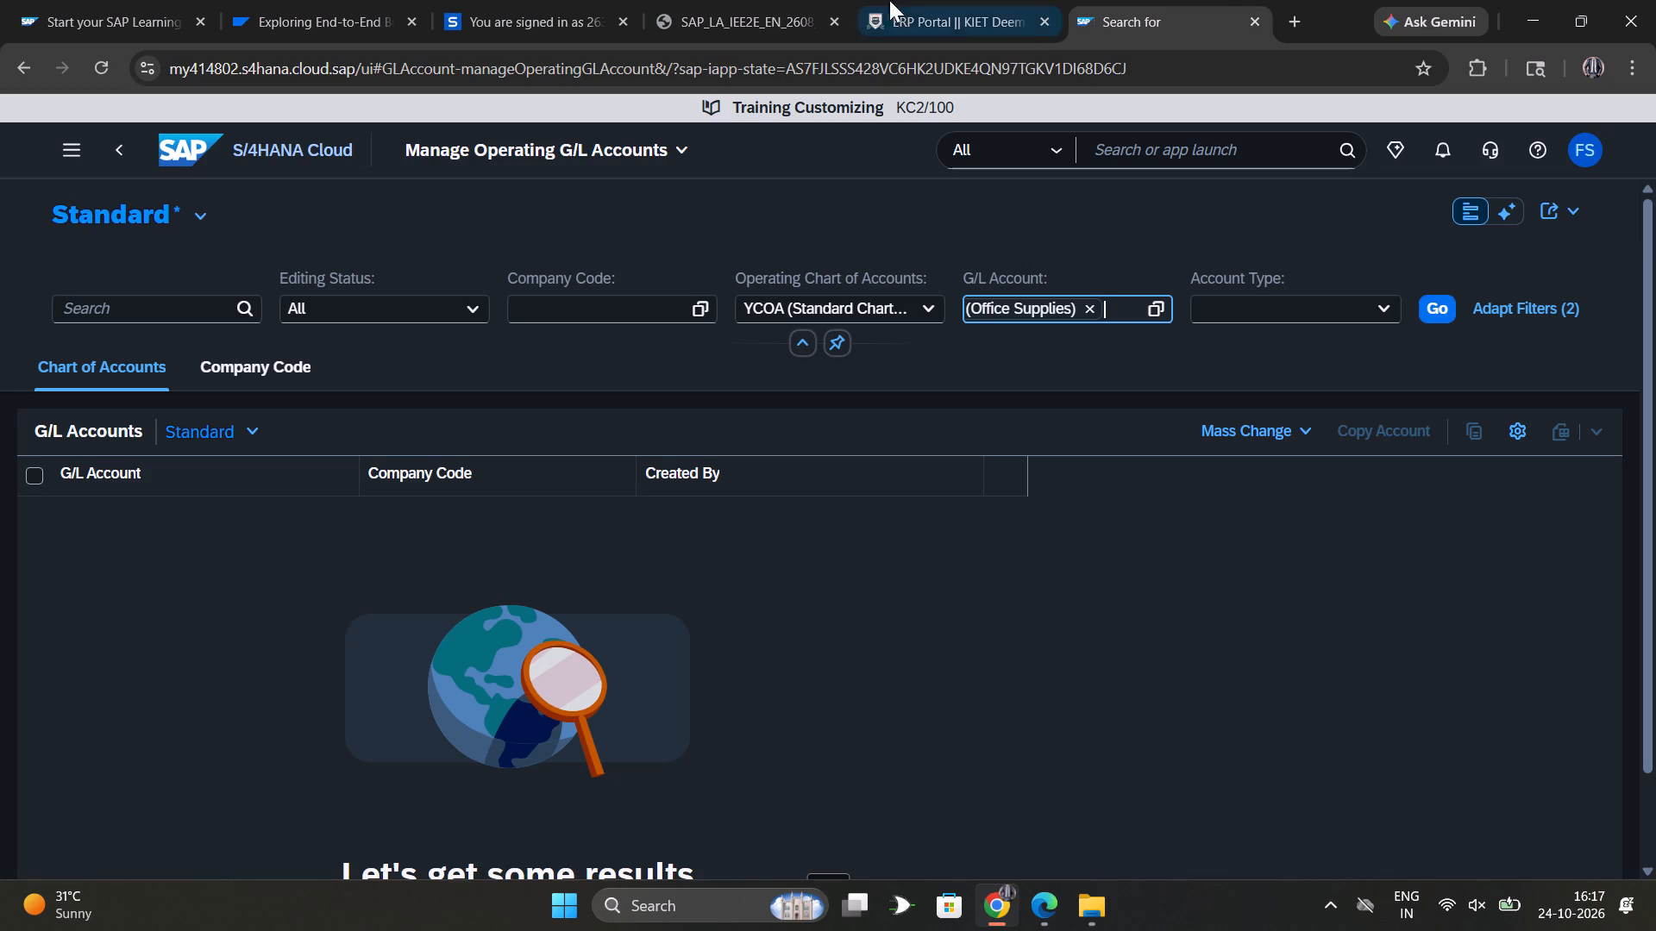
left_click(681, 0)
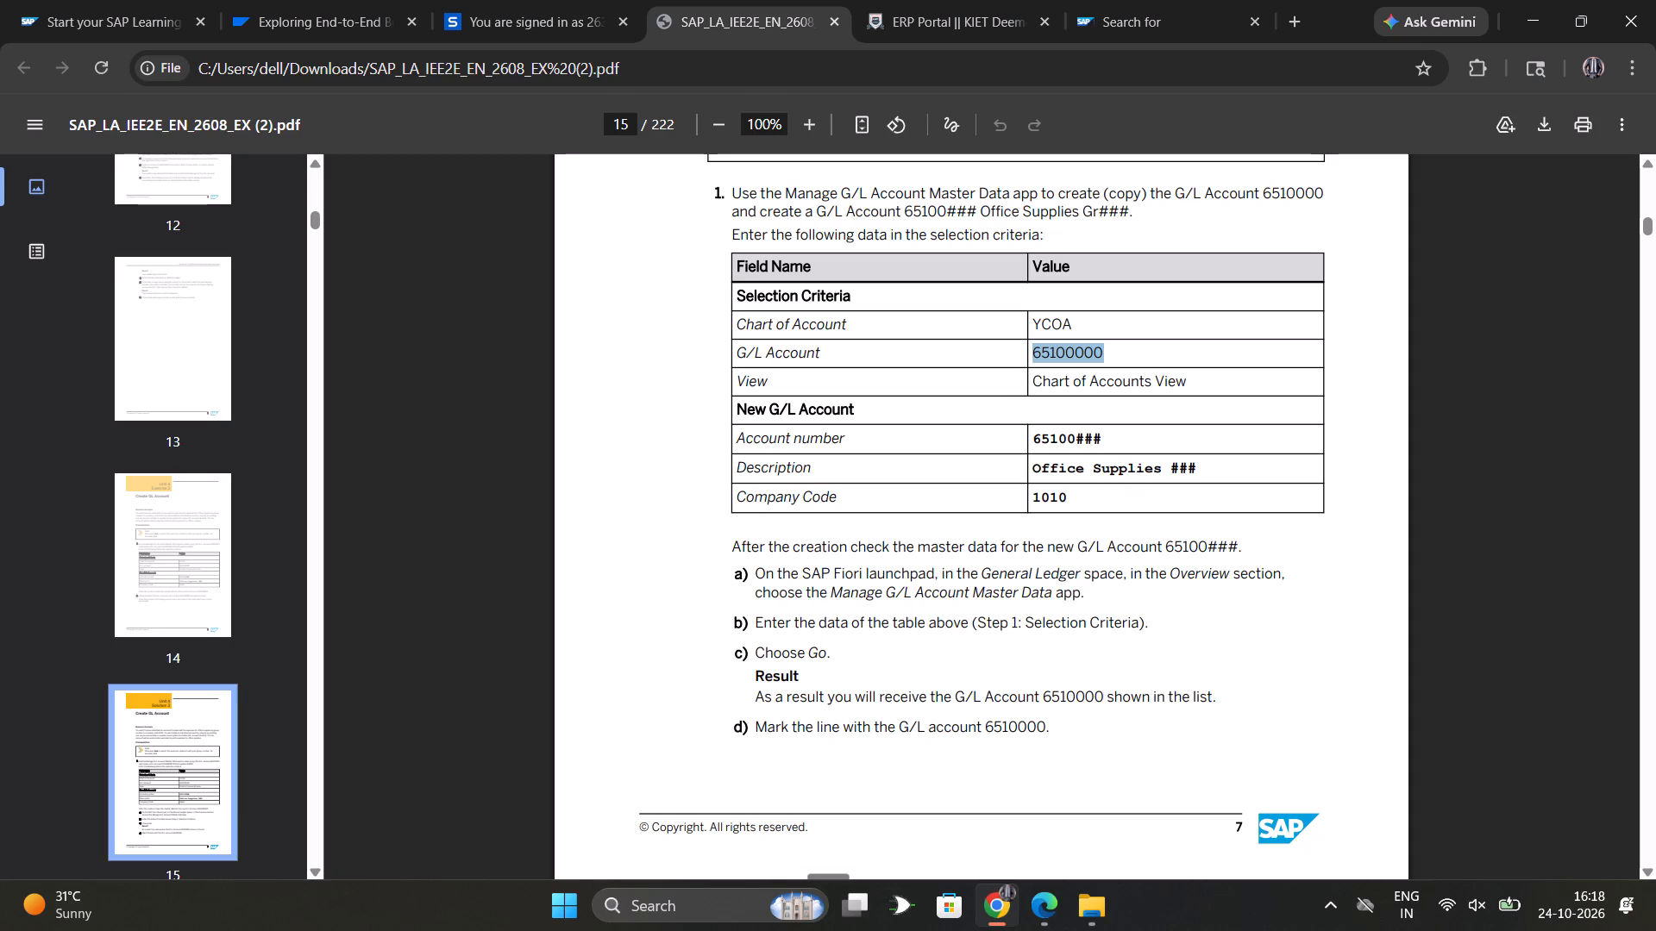
left_click_drag(1035, 501, 1072, 503)
key("ctrl+c")
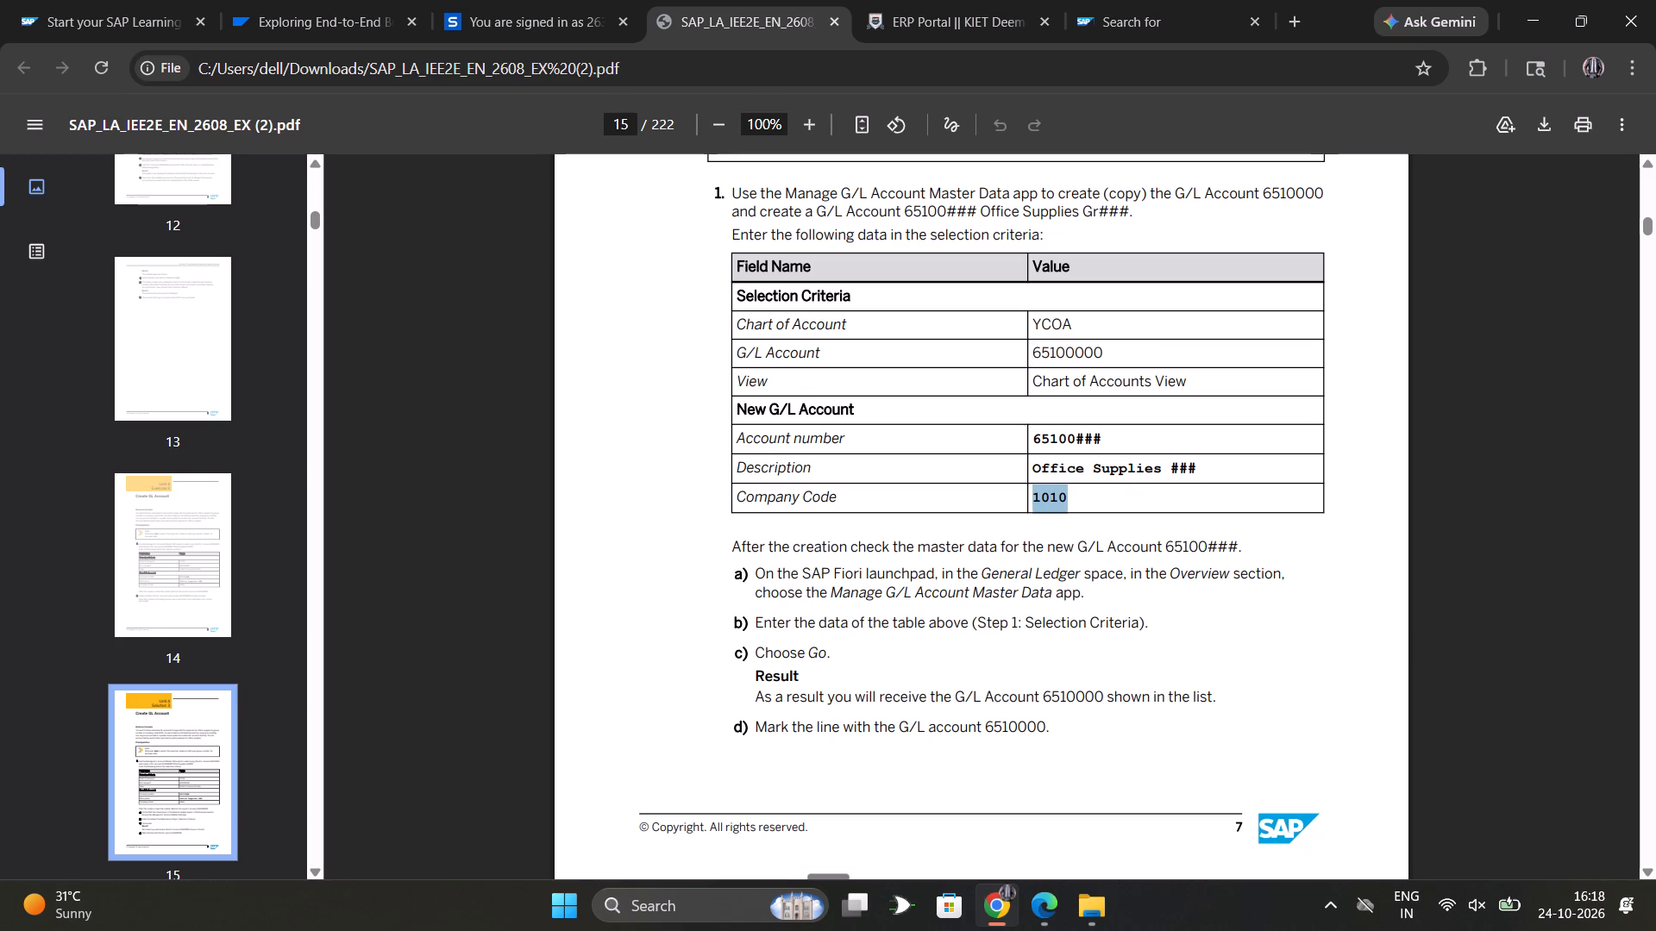
left_click(1127, 0)
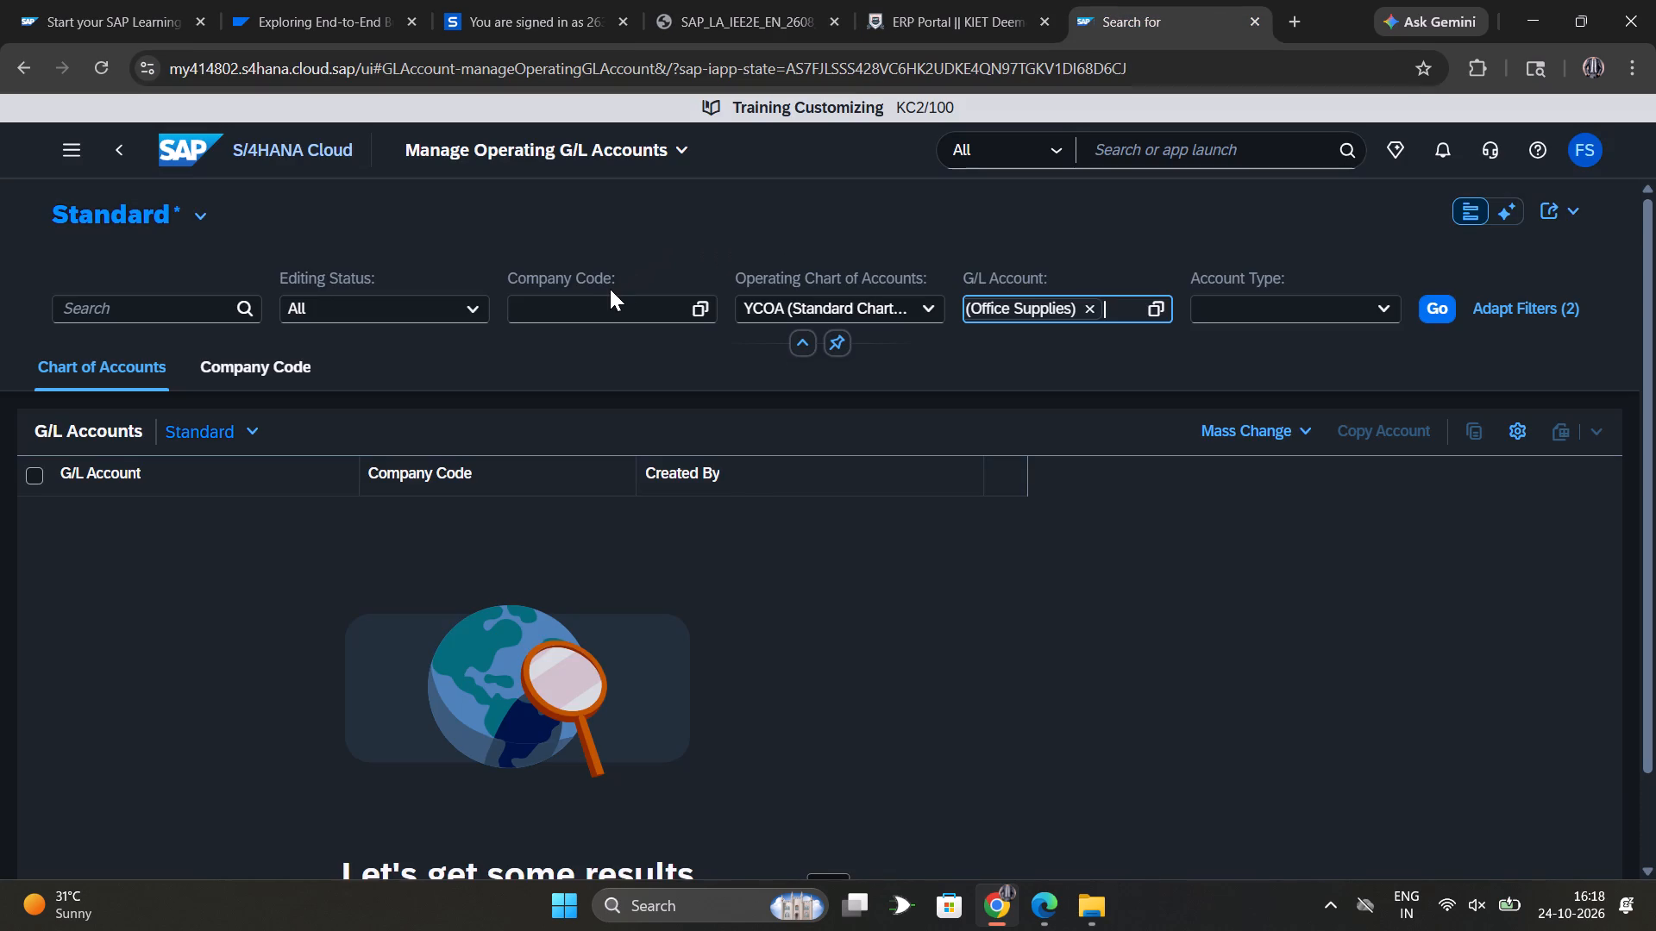
left_click(605, 291)
left_click(588, 307)
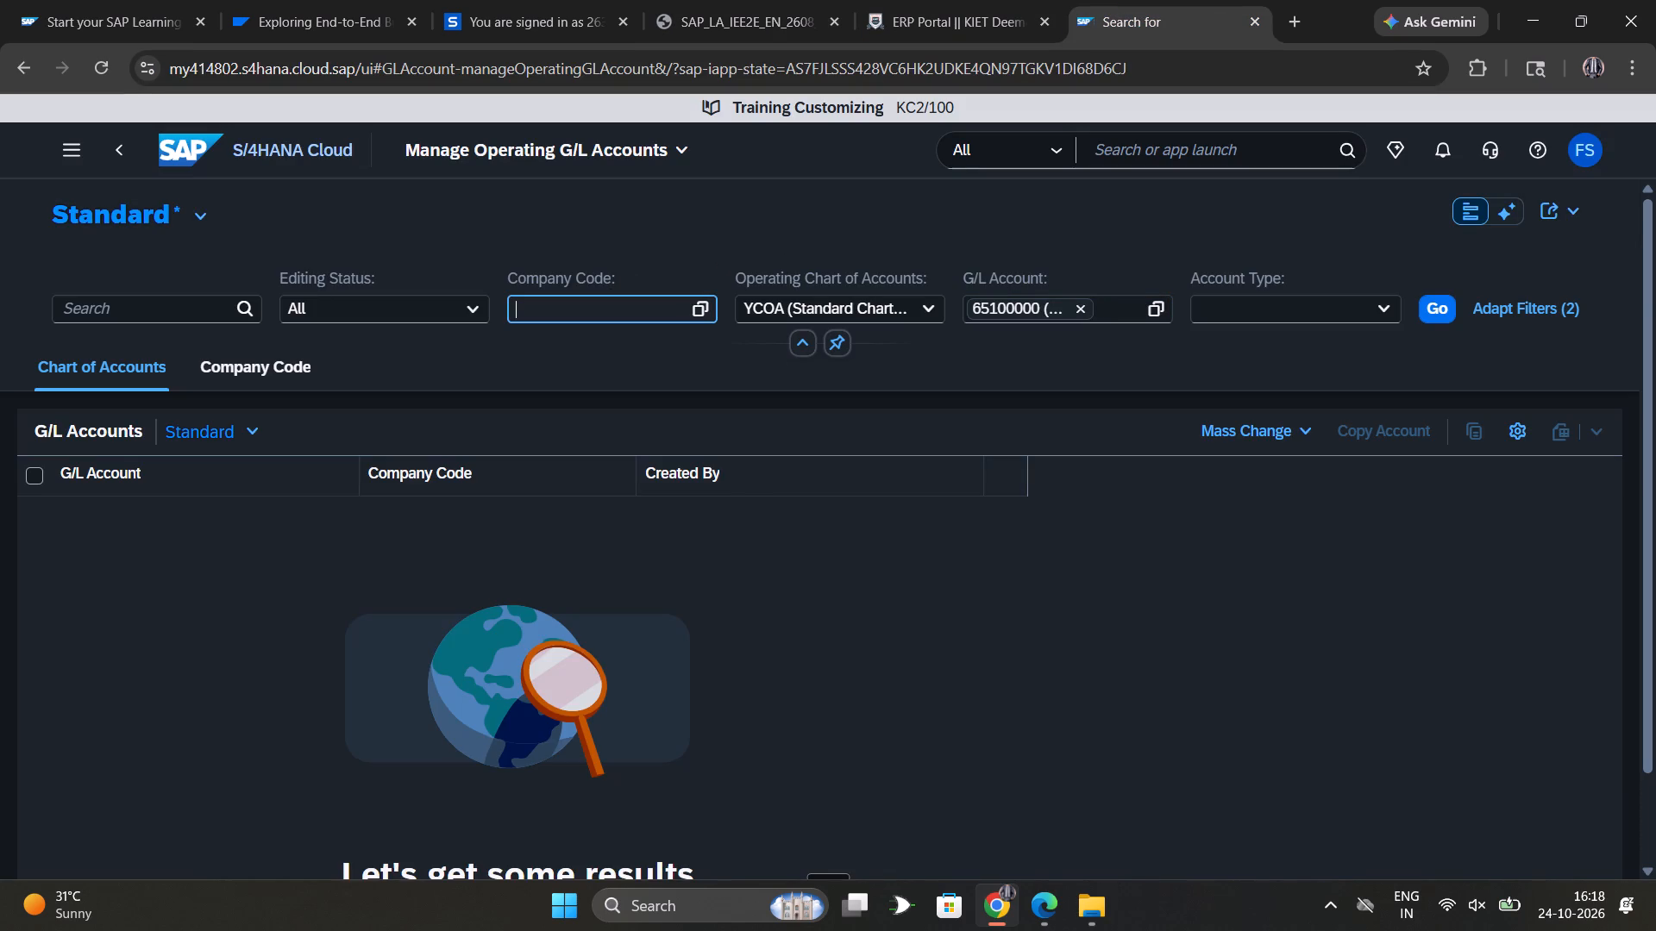
key("ctrl+v")
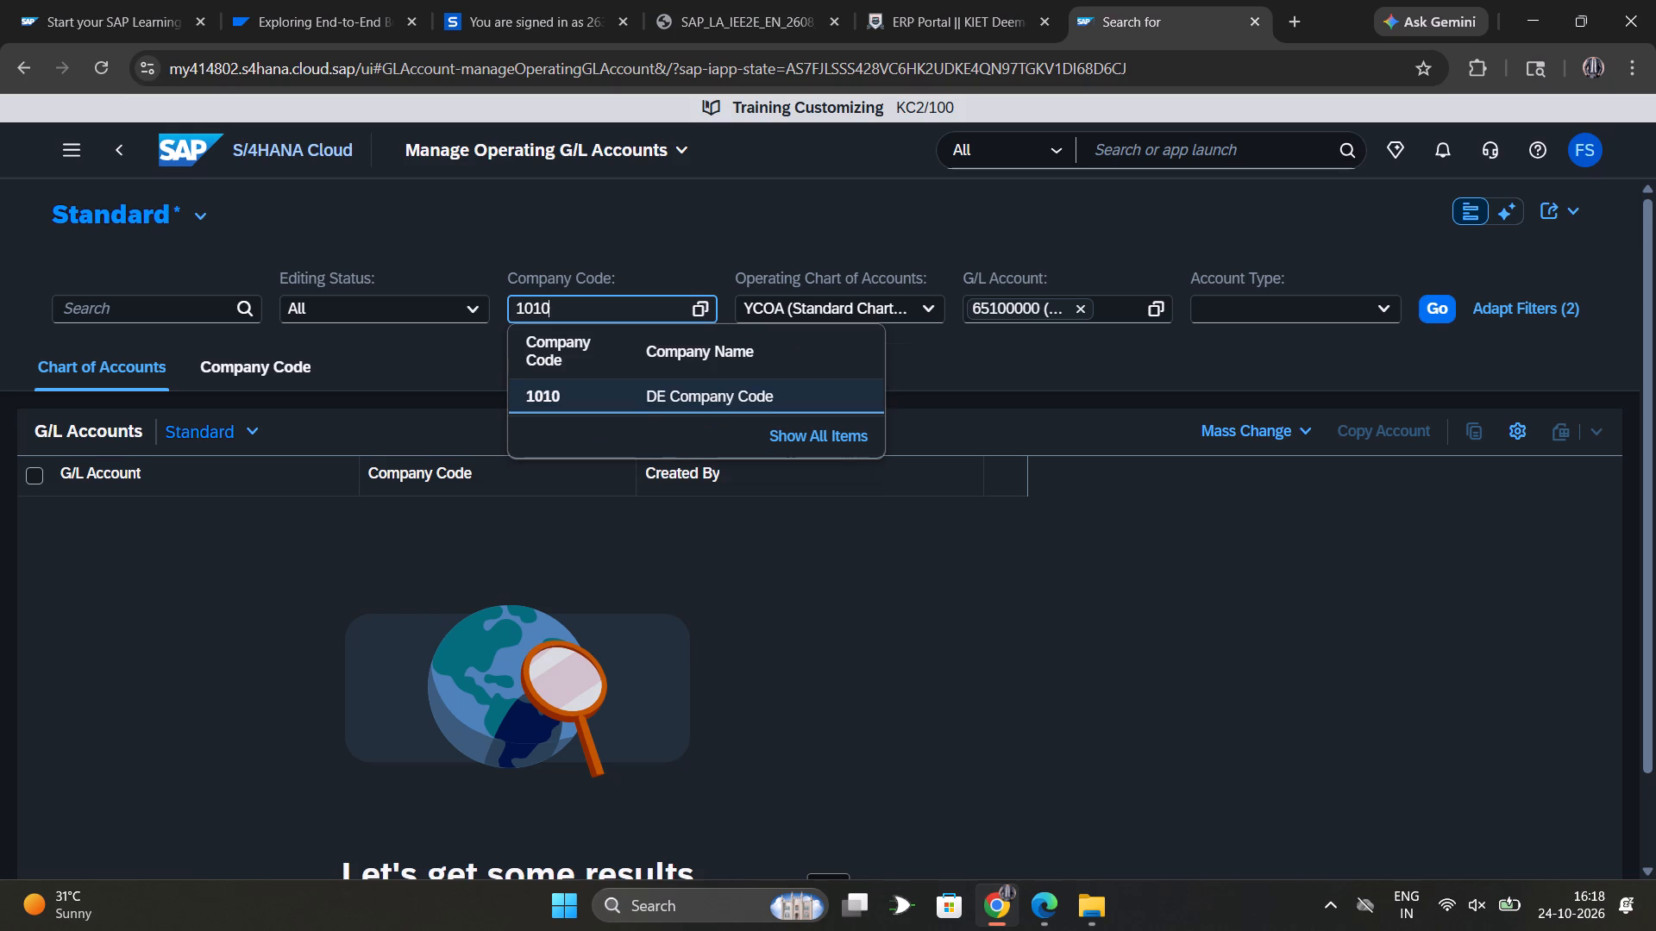
left_click(635, 403)
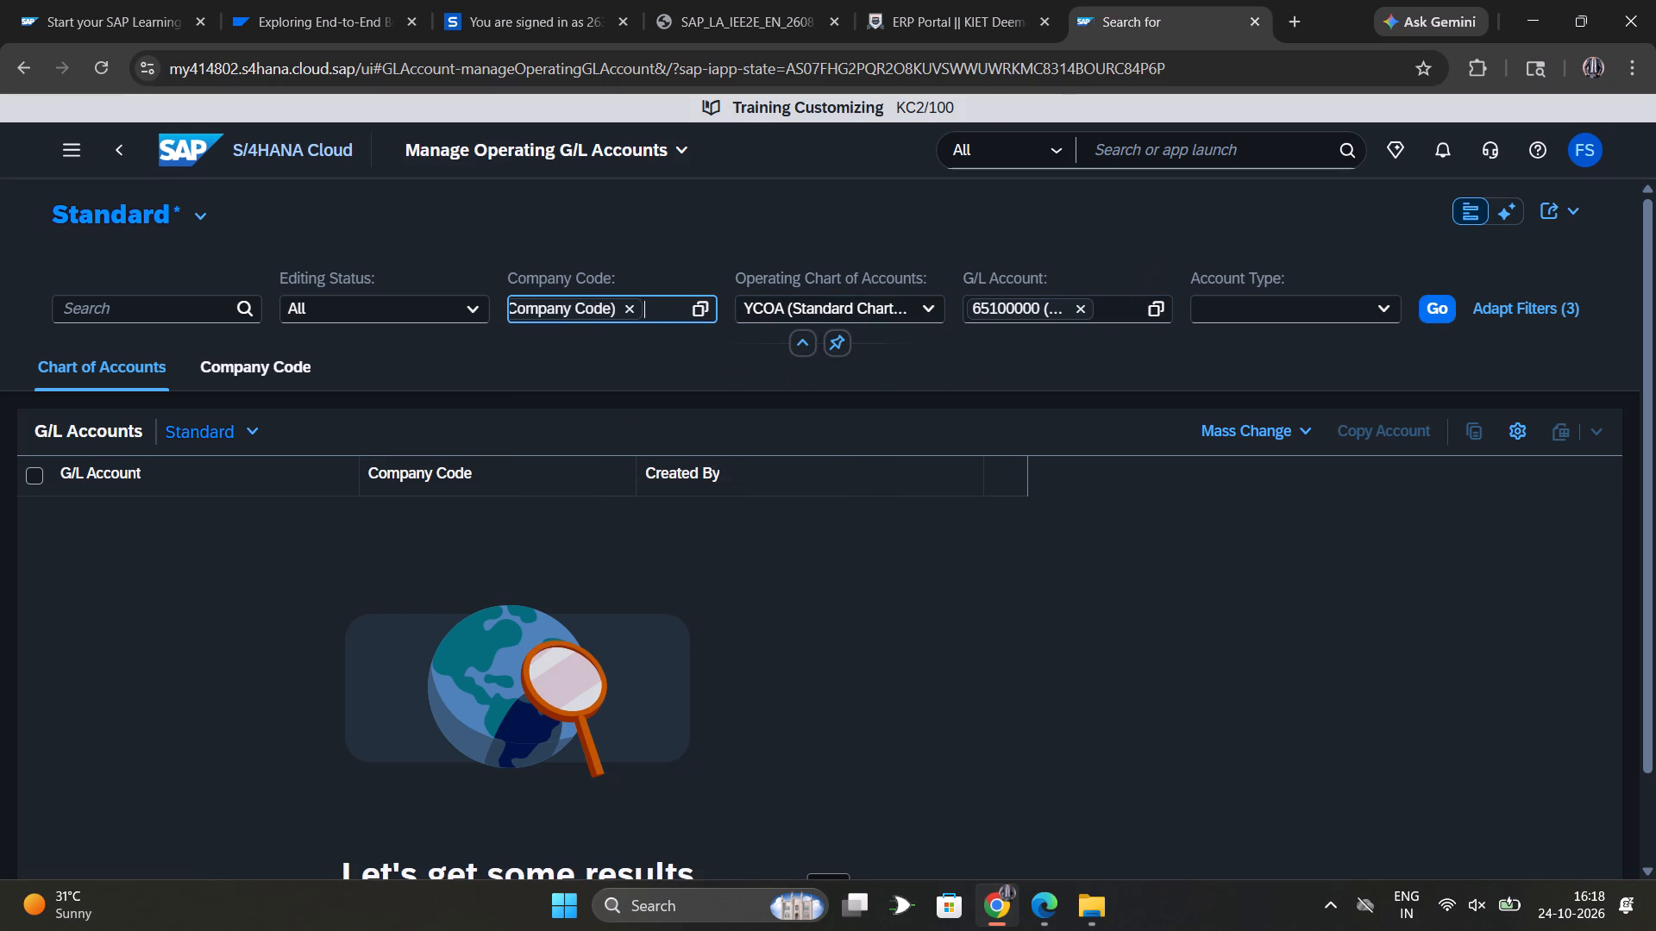
Examine the options of the Account Type filter.
left_click(1335, 309)
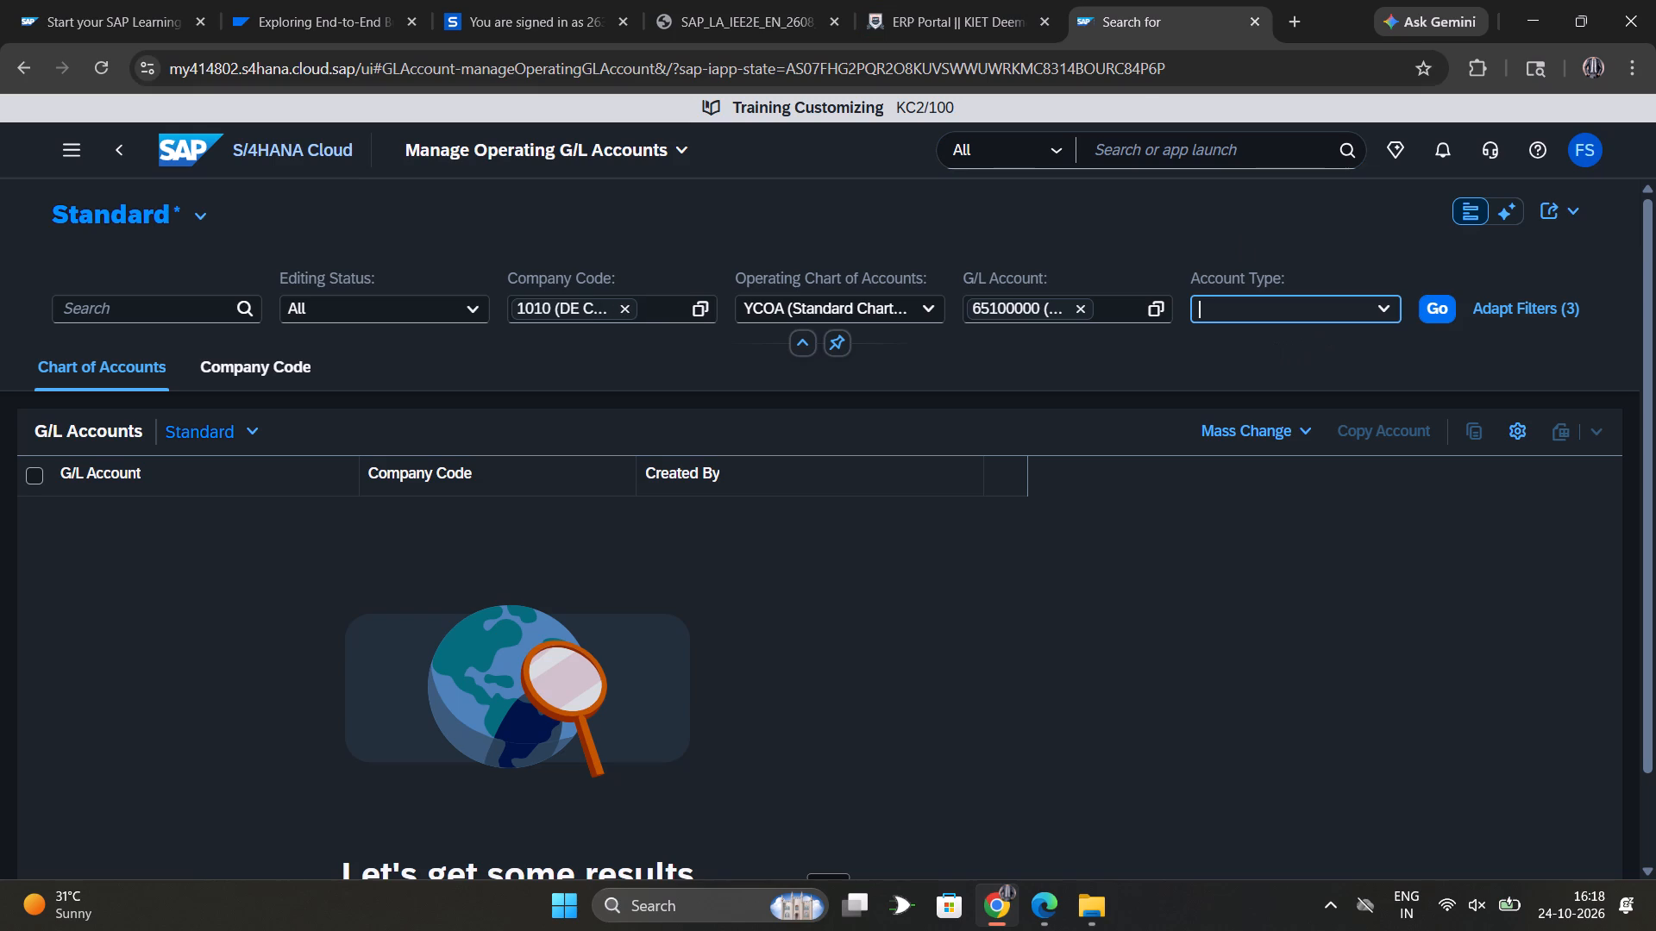
left_click(1384, 316)
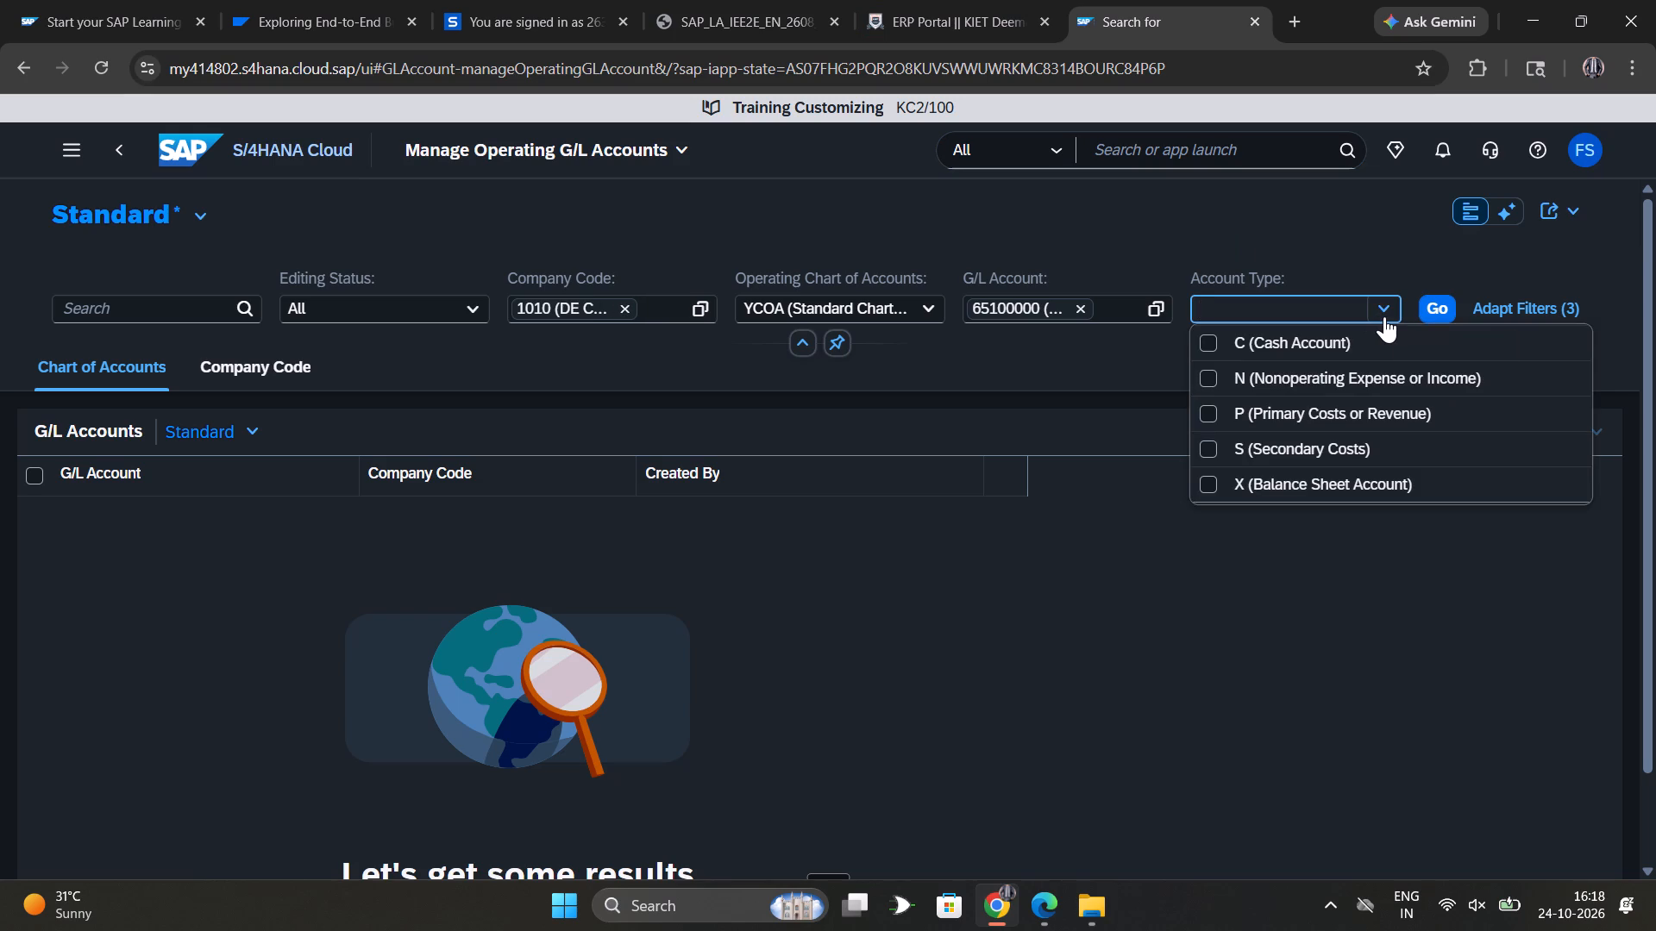
left_click(1384, 316)
scroll(1378, 378, "down", 2)
Switch to the exercise PDF and move its browser tab beside the SAP tab.
left_click(713, 0)
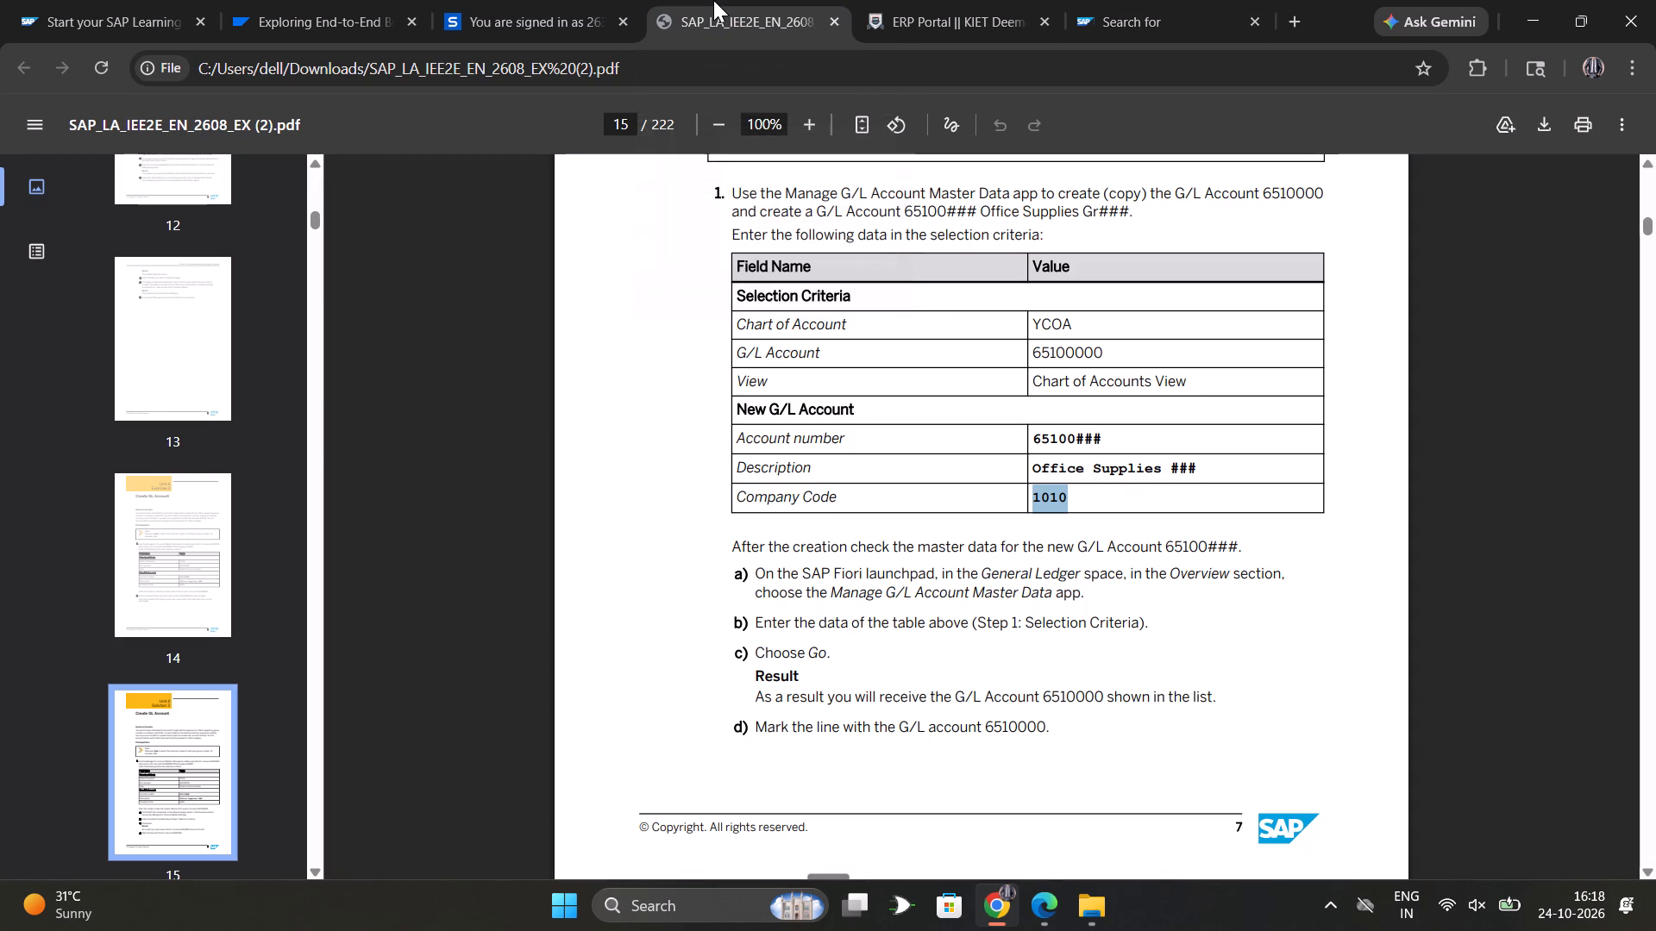
left_click_drag(713, 0, 725, 0)
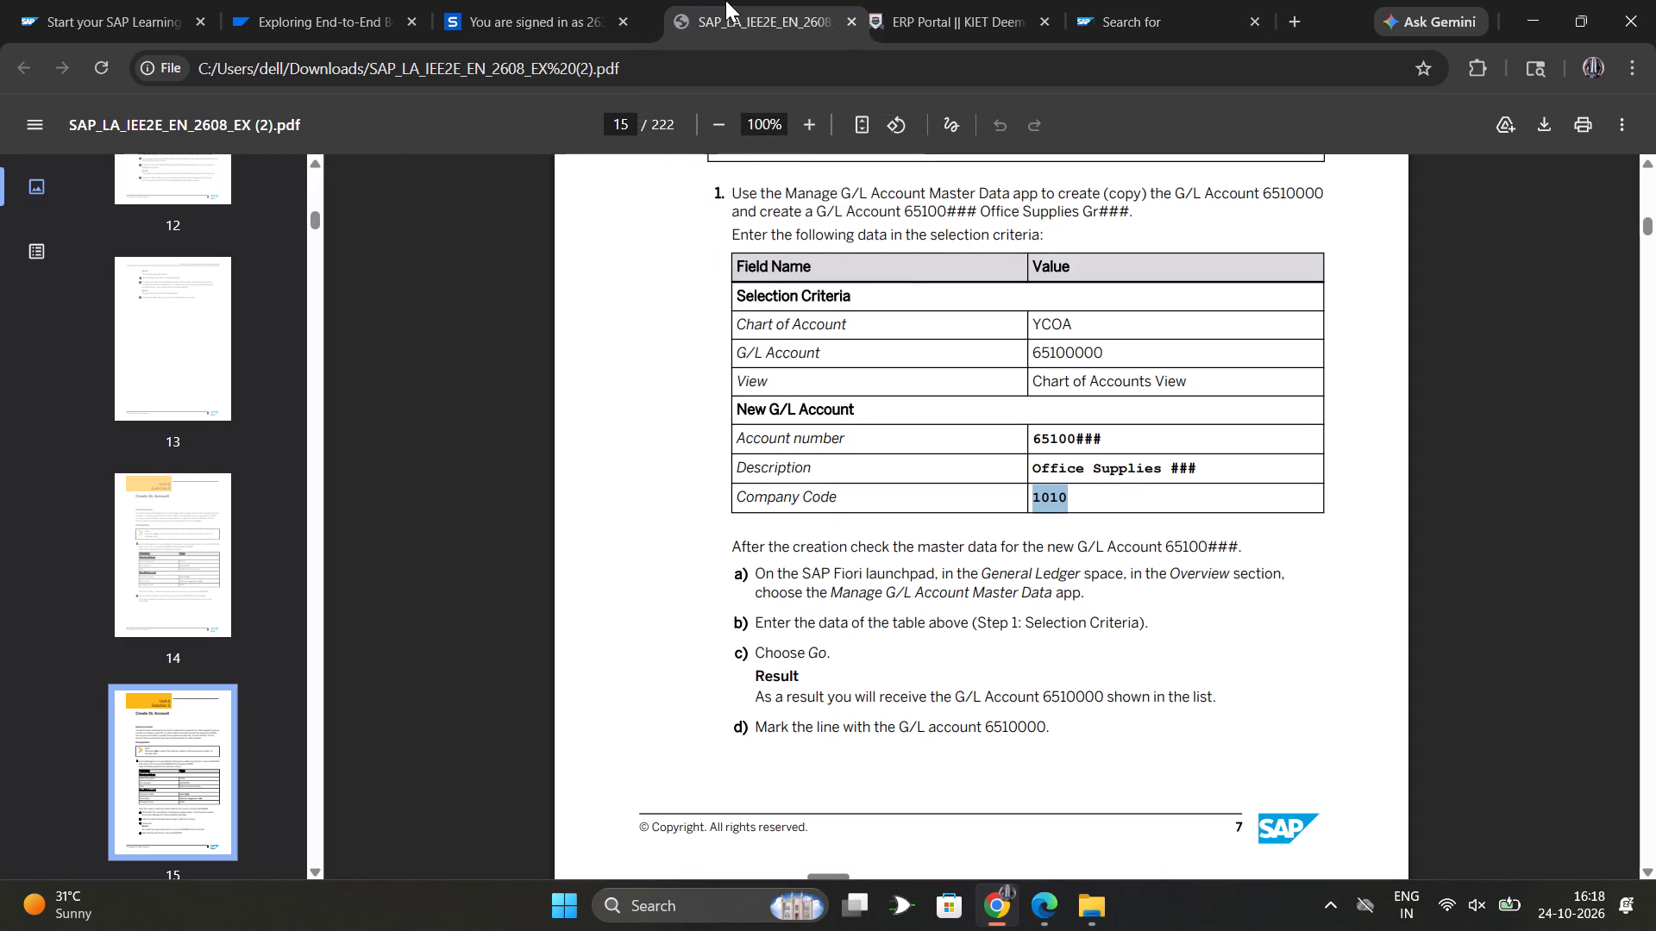
left_click_drag(725, 0, 935, 0)
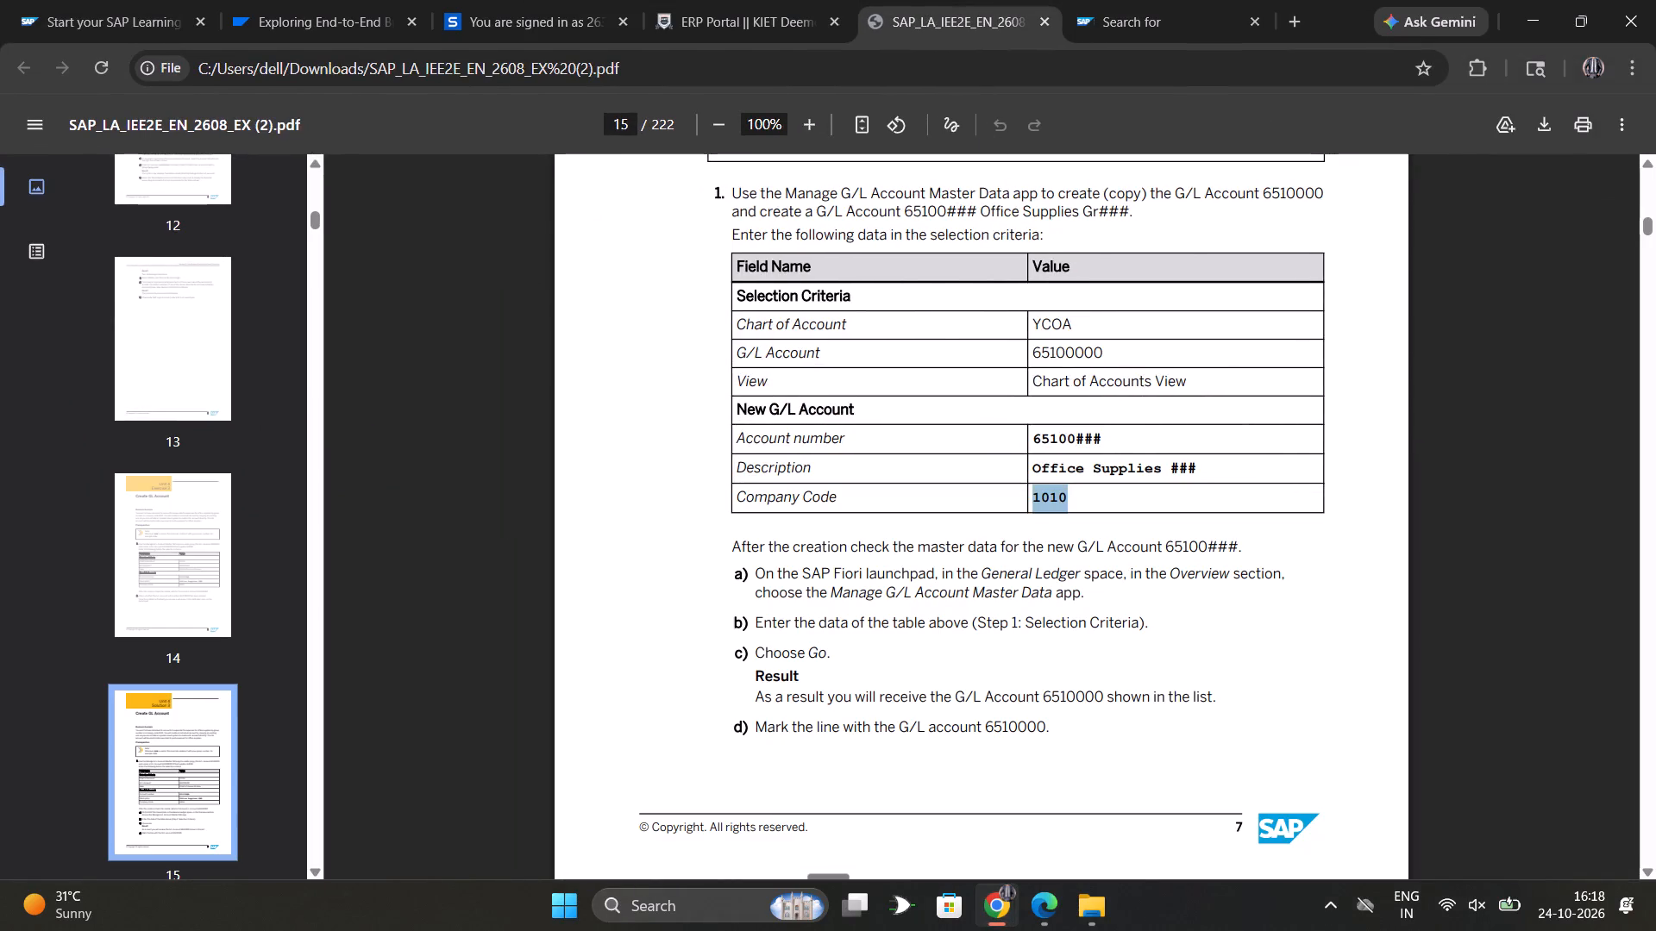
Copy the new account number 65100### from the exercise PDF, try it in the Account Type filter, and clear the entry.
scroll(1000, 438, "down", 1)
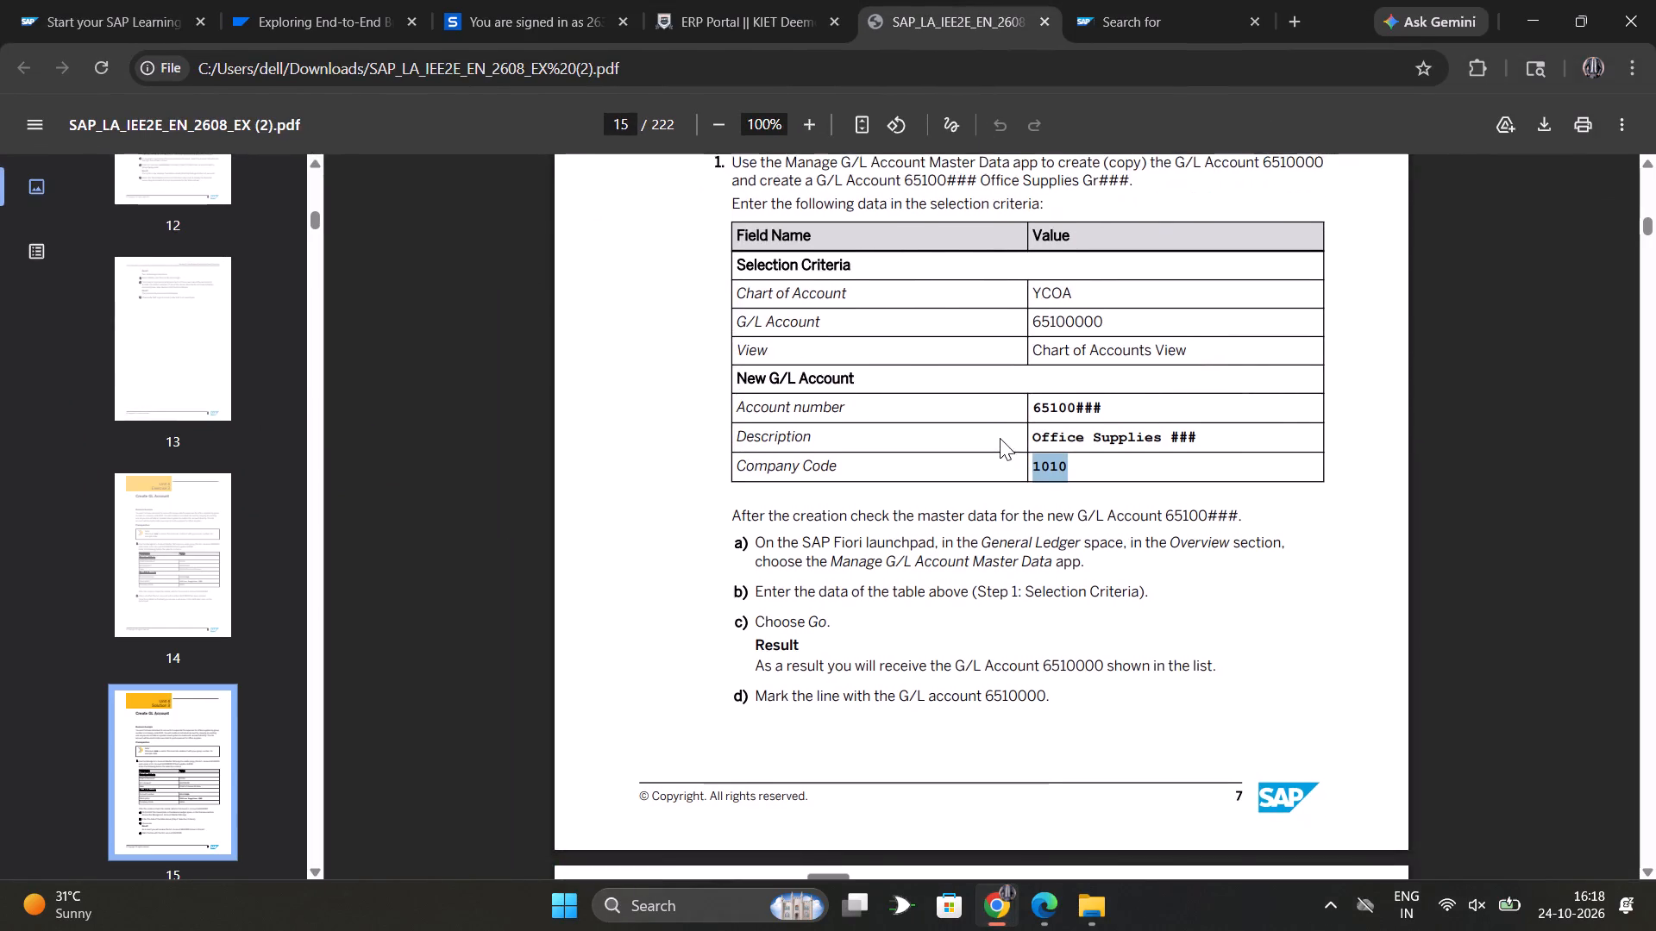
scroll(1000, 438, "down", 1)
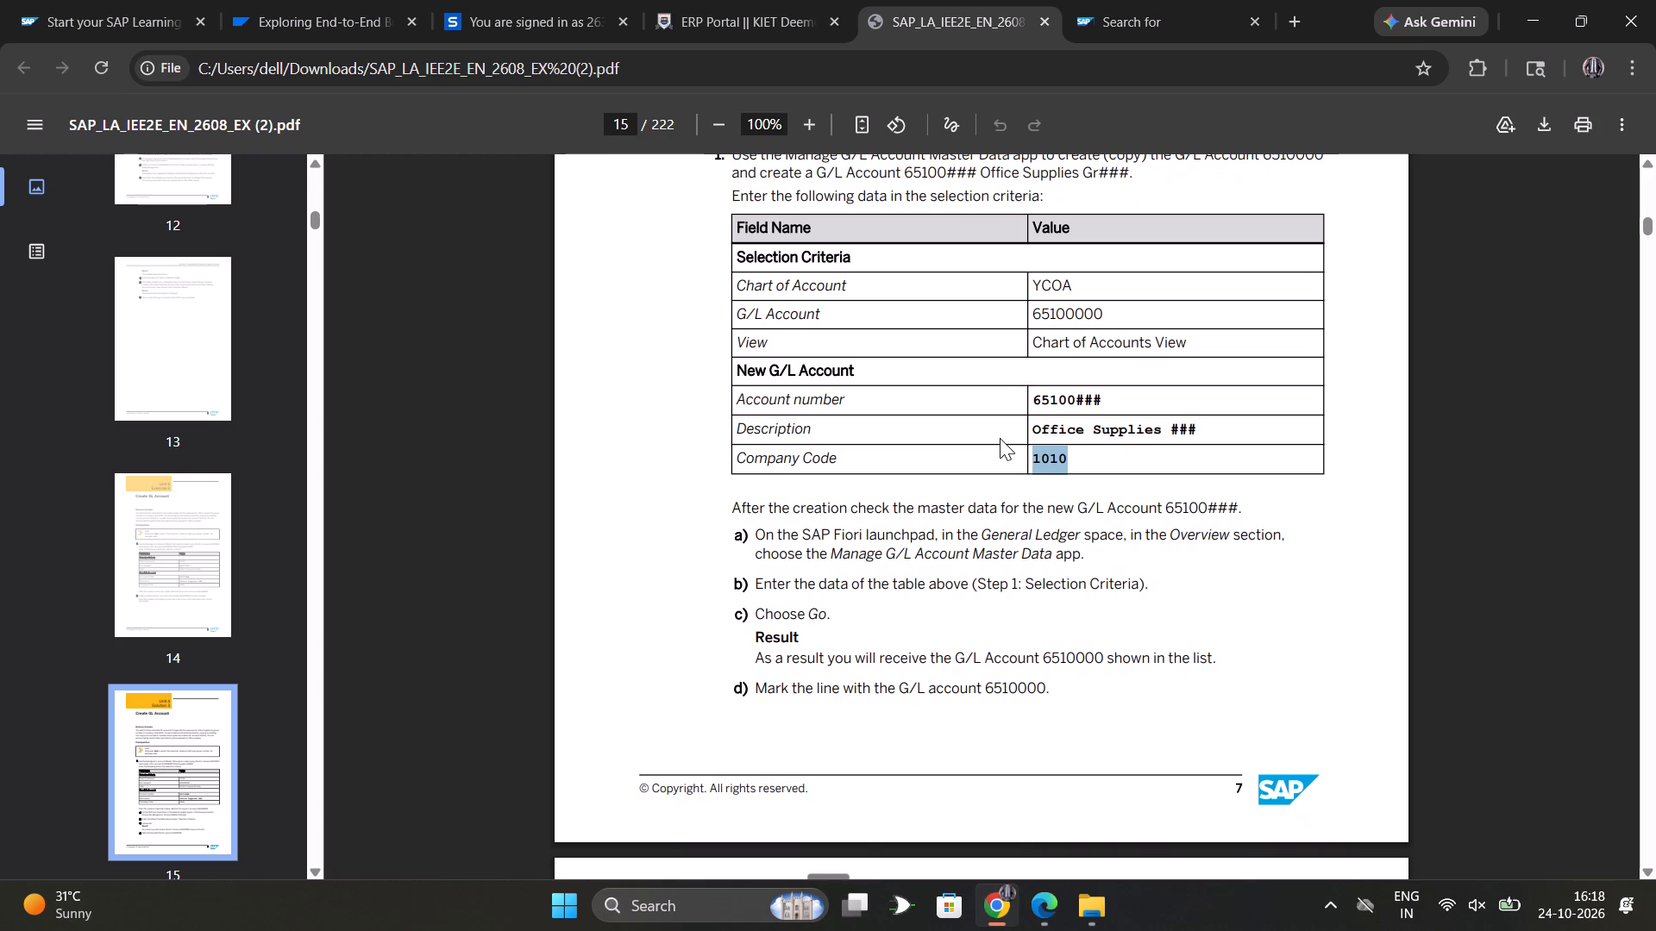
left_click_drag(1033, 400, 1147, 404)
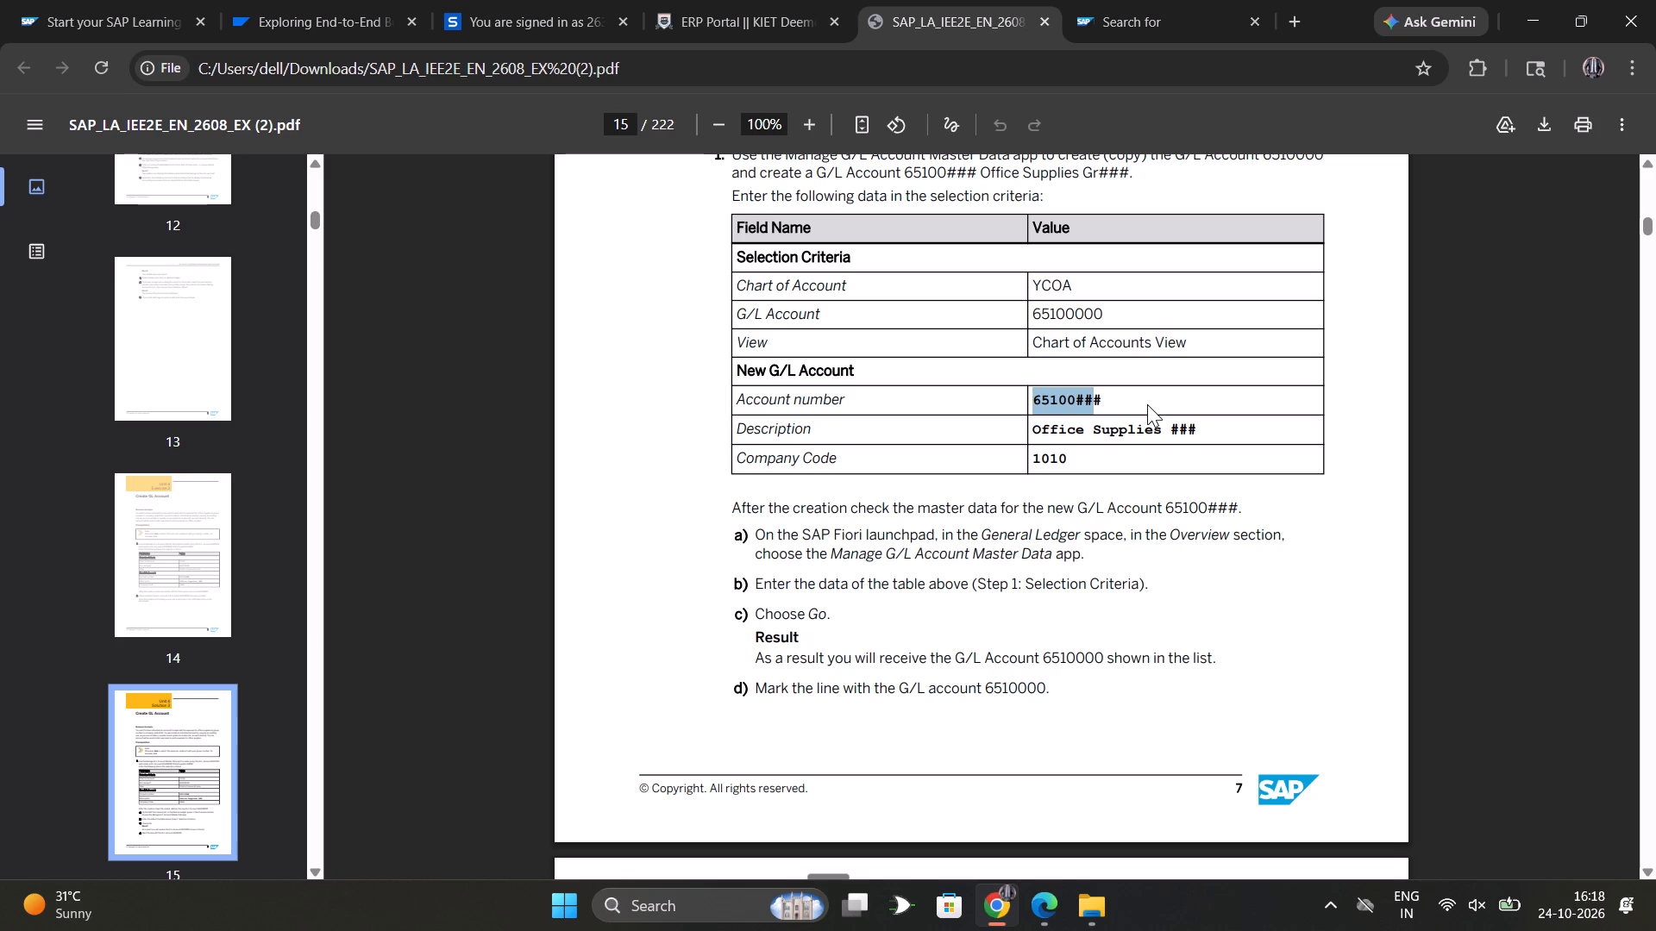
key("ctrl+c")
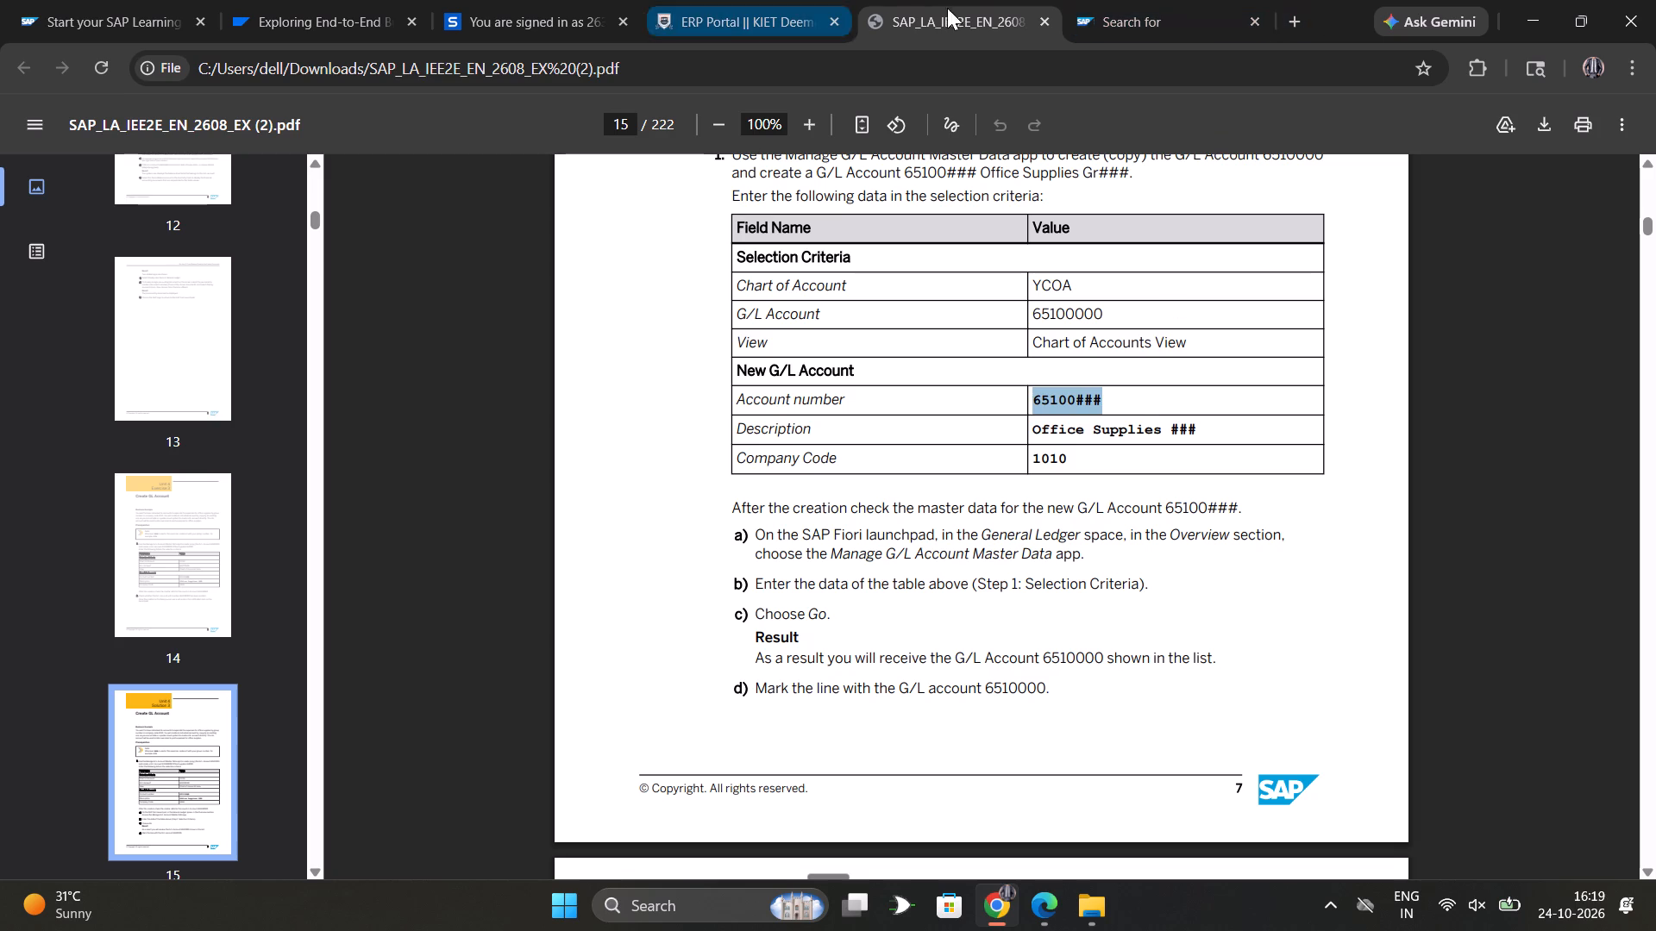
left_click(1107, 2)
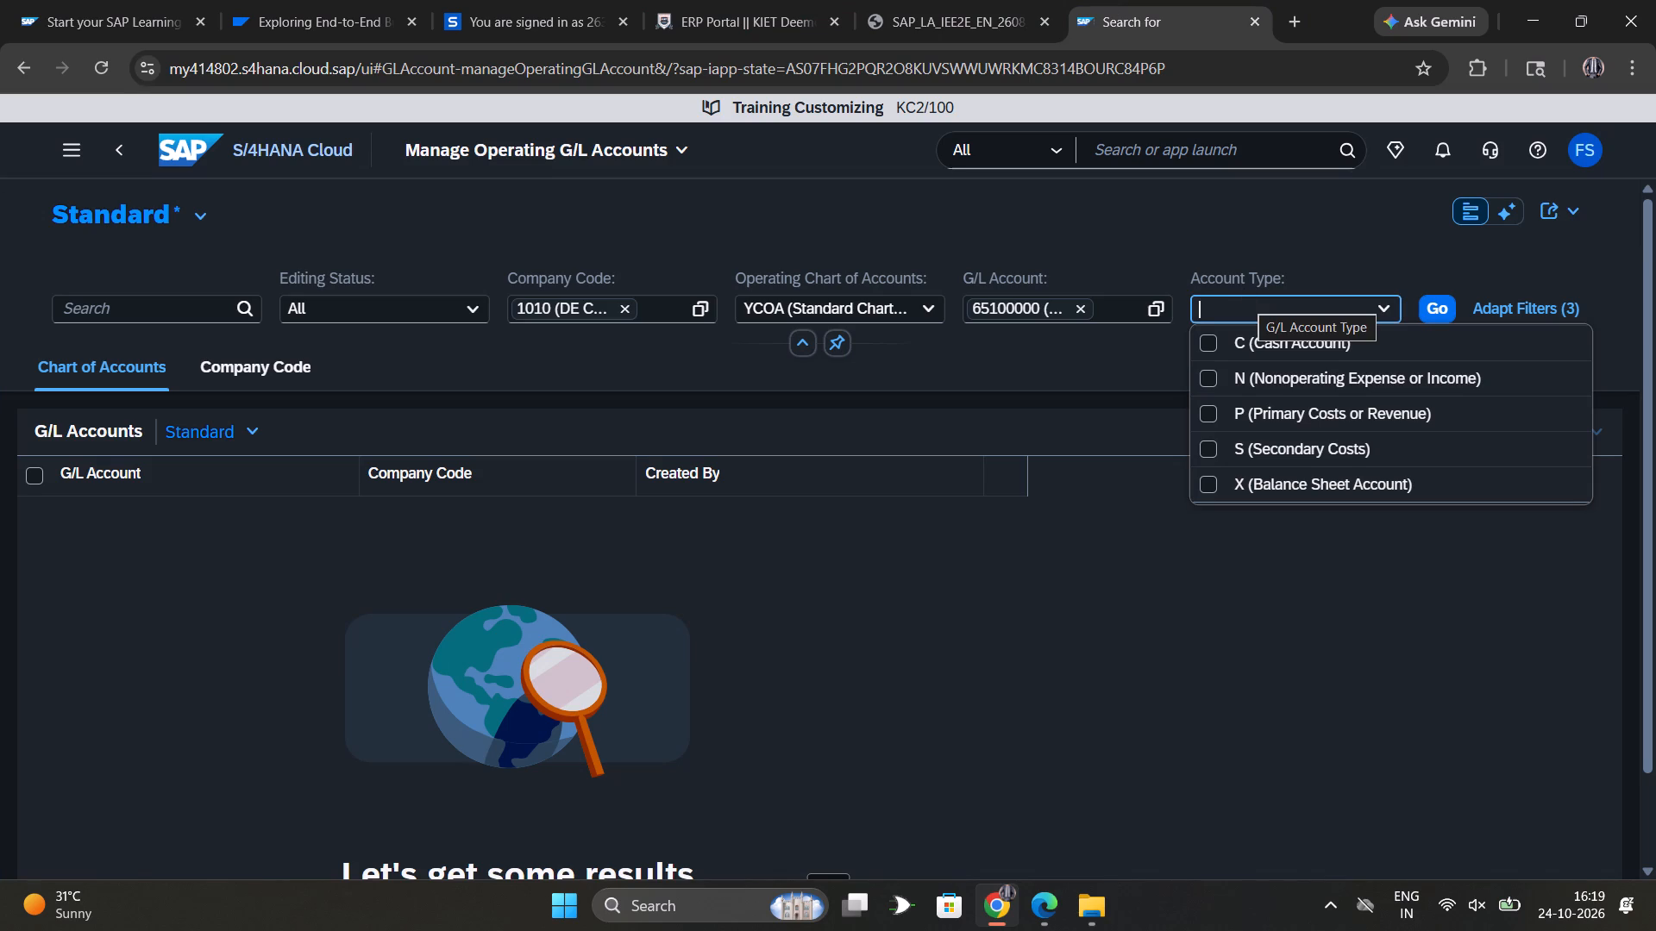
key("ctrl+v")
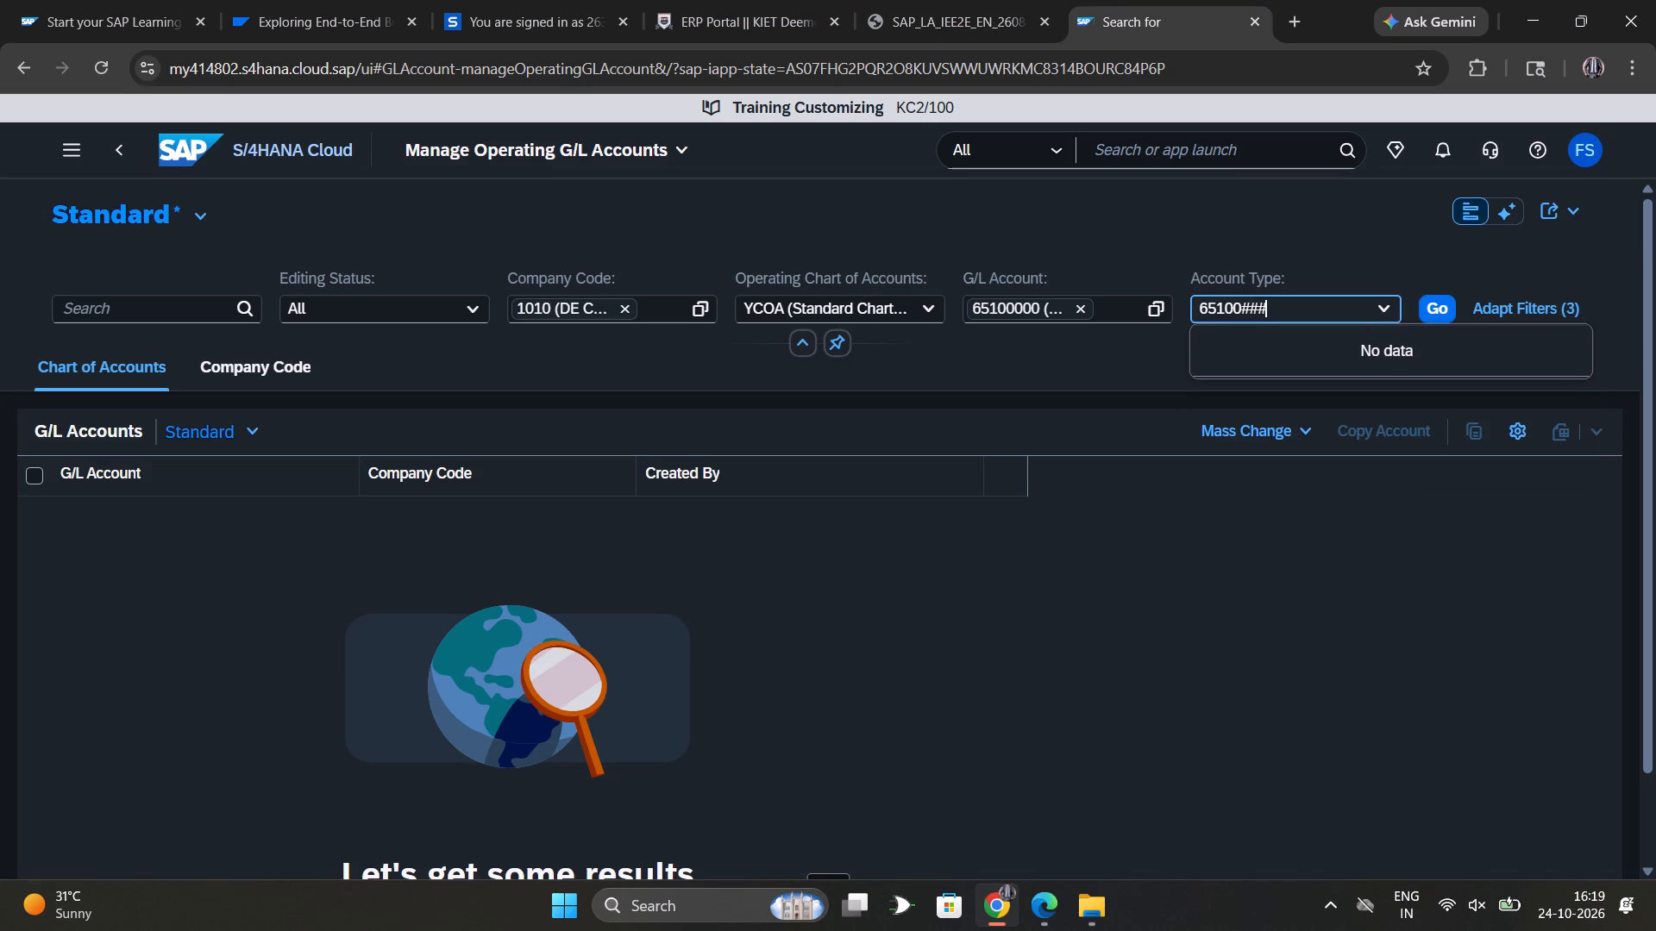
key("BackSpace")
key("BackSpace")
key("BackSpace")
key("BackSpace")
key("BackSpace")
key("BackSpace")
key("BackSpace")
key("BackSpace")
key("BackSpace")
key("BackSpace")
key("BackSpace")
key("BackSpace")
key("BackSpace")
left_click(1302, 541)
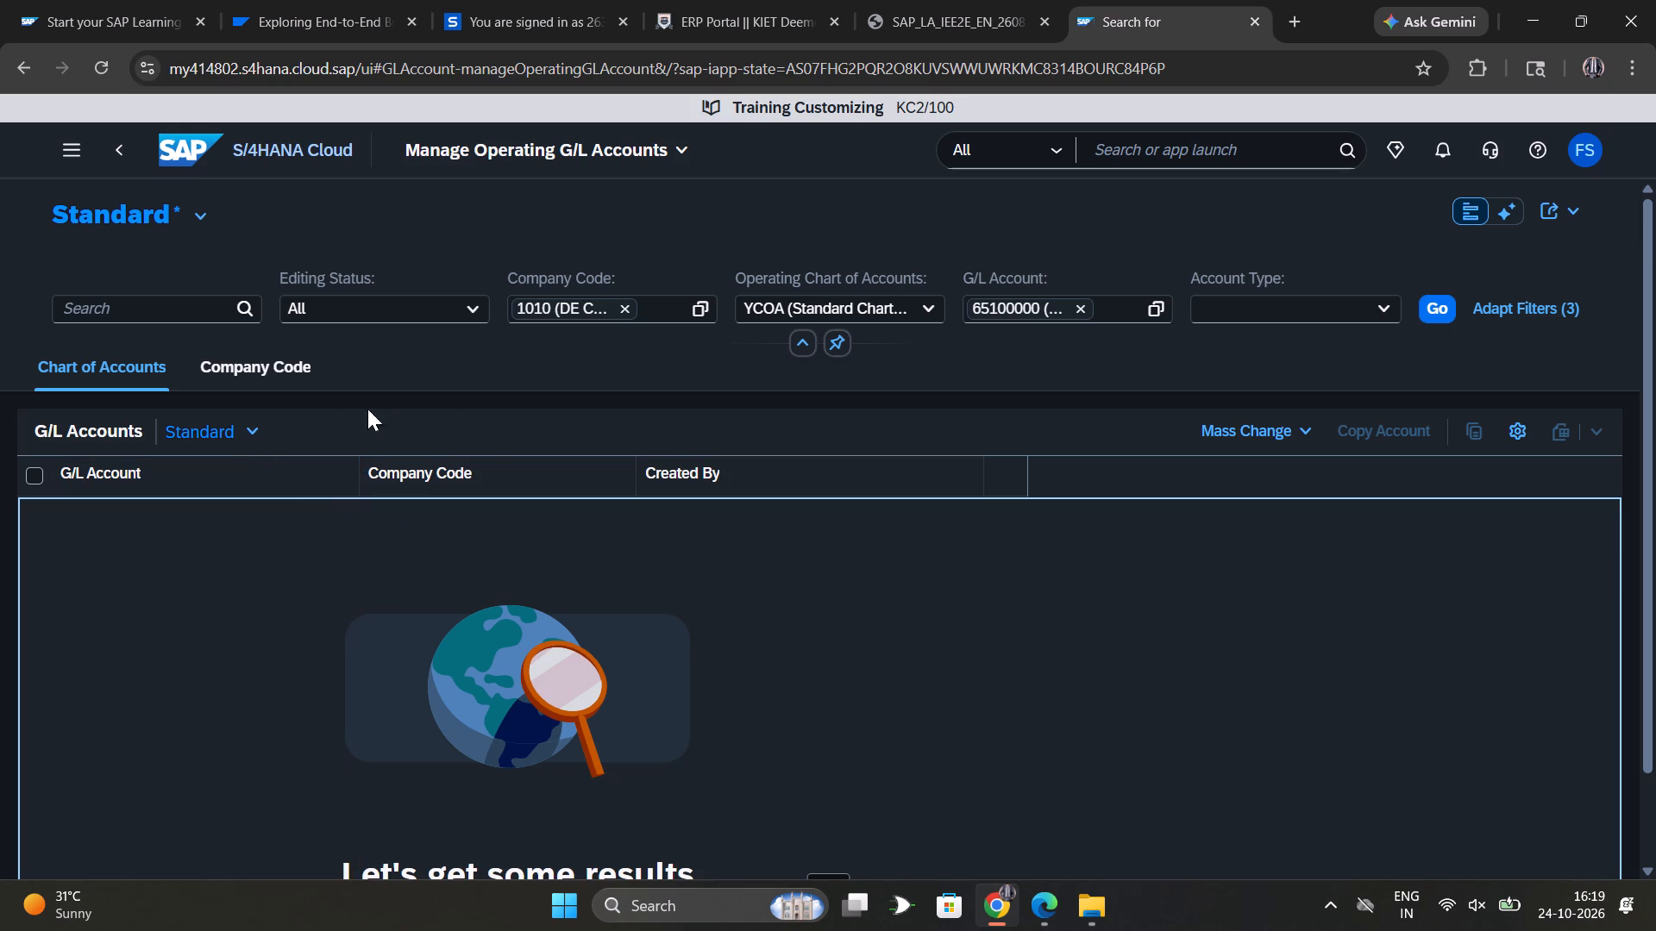
Clear the G/L Account and Company Code filters.
left_click(1088, 312)
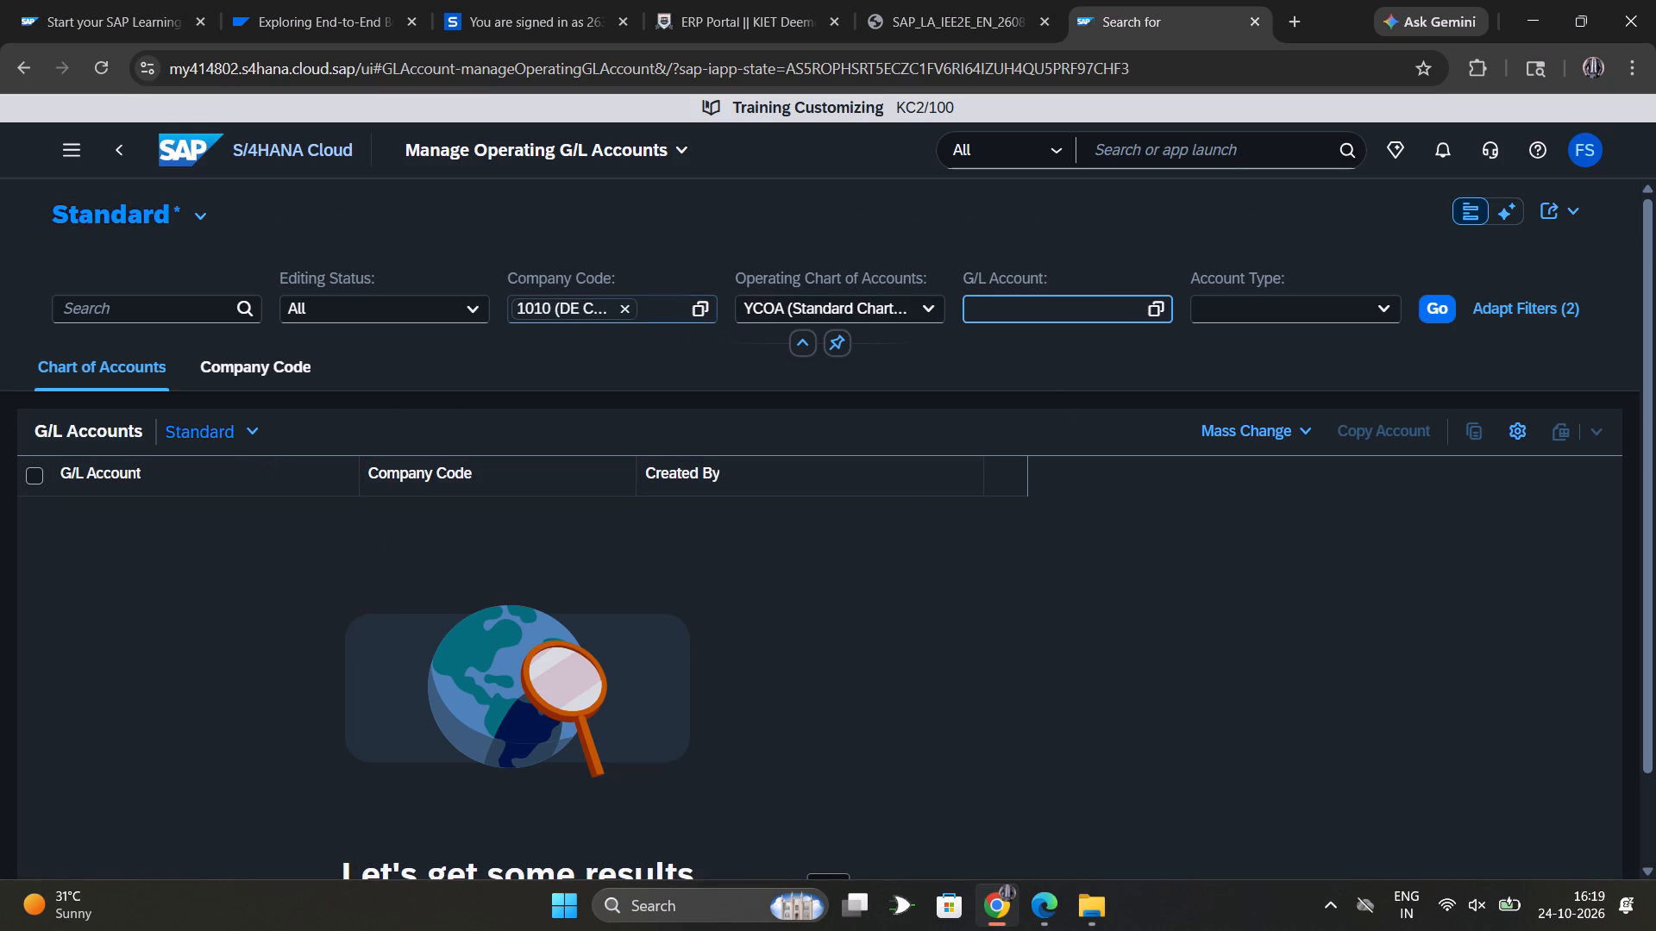
left_click(629, 311)
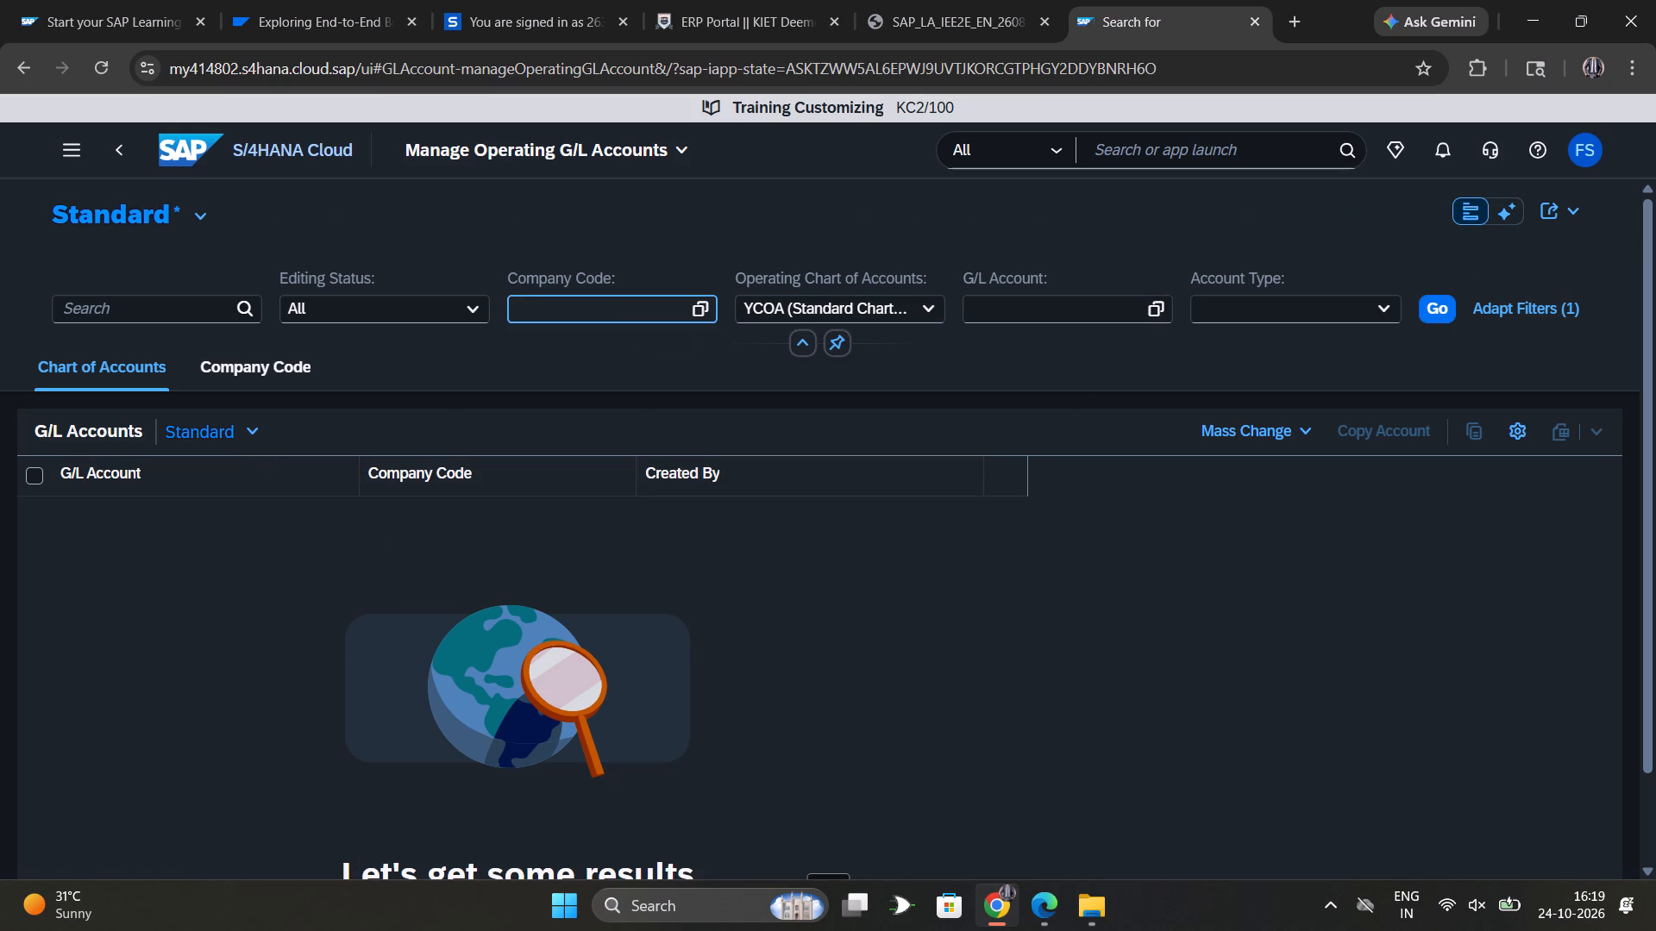
Examine the Mass Change options, the G/L Account column settings, and the choices in the Account Type and Editing Status filters.
left_click(1255, 431)
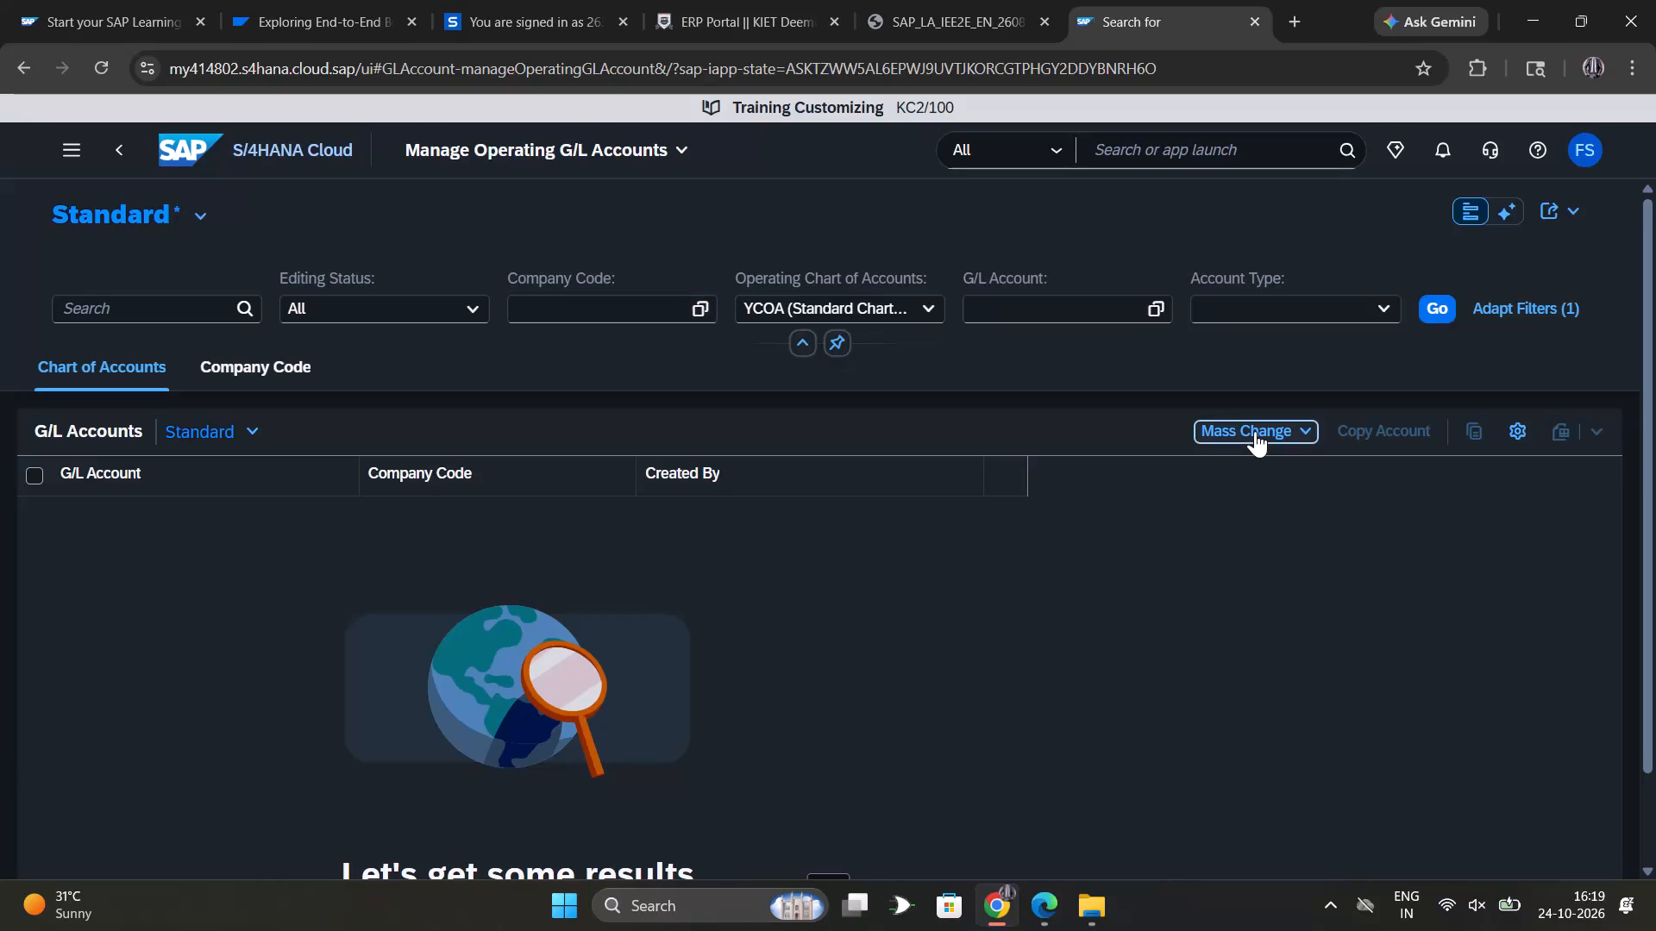
left_click(1152, 528)
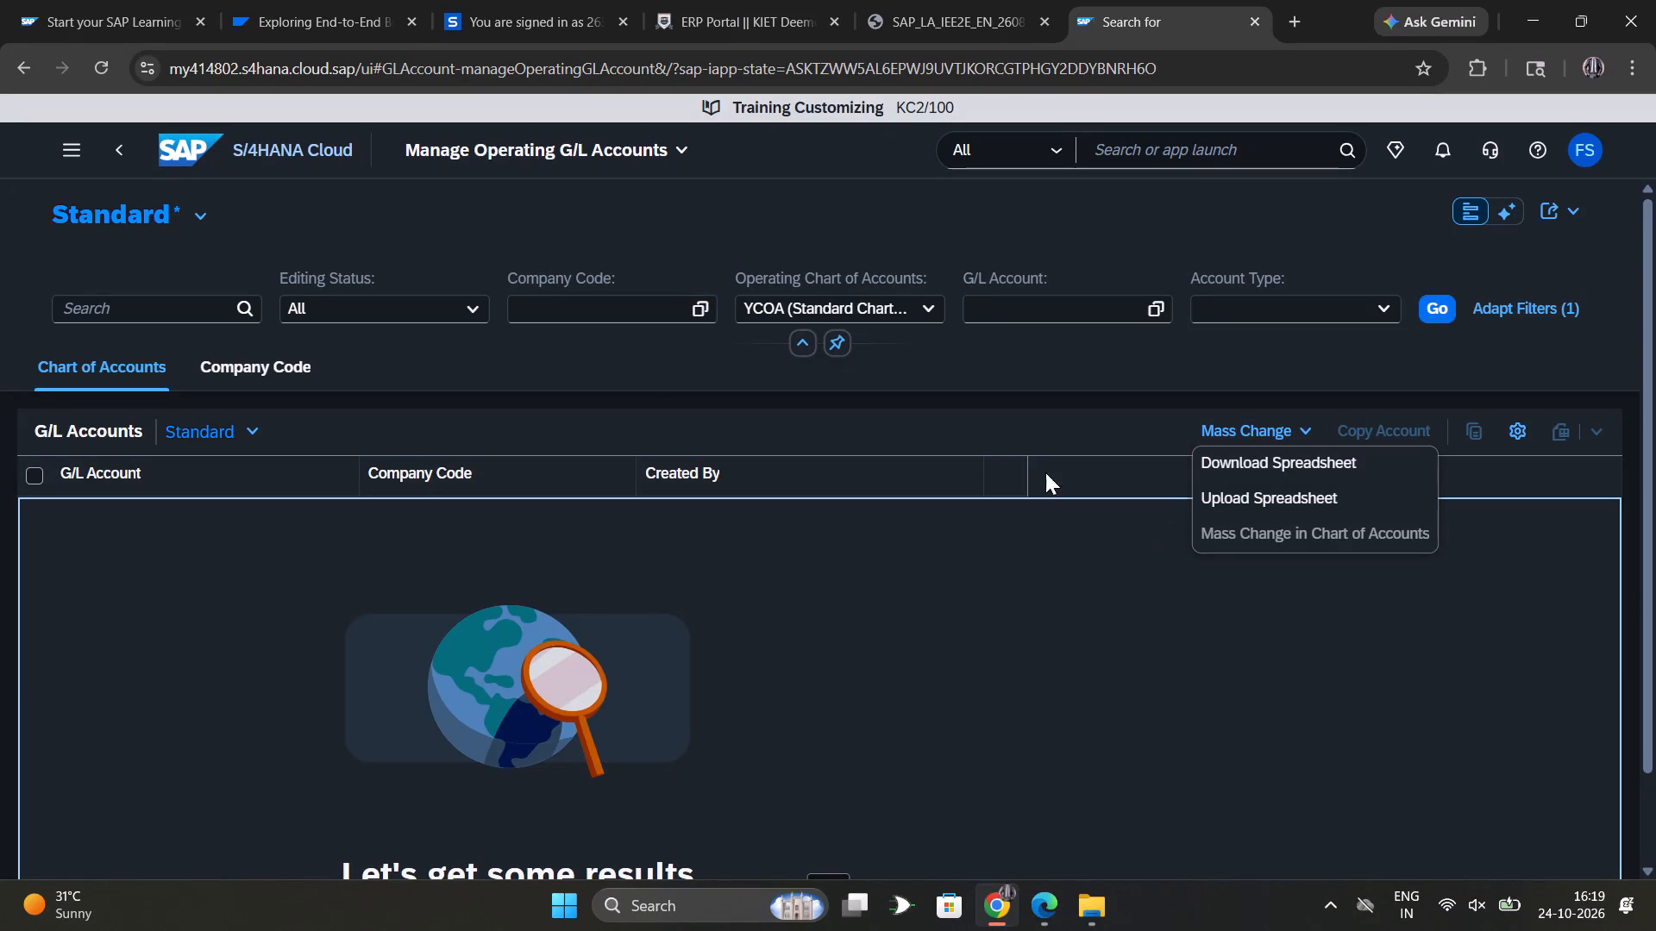
left_click(223, 465)
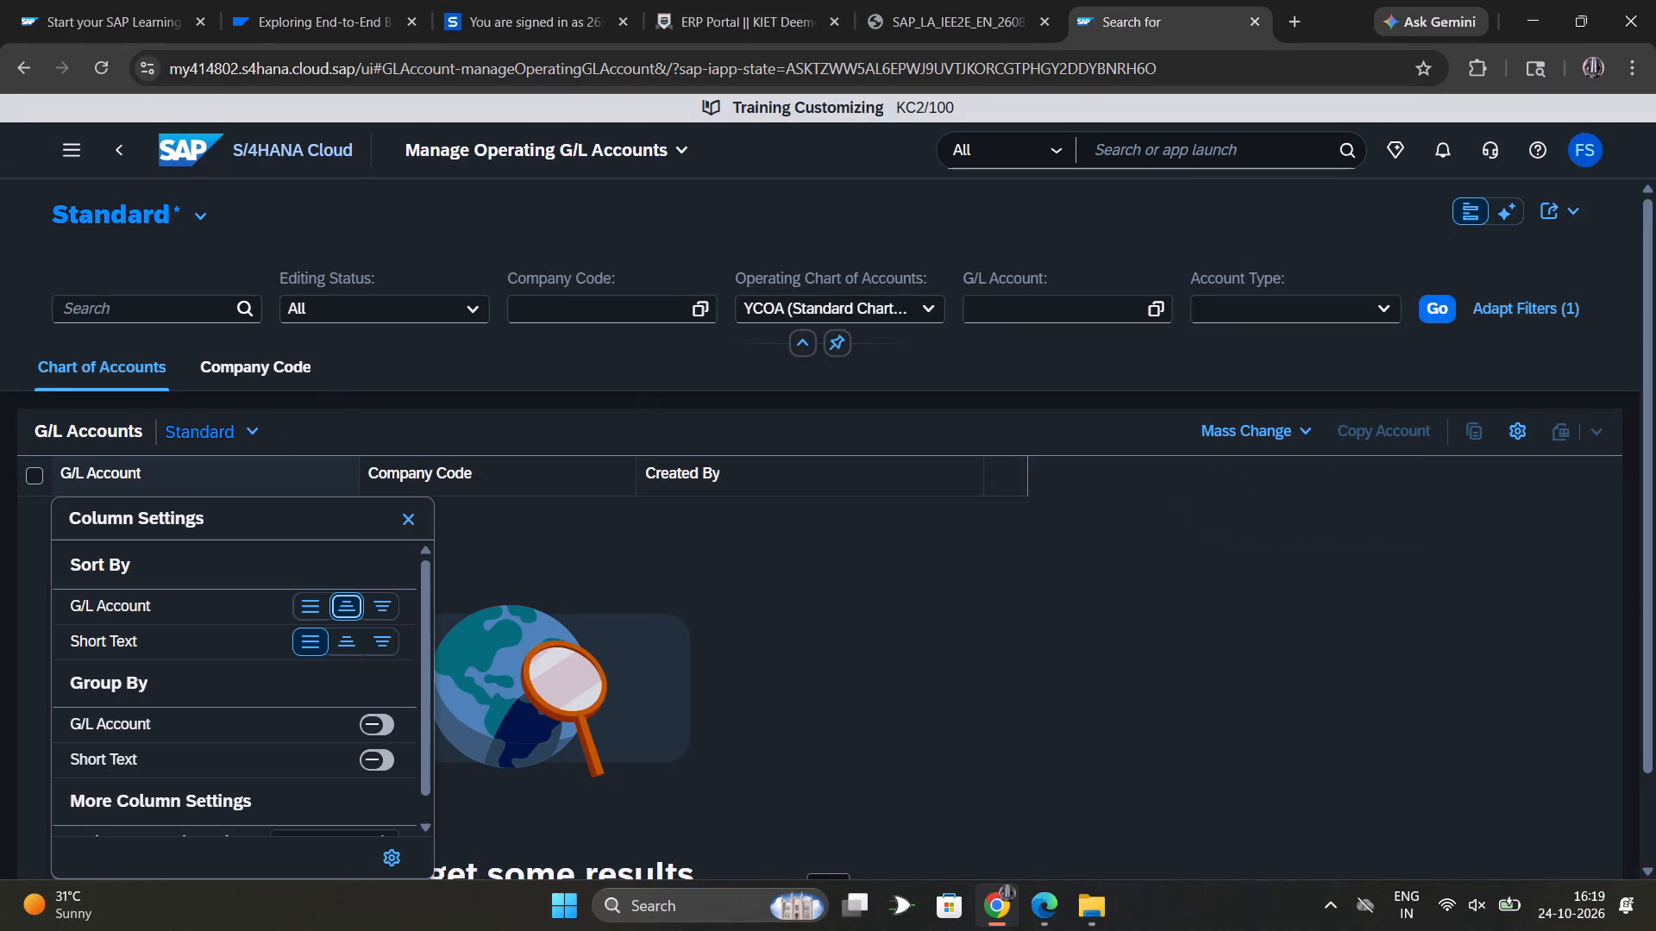
left_click(452, 353)
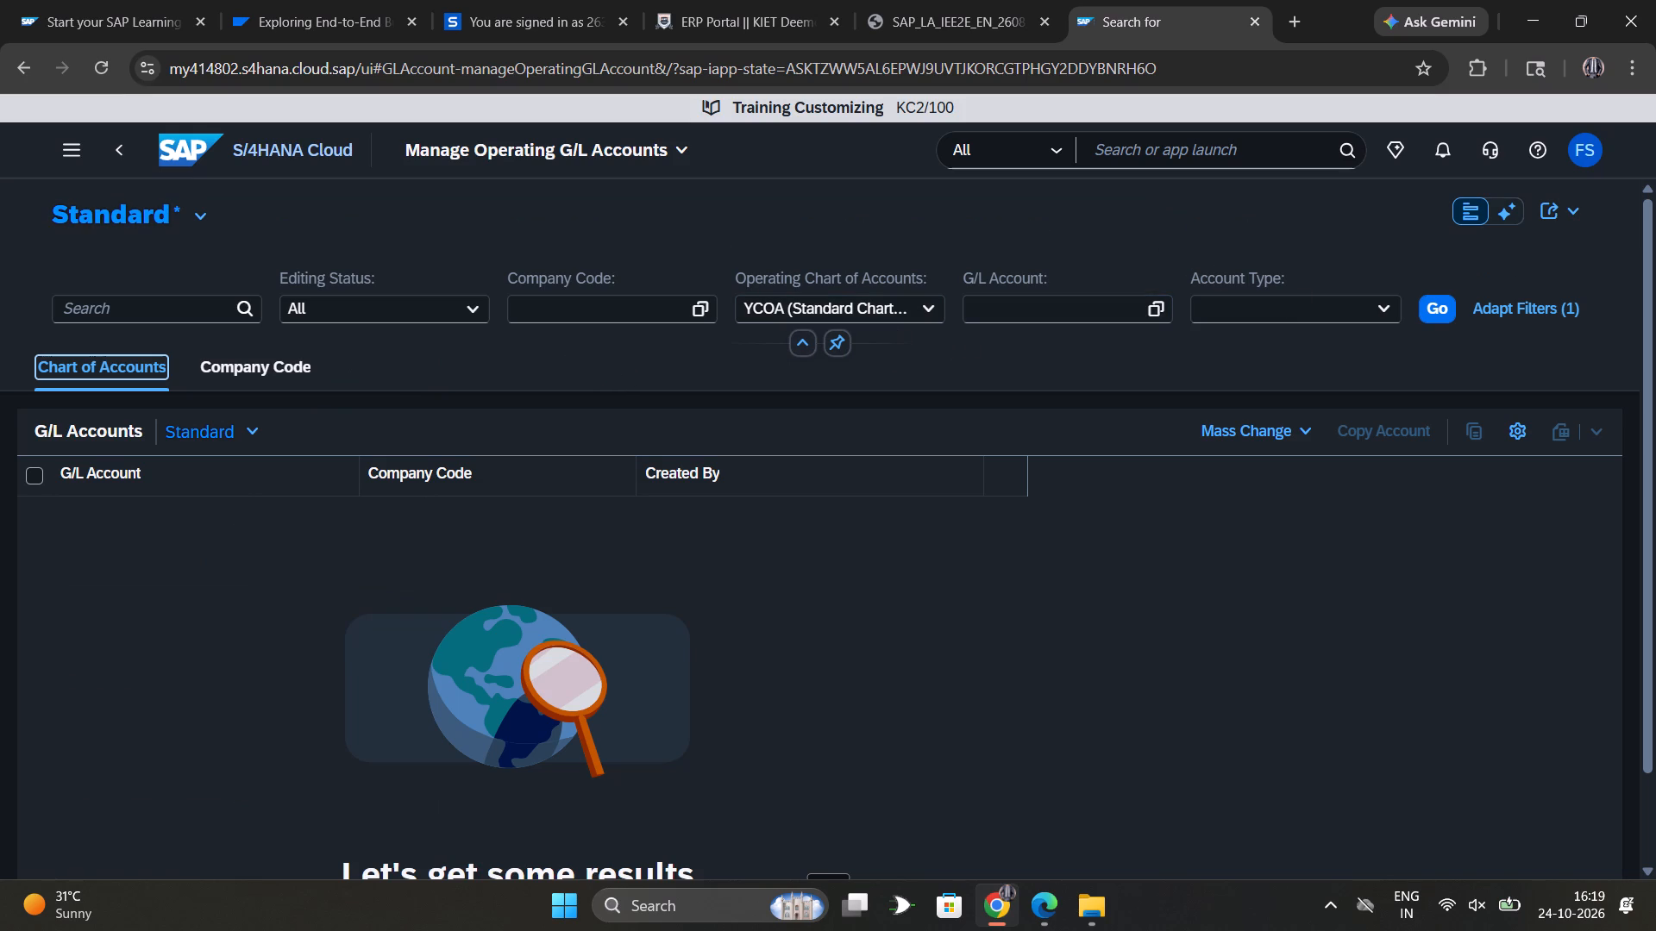
left_click(1386, 304)
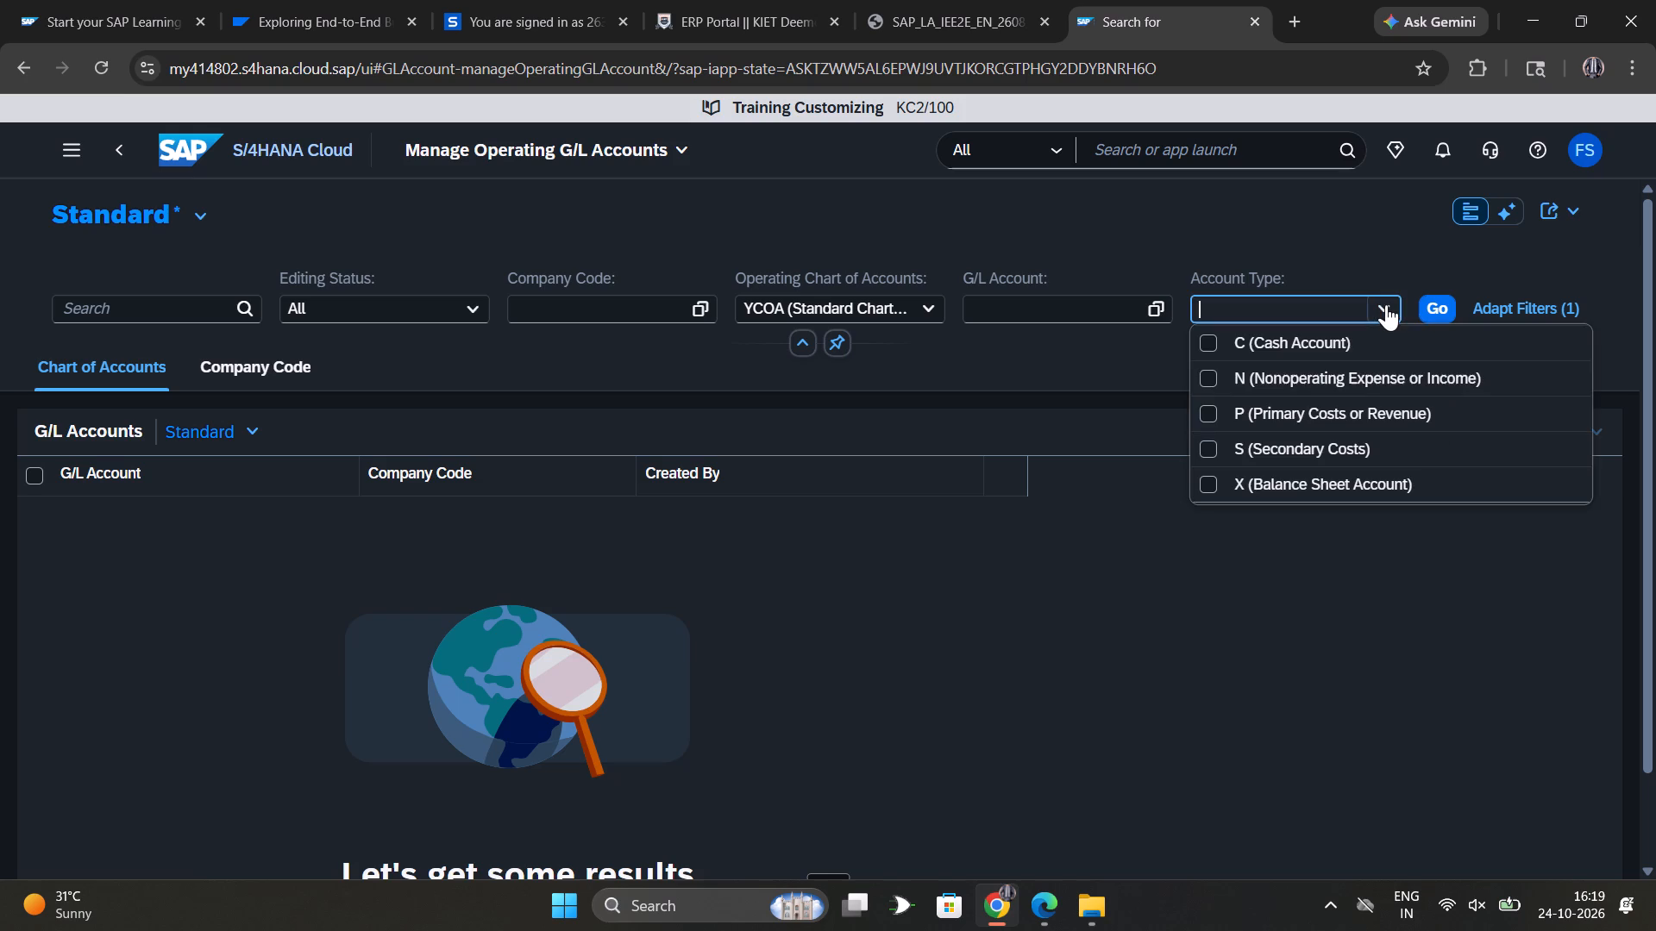
scroll(1340, 370, "down", 2)
left_click(1023, 375)
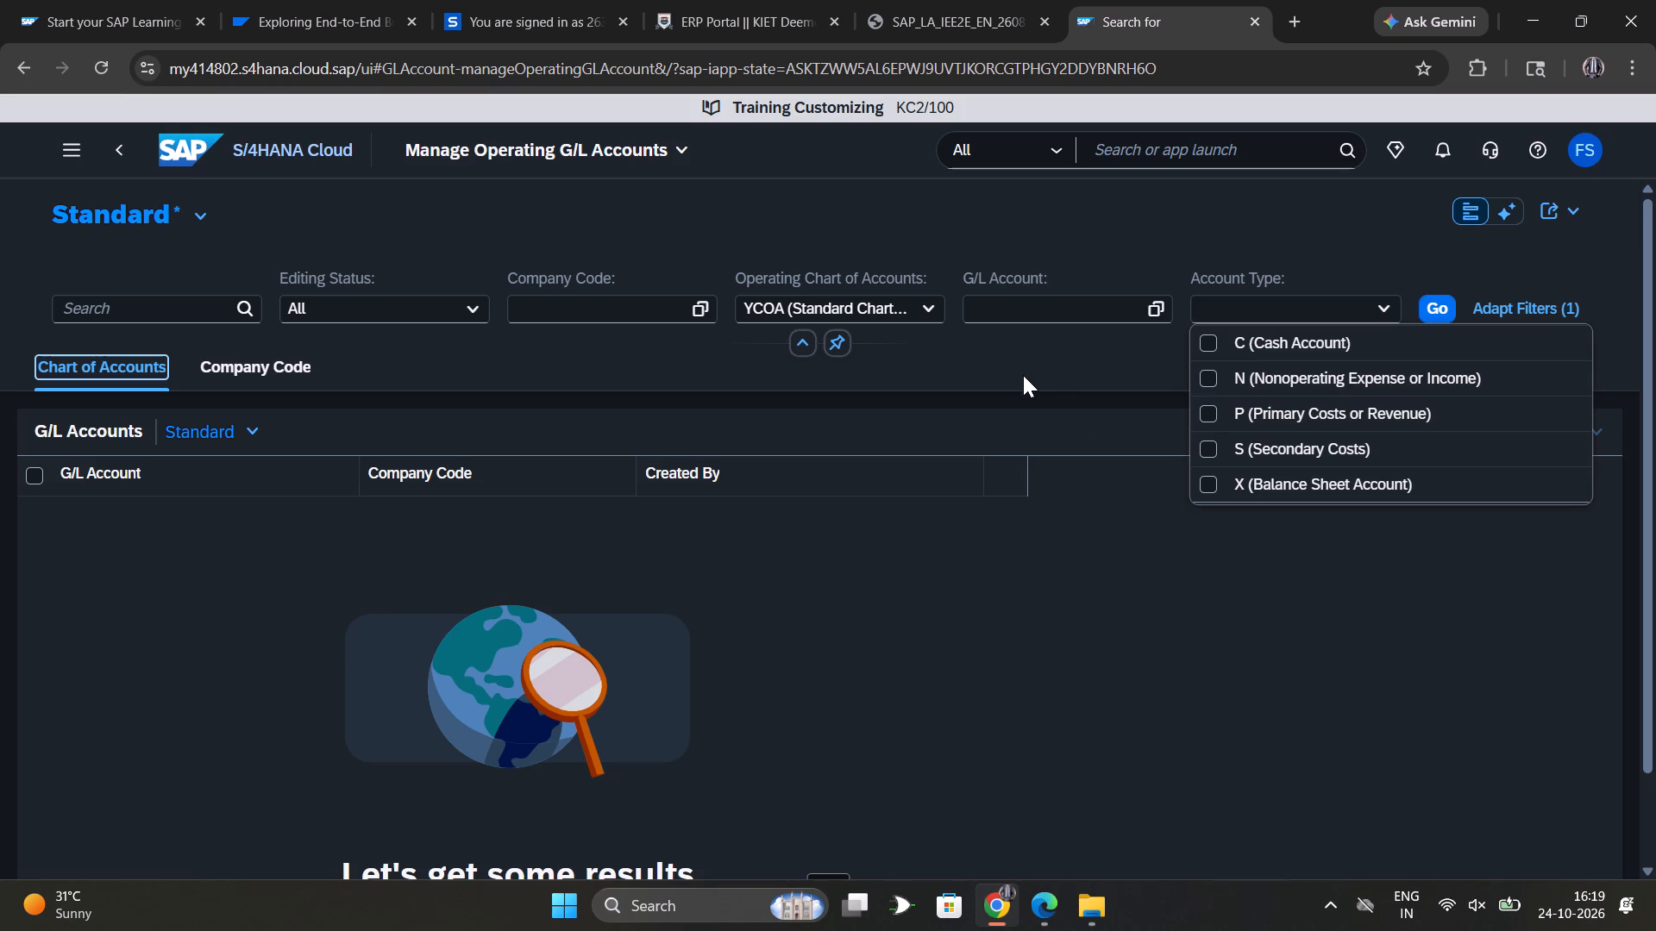
left_click(1220, 306)
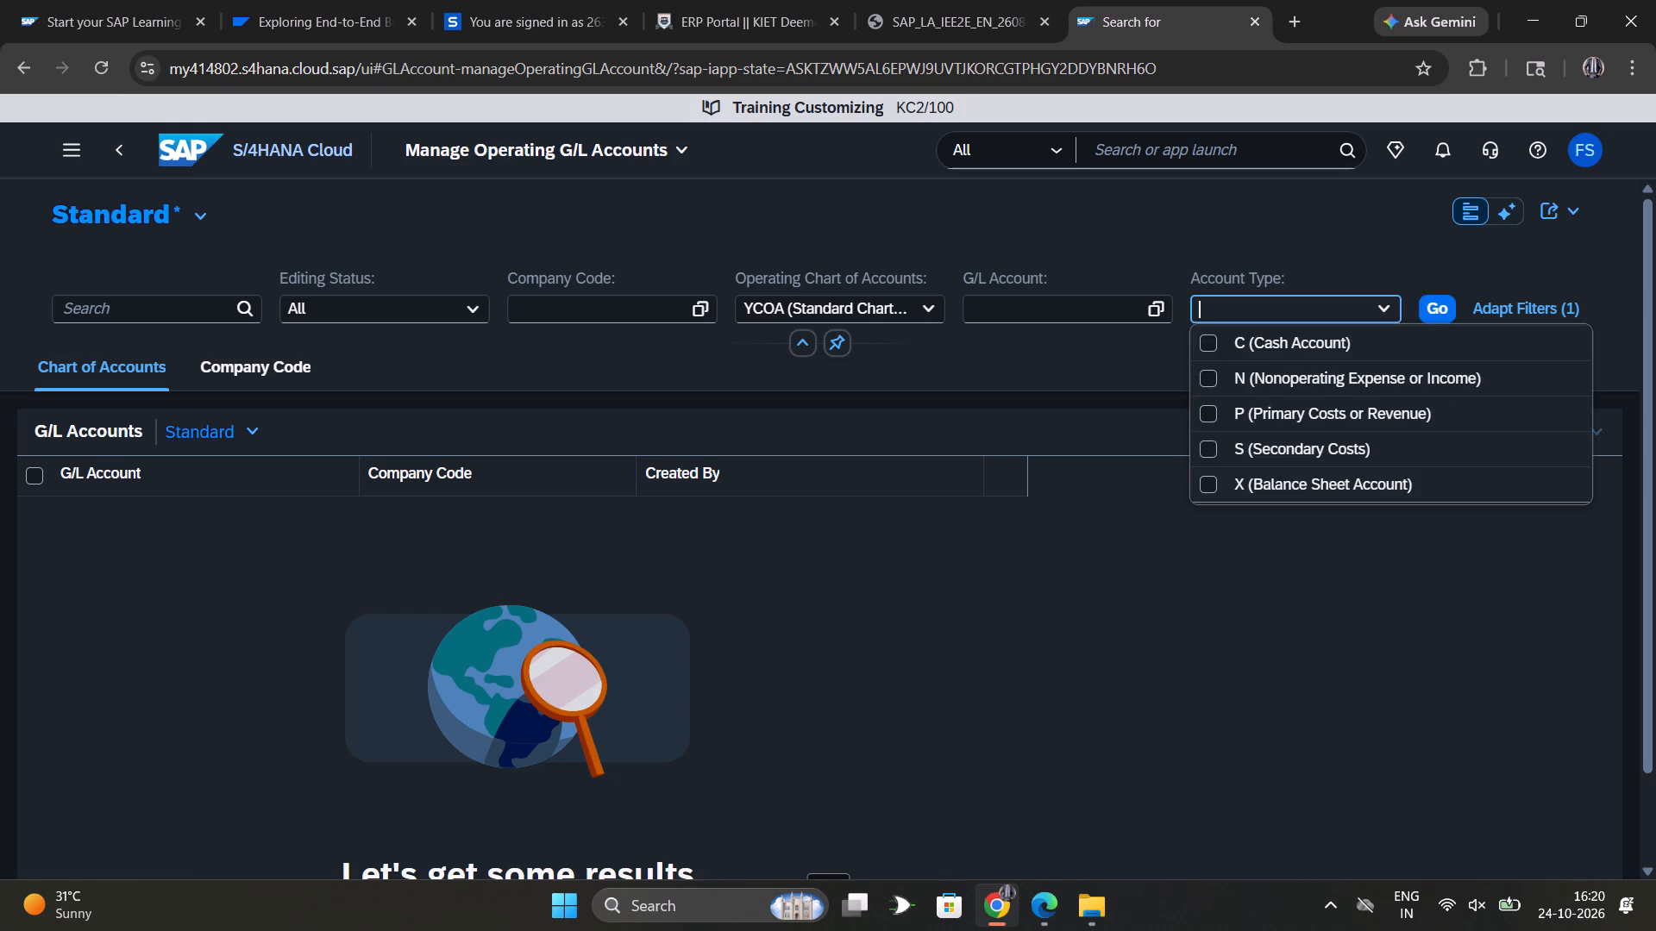
left_click(1107, 389)
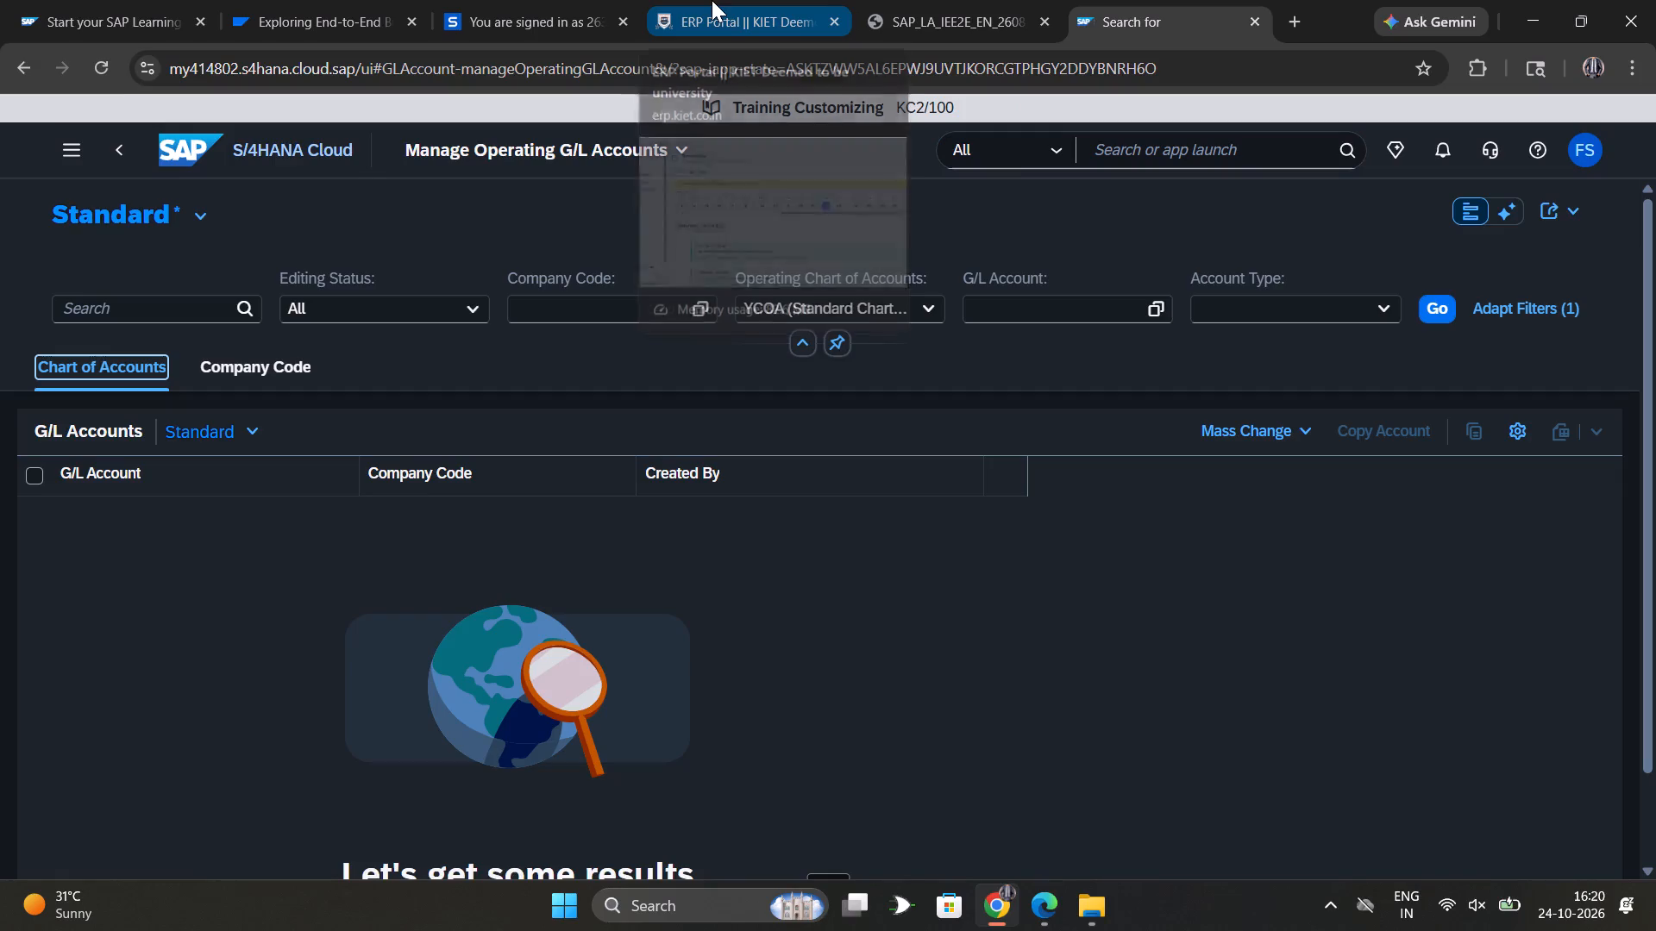
left_click(458, 304)
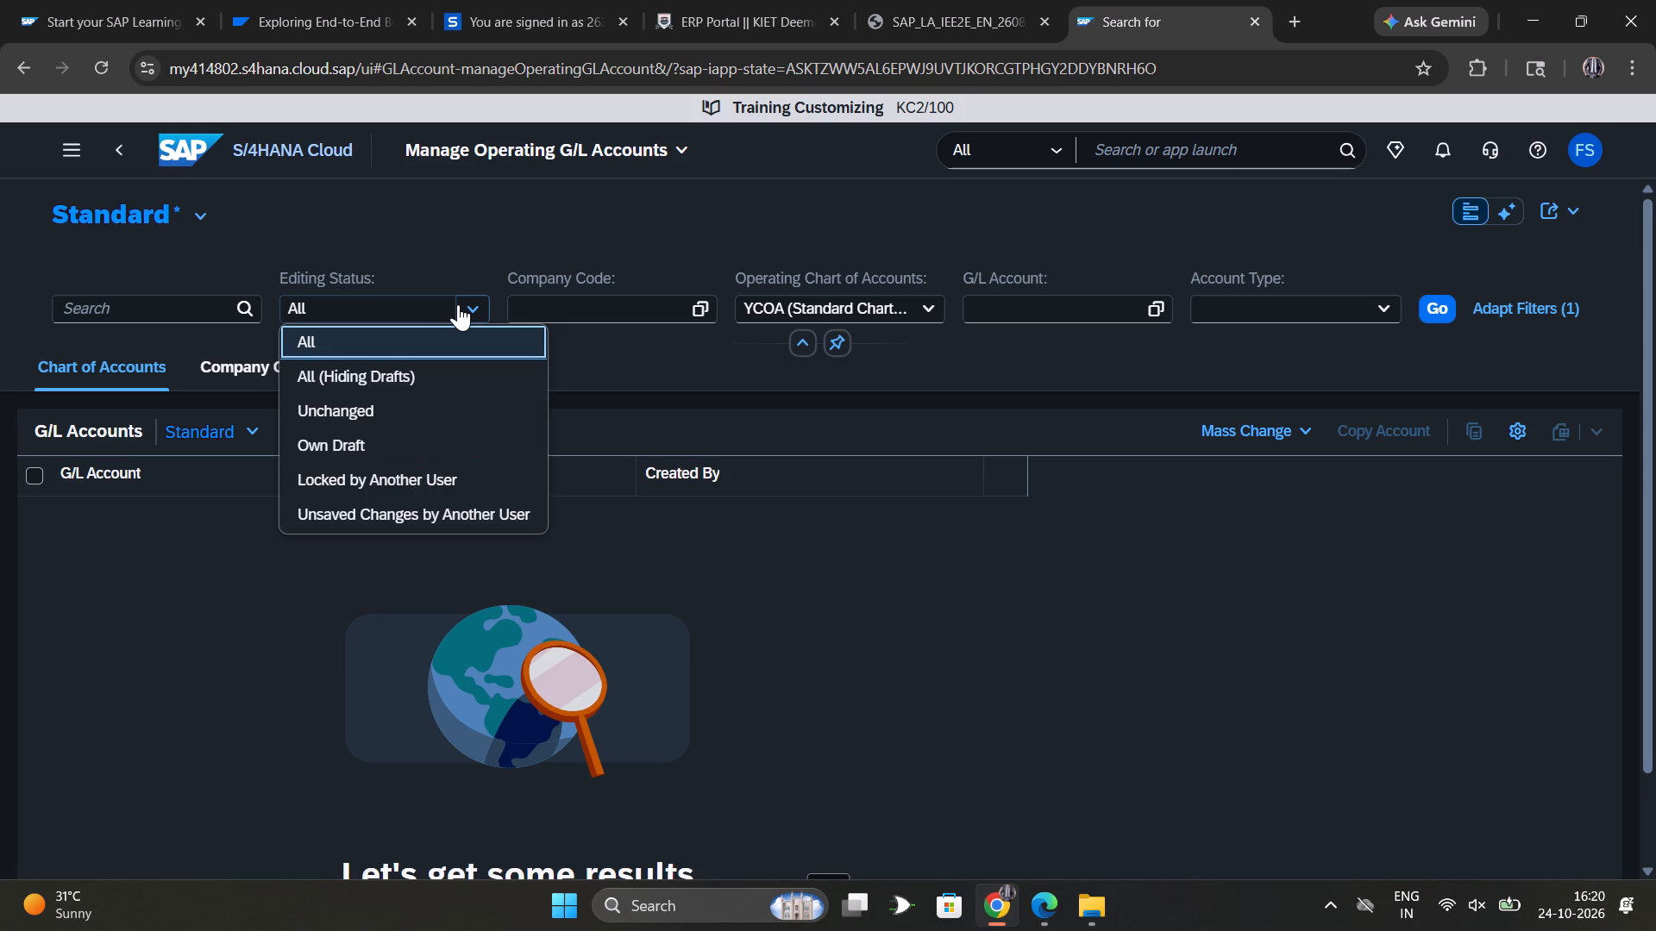
left_click(784, 353)
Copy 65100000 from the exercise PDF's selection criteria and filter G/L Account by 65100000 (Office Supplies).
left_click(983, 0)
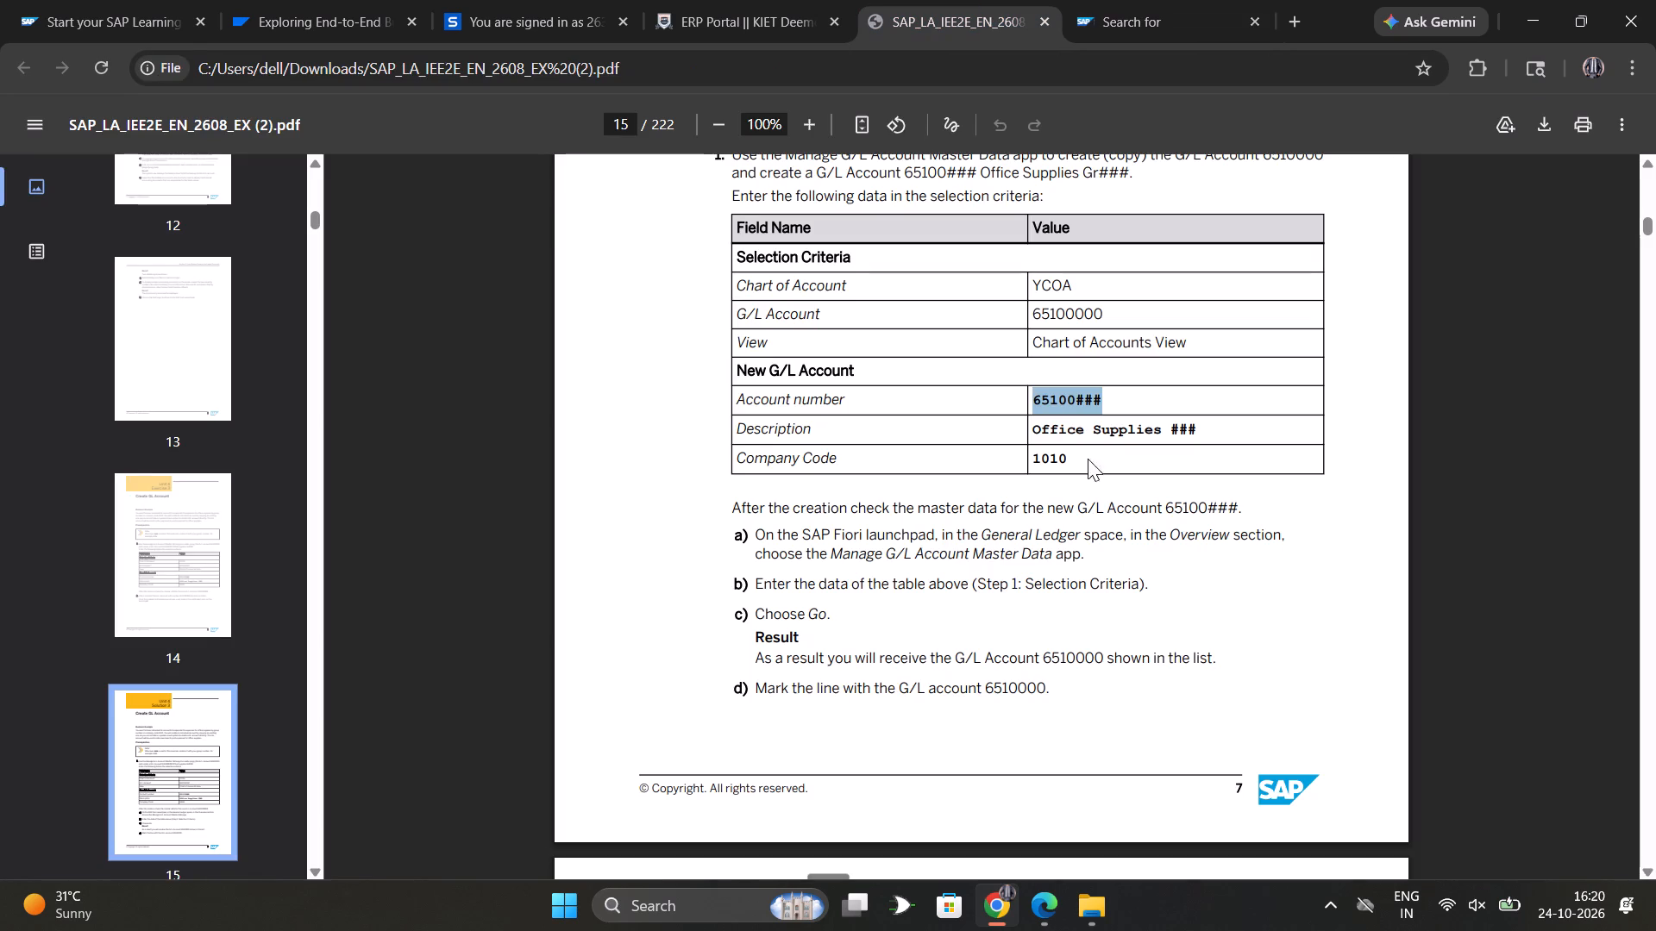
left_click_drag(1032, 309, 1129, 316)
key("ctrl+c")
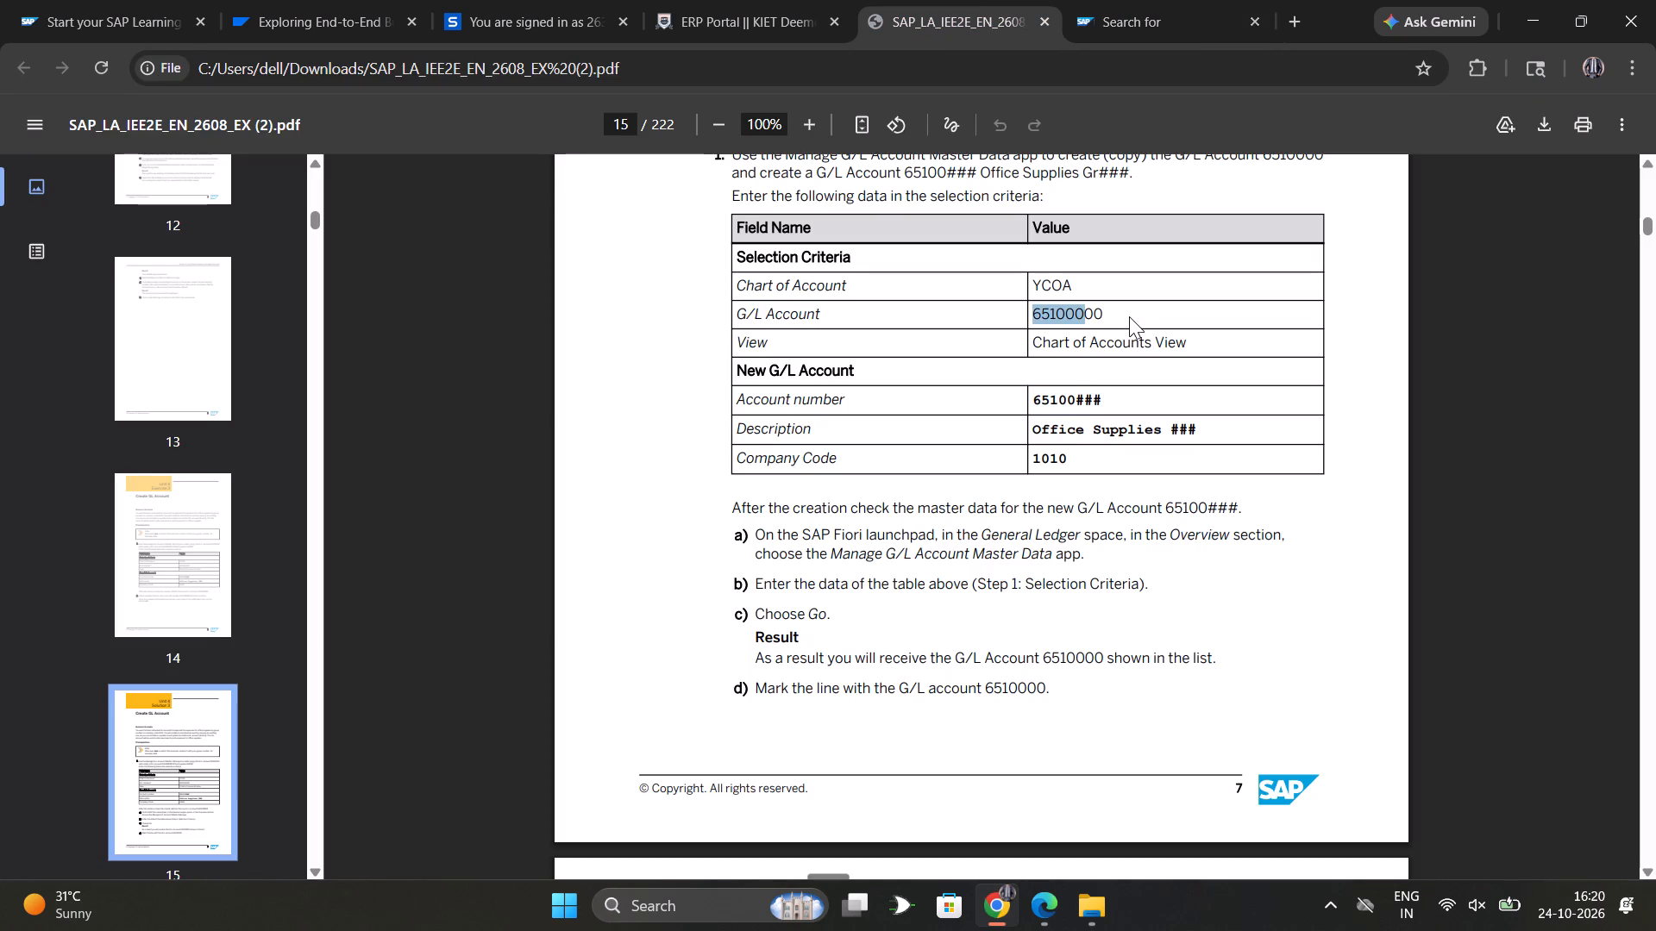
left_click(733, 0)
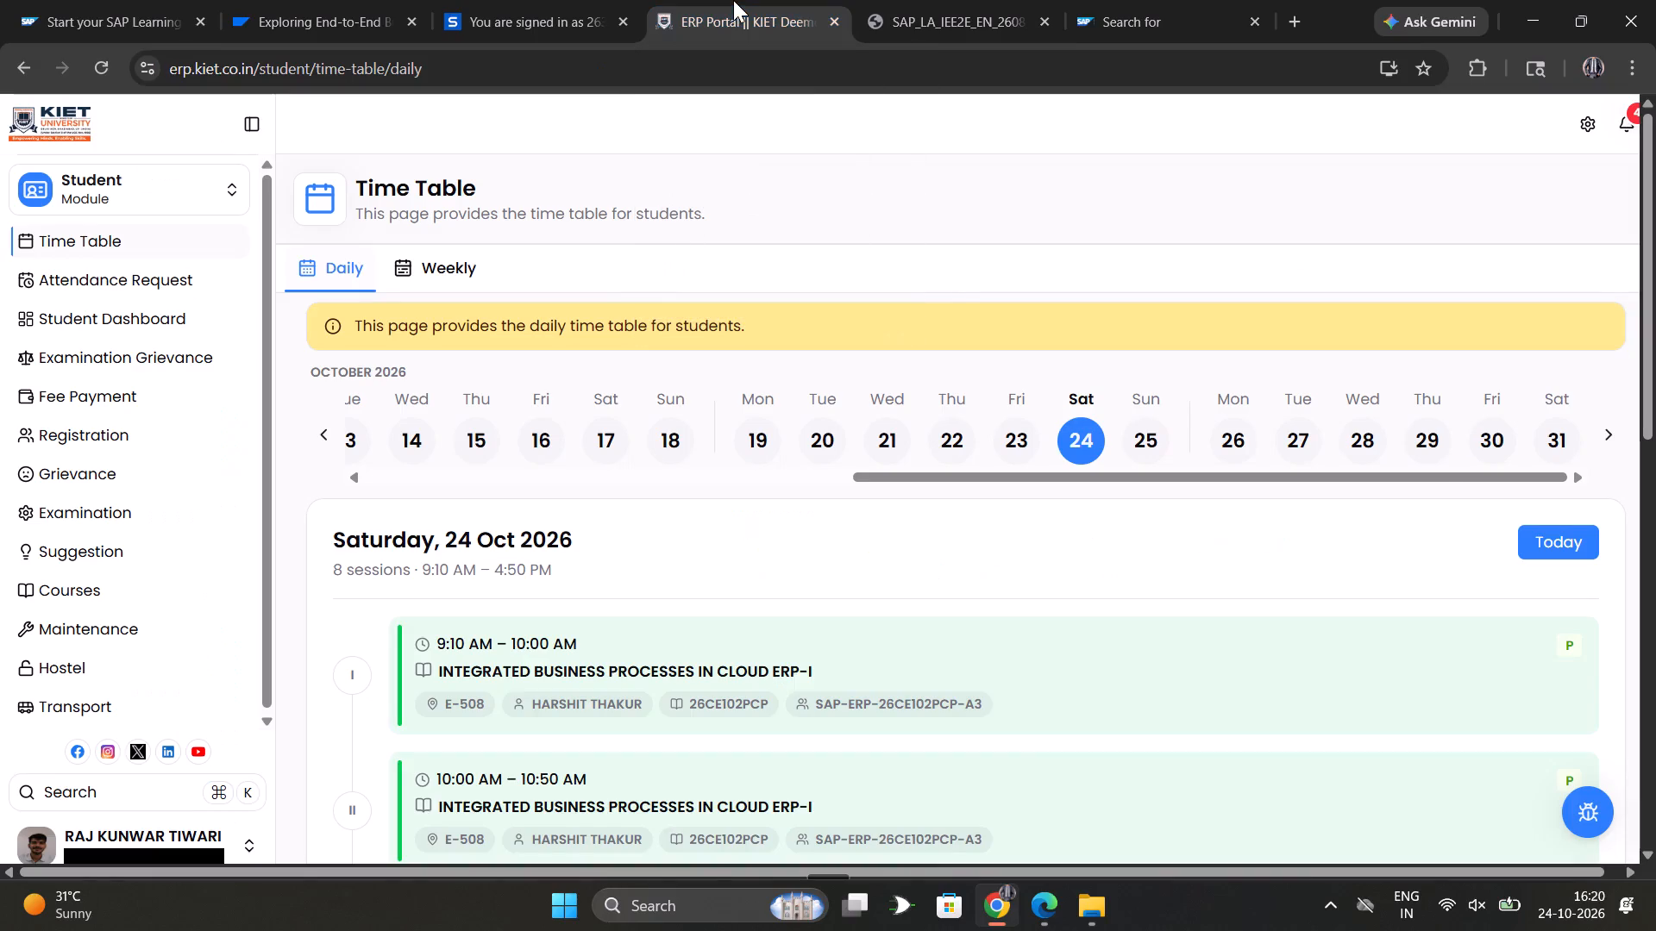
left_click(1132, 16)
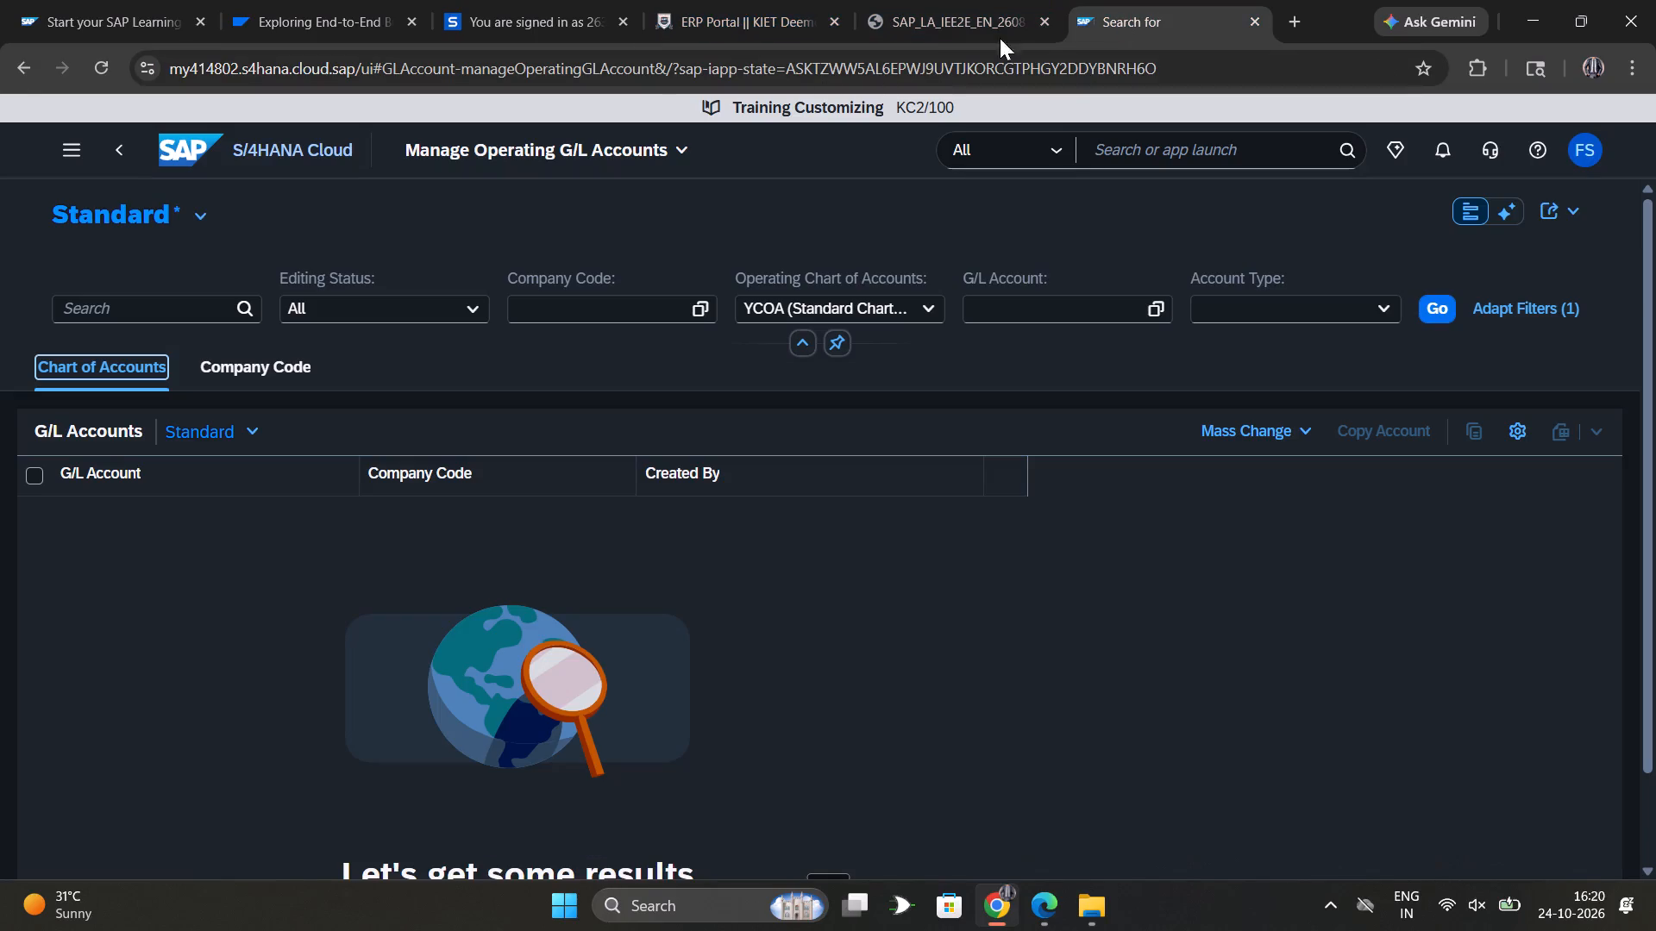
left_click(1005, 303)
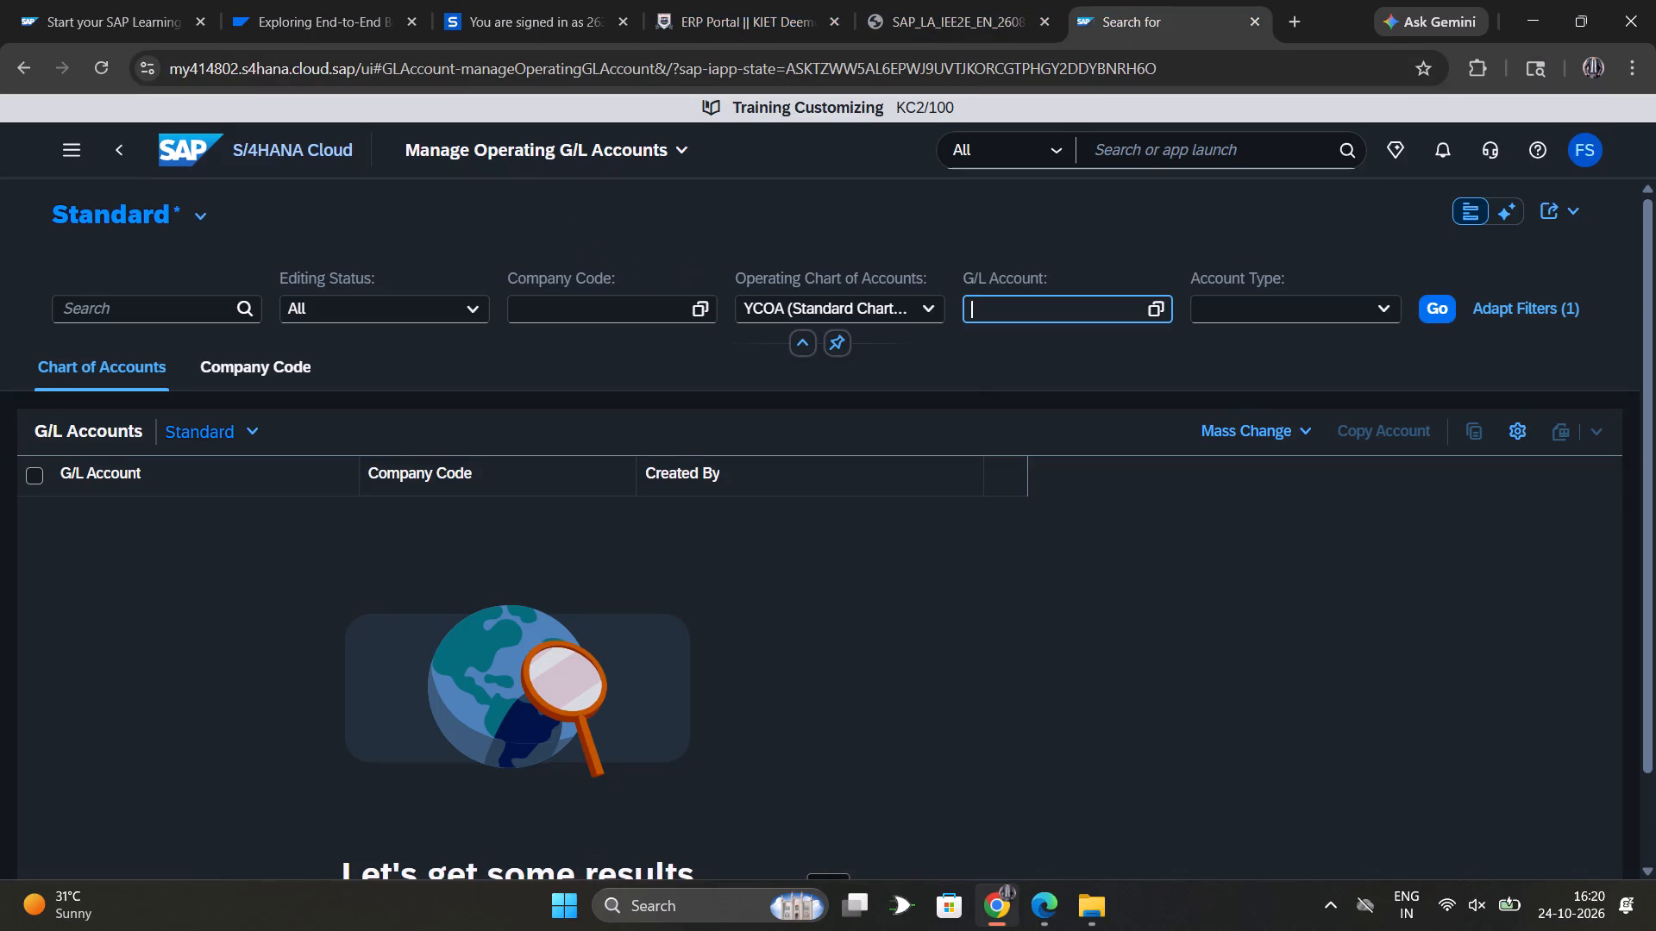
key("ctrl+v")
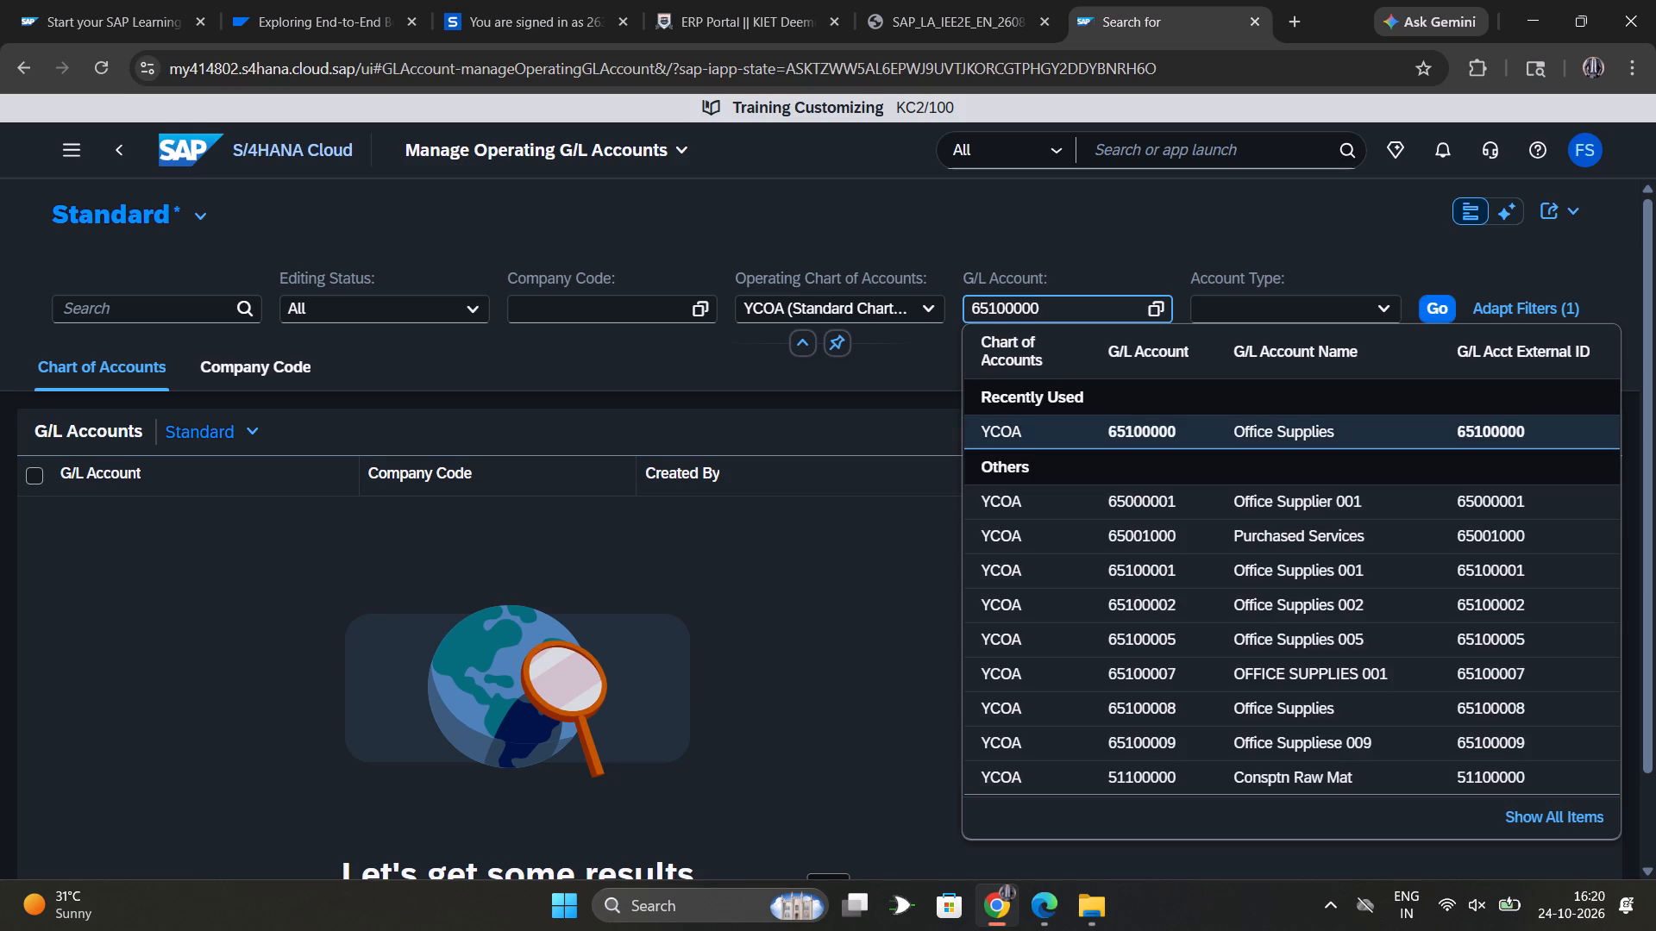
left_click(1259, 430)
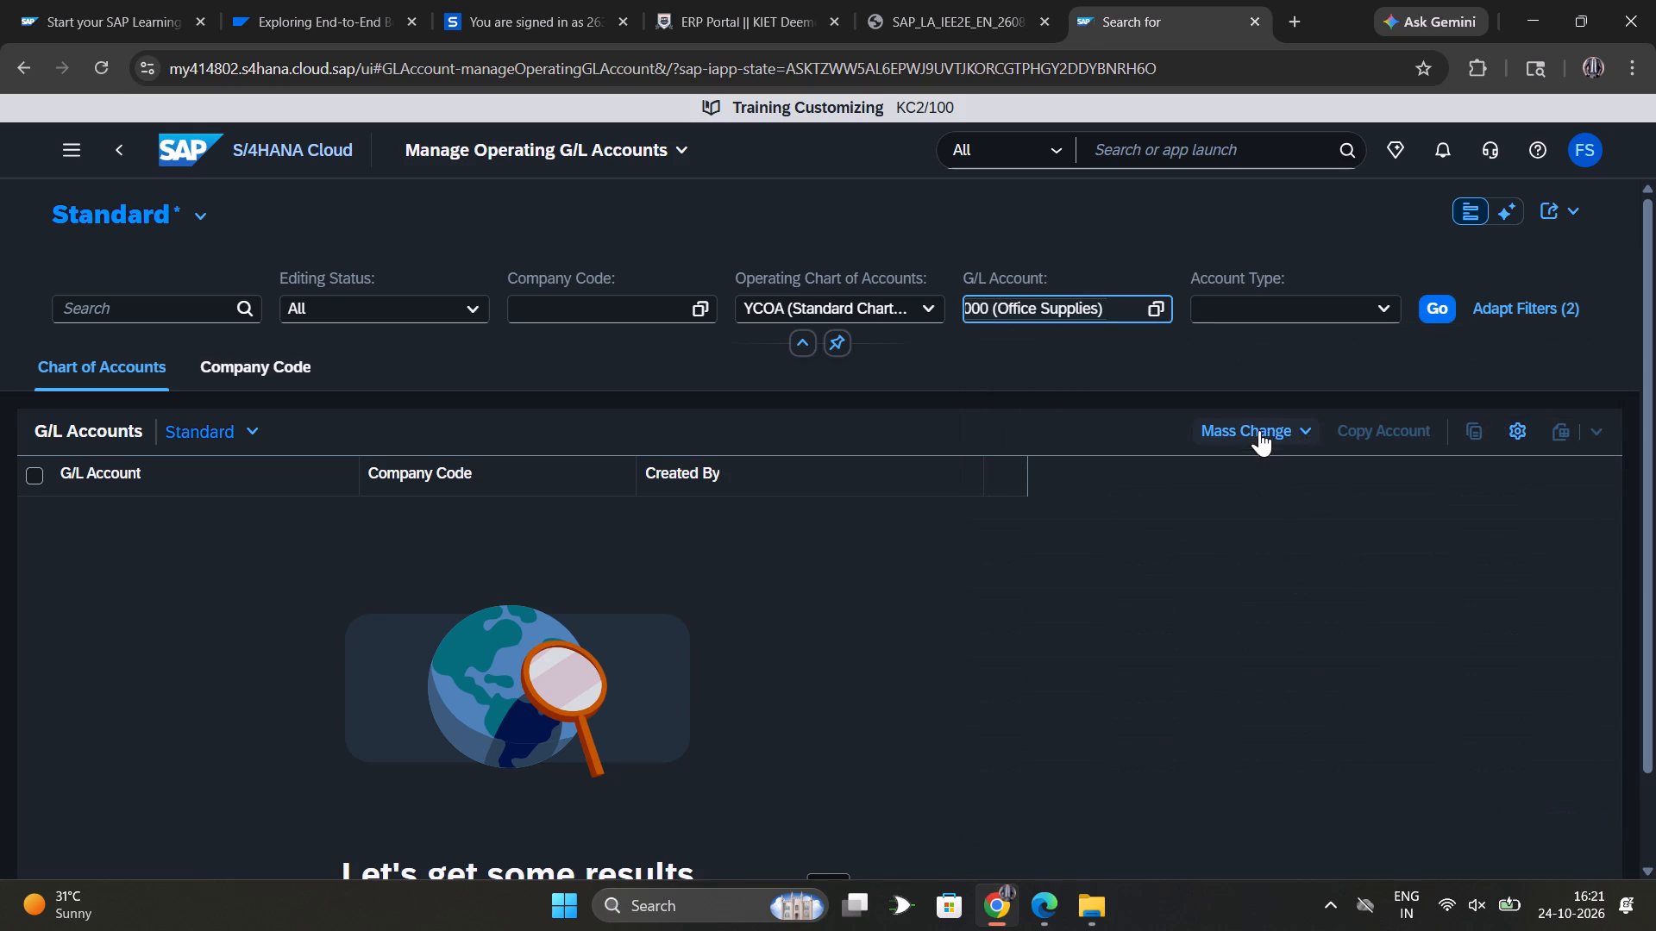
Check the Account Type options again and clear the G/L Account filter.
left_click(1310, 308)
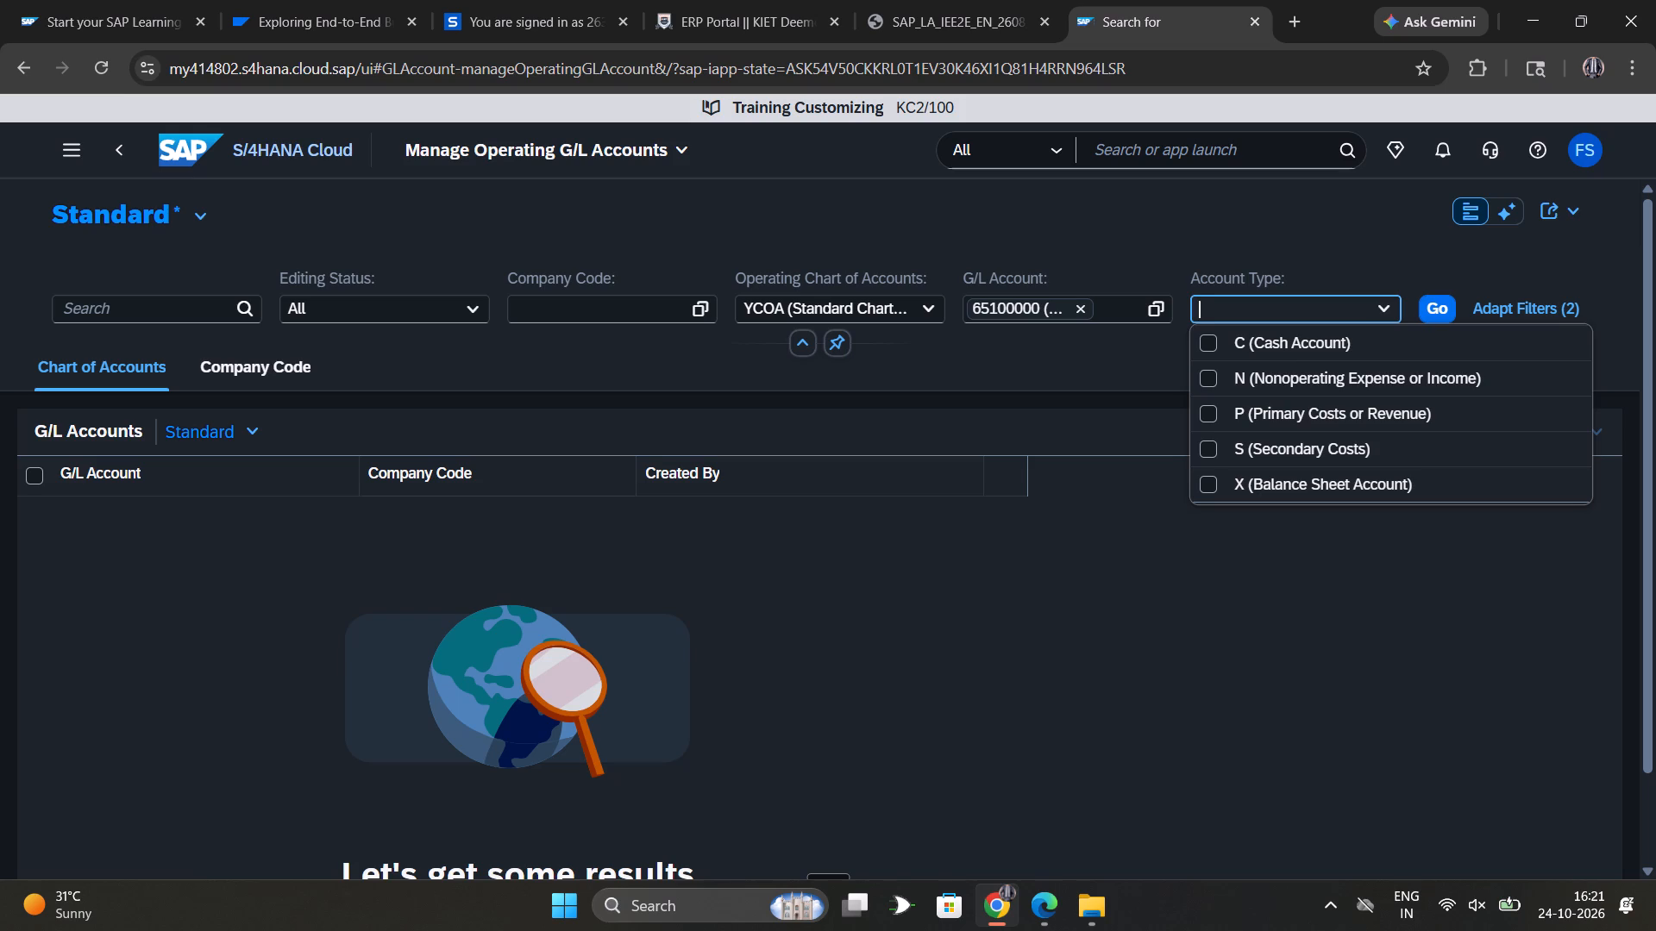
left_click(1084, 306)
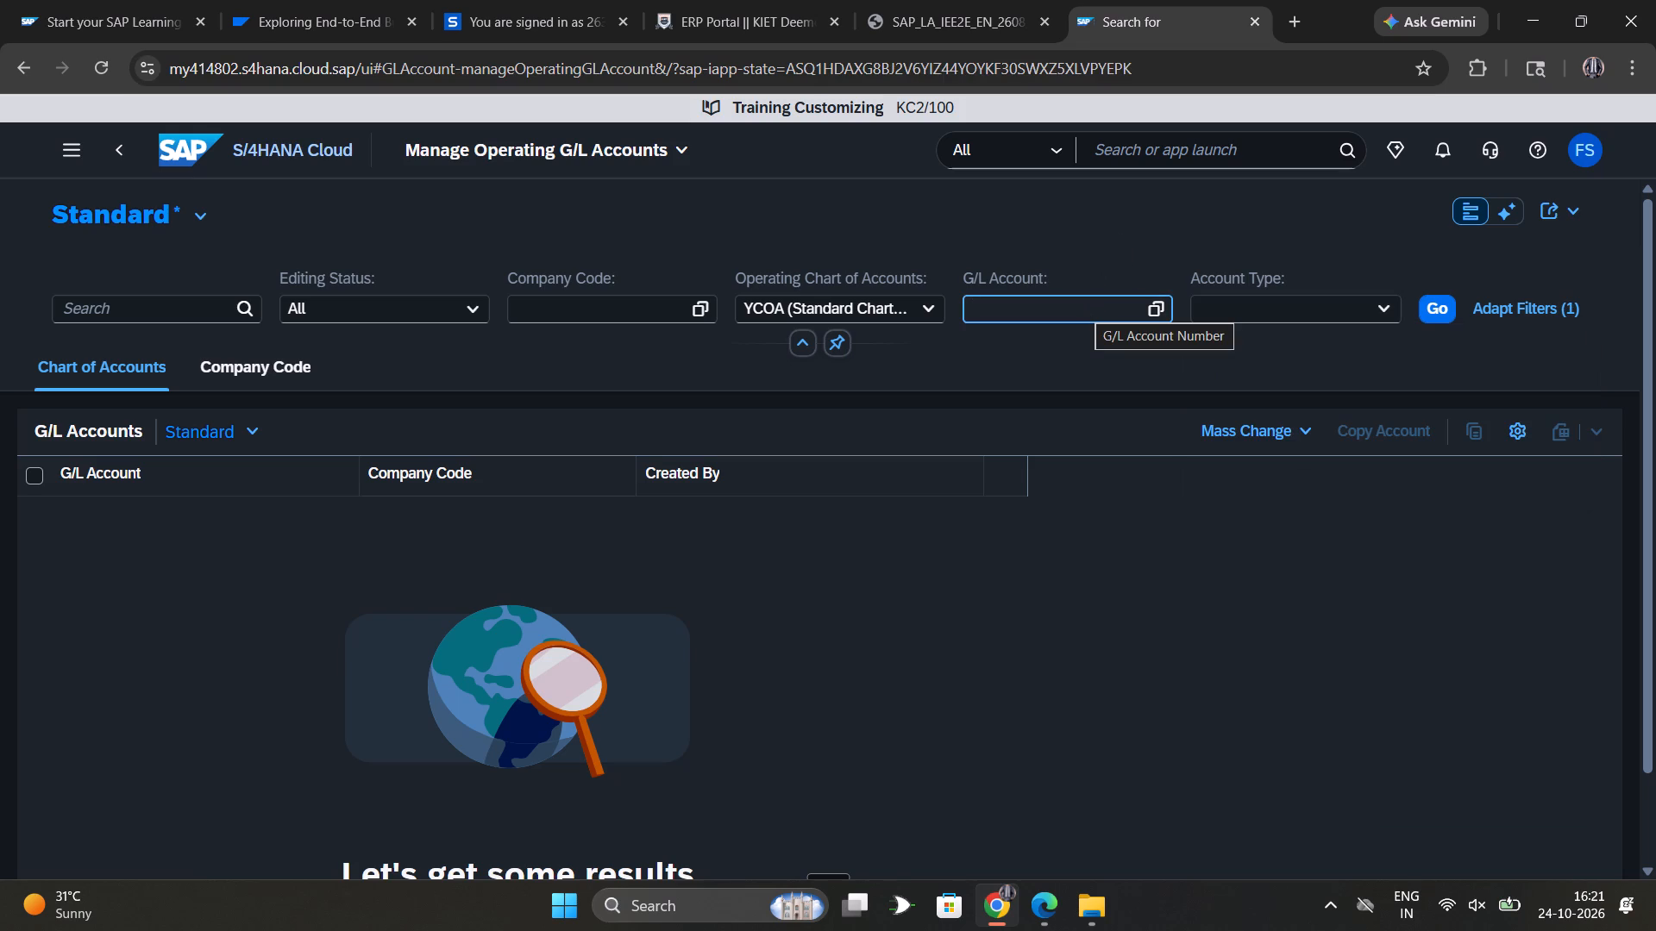
Leave Manage Operating G/L Accounts and return to the General Ledger overview page.
left_click(1138, 230)
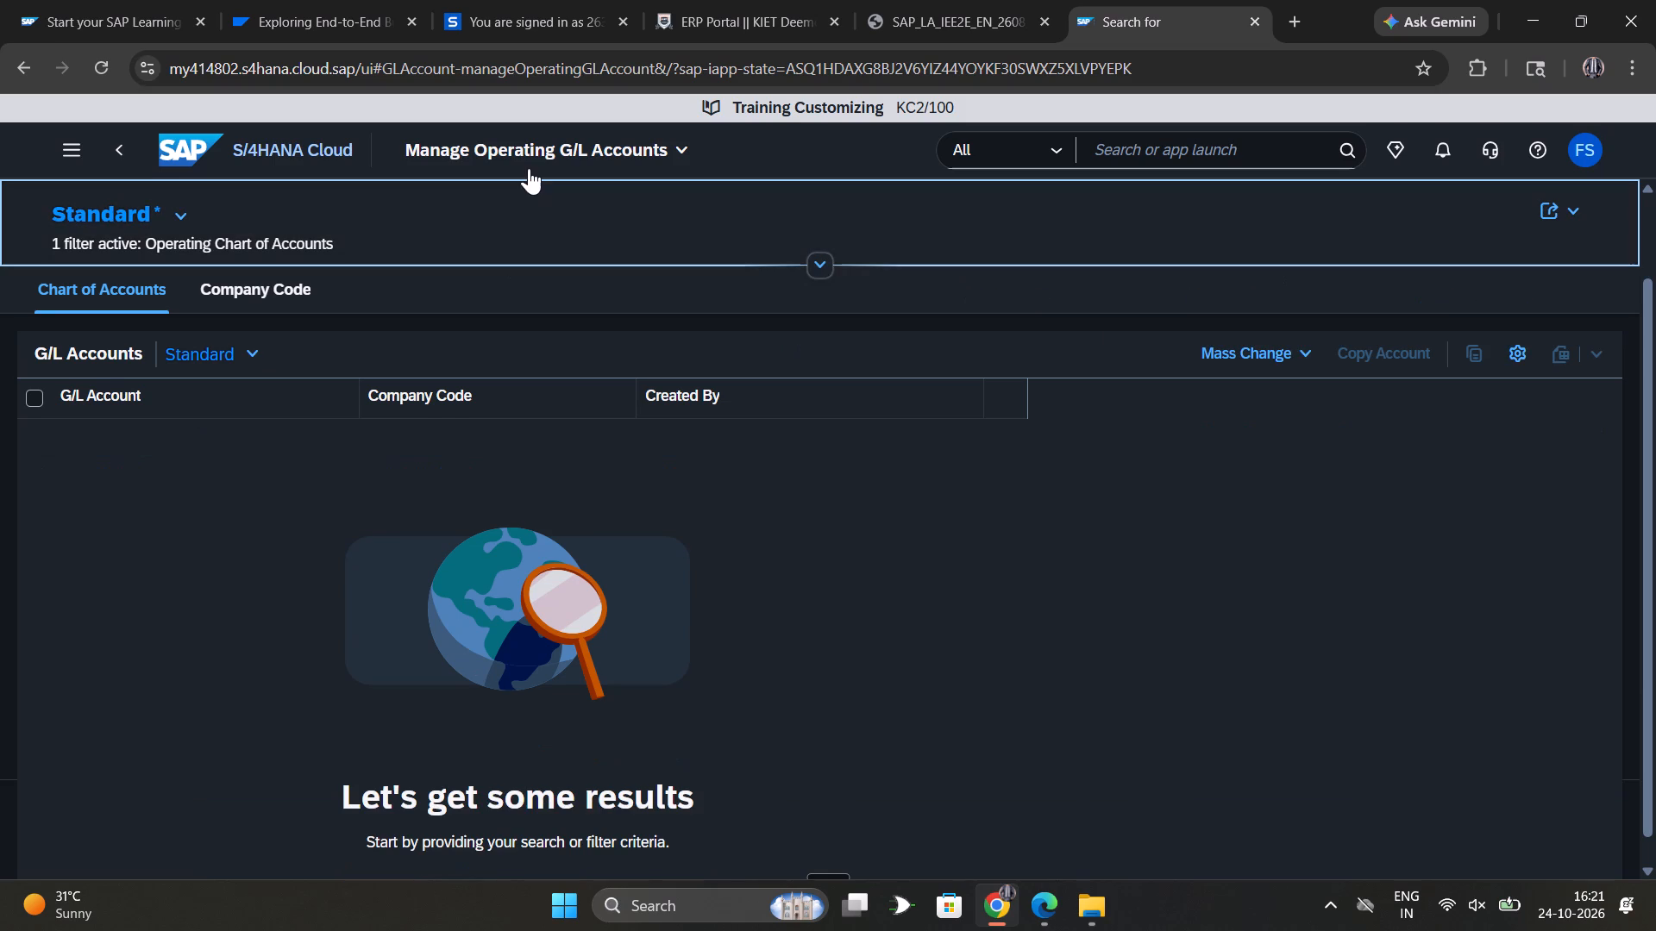
left_click(129, 147)
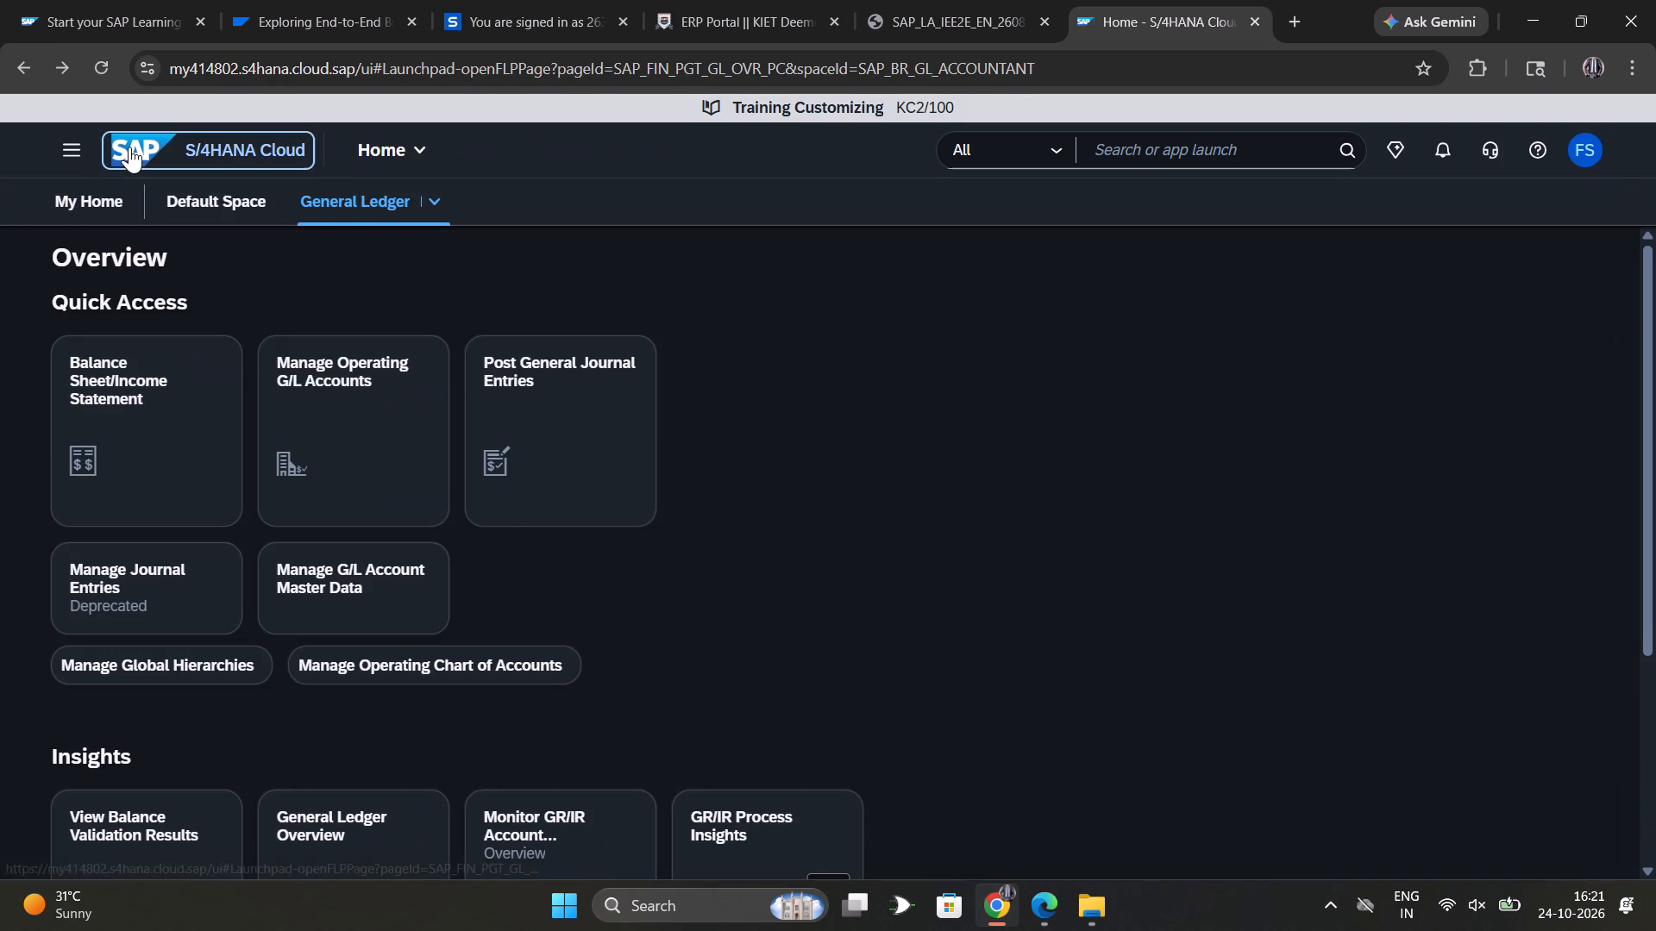
Open the Manage G/L Account Master Data app from the General Ledger overview.
left_click(341, 575)
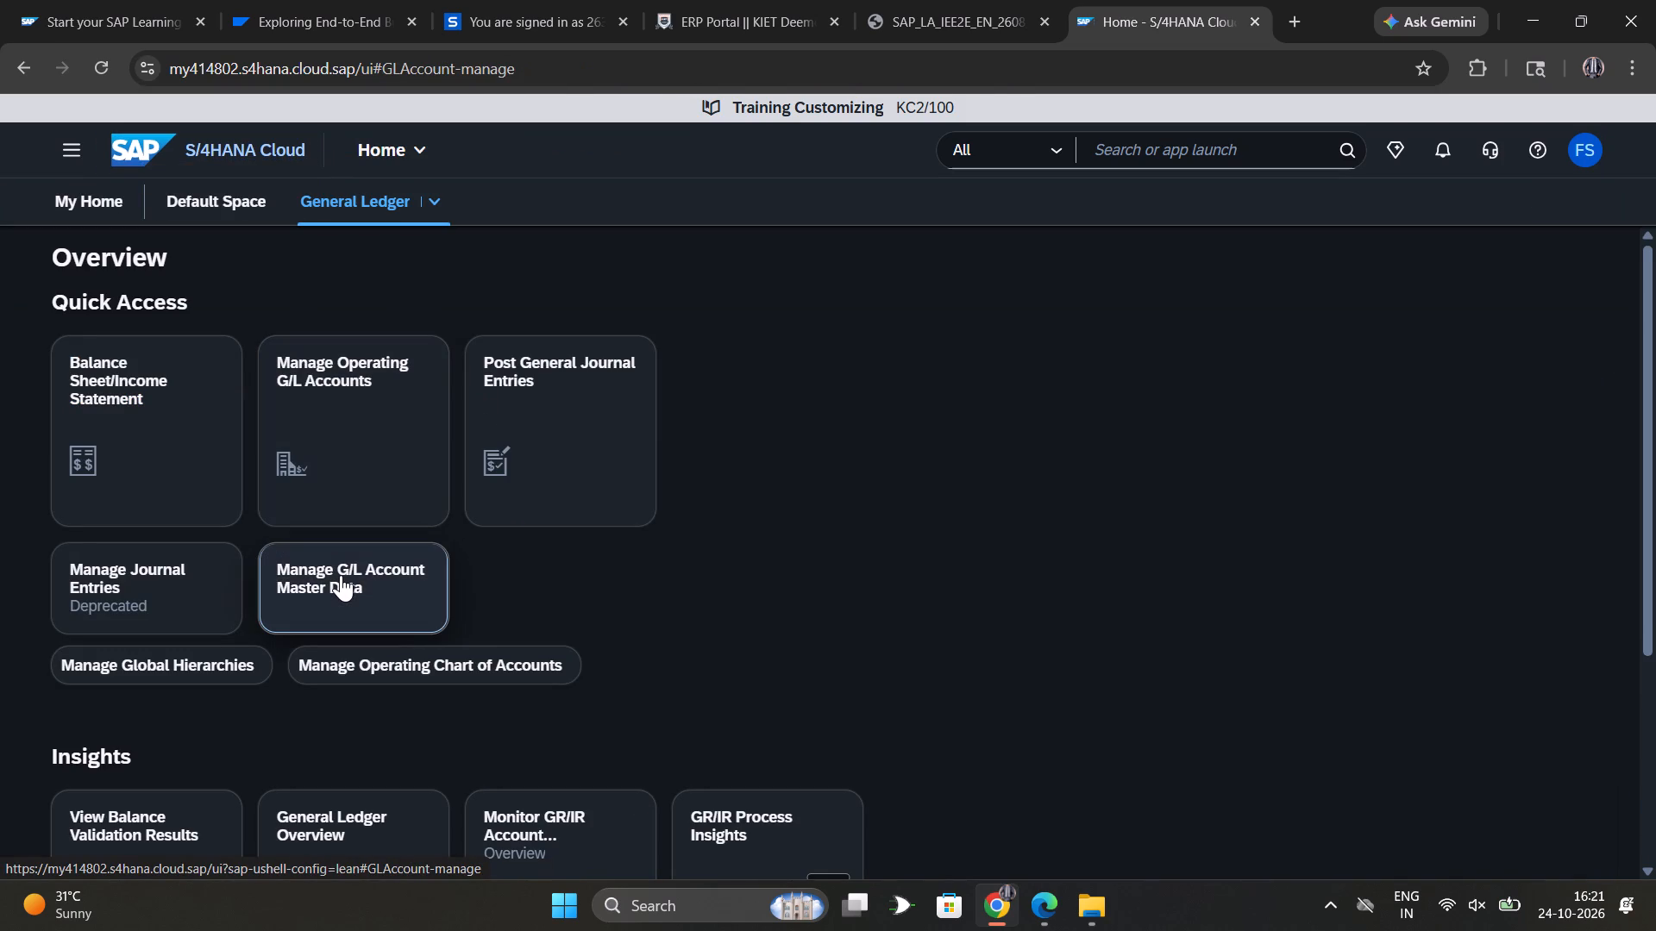
double_click(341, 575)
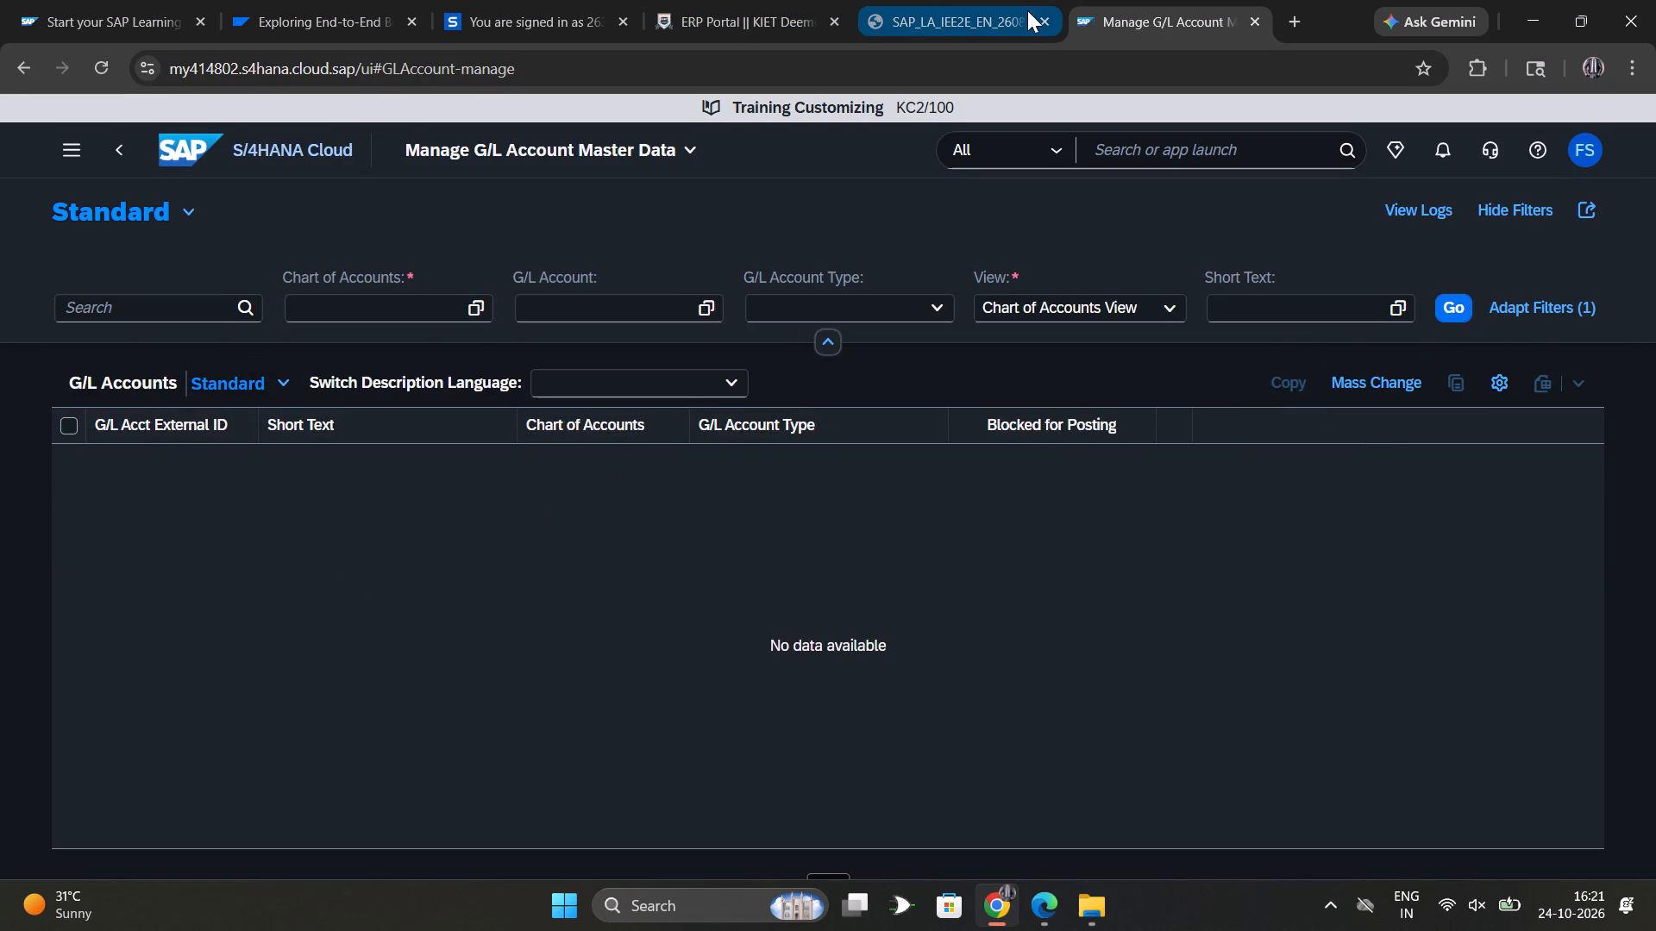
Copy YCOA from the exercise PDF's selection criteria and enter it as the Chart of Accounts filter.
left_click(952, 0)
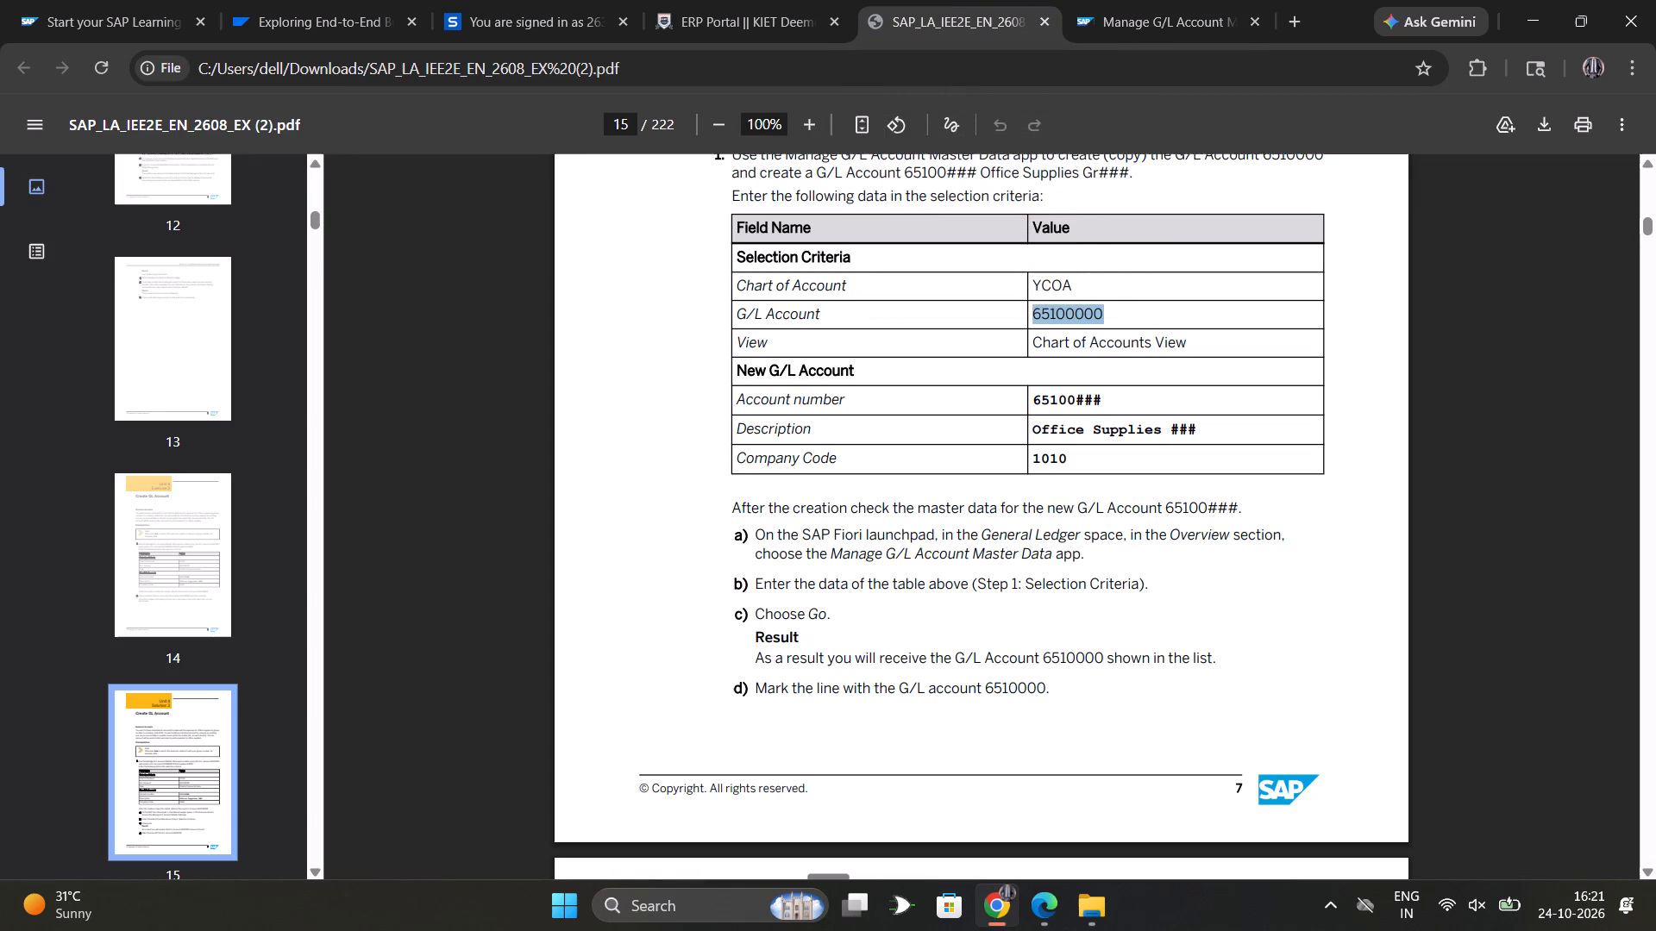
left_click_drag(1032, 282, 1106, 281)
key("ctrl+c")
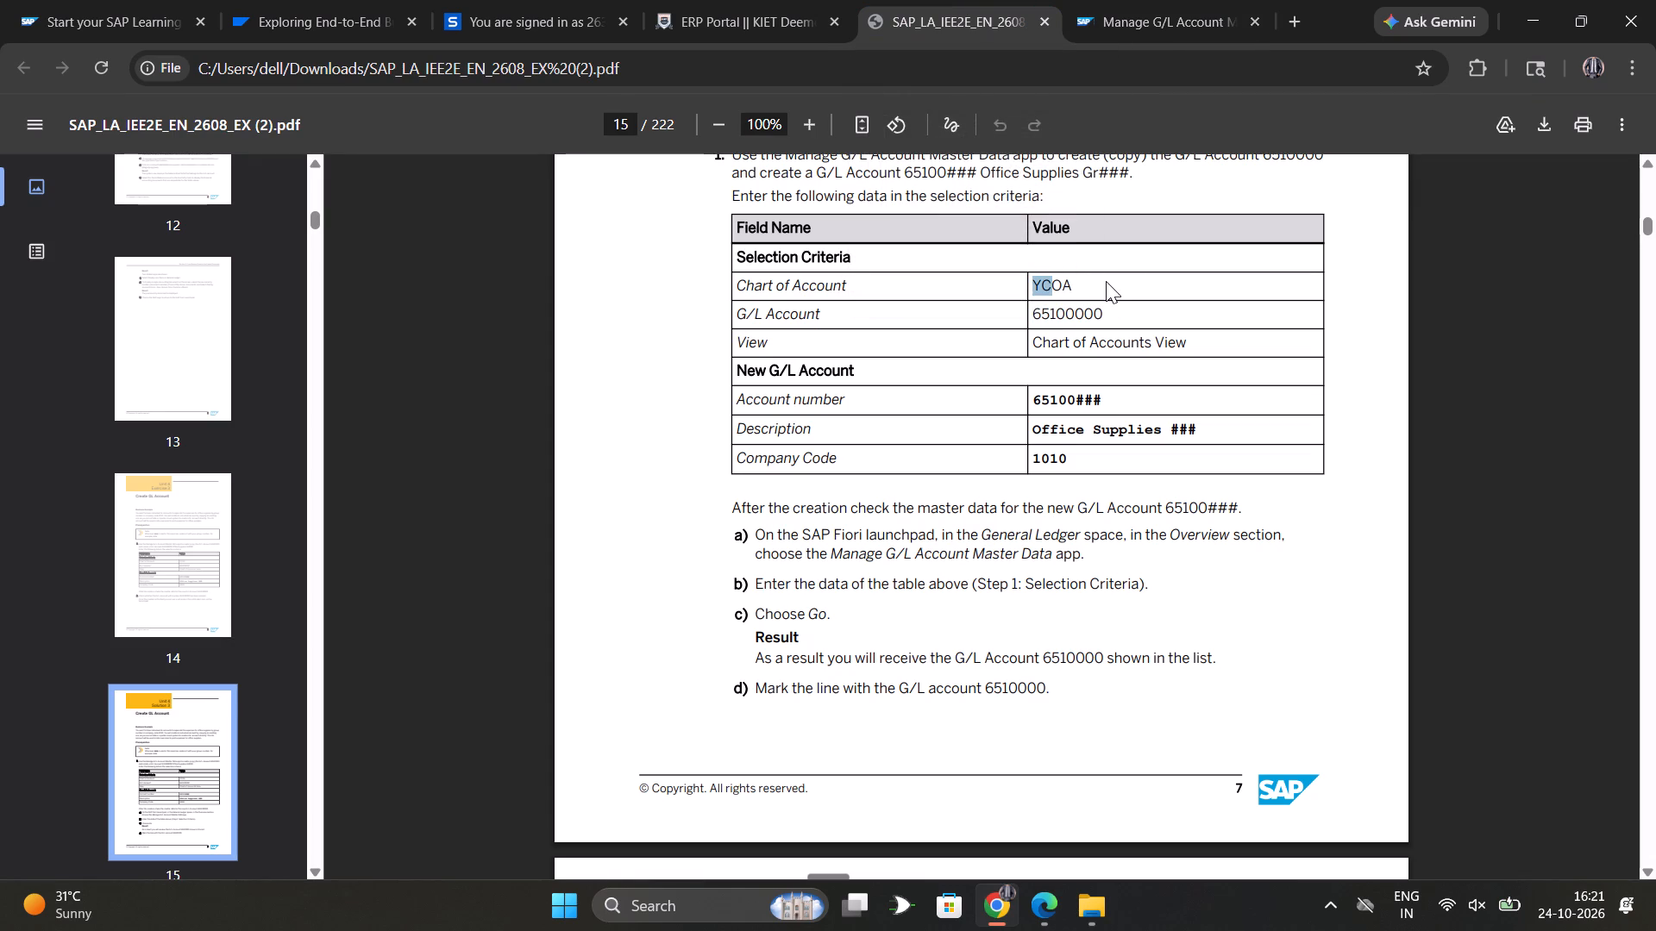
left_click(1171, 24)
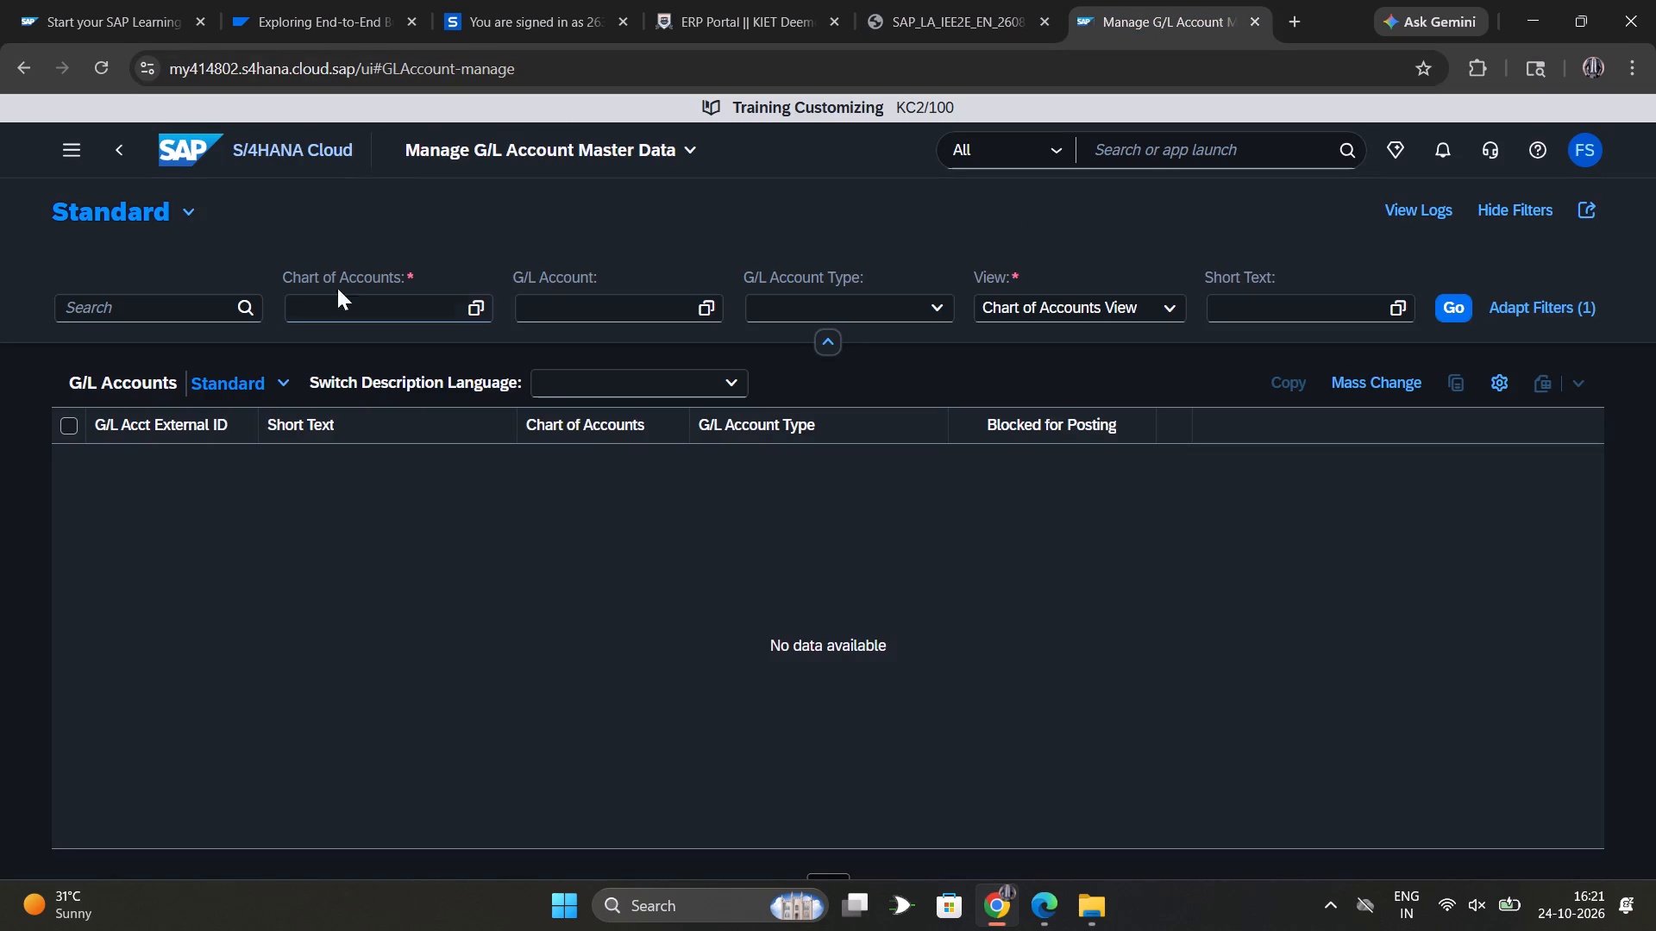
left_click(340, 315)
key("ctrl+v")
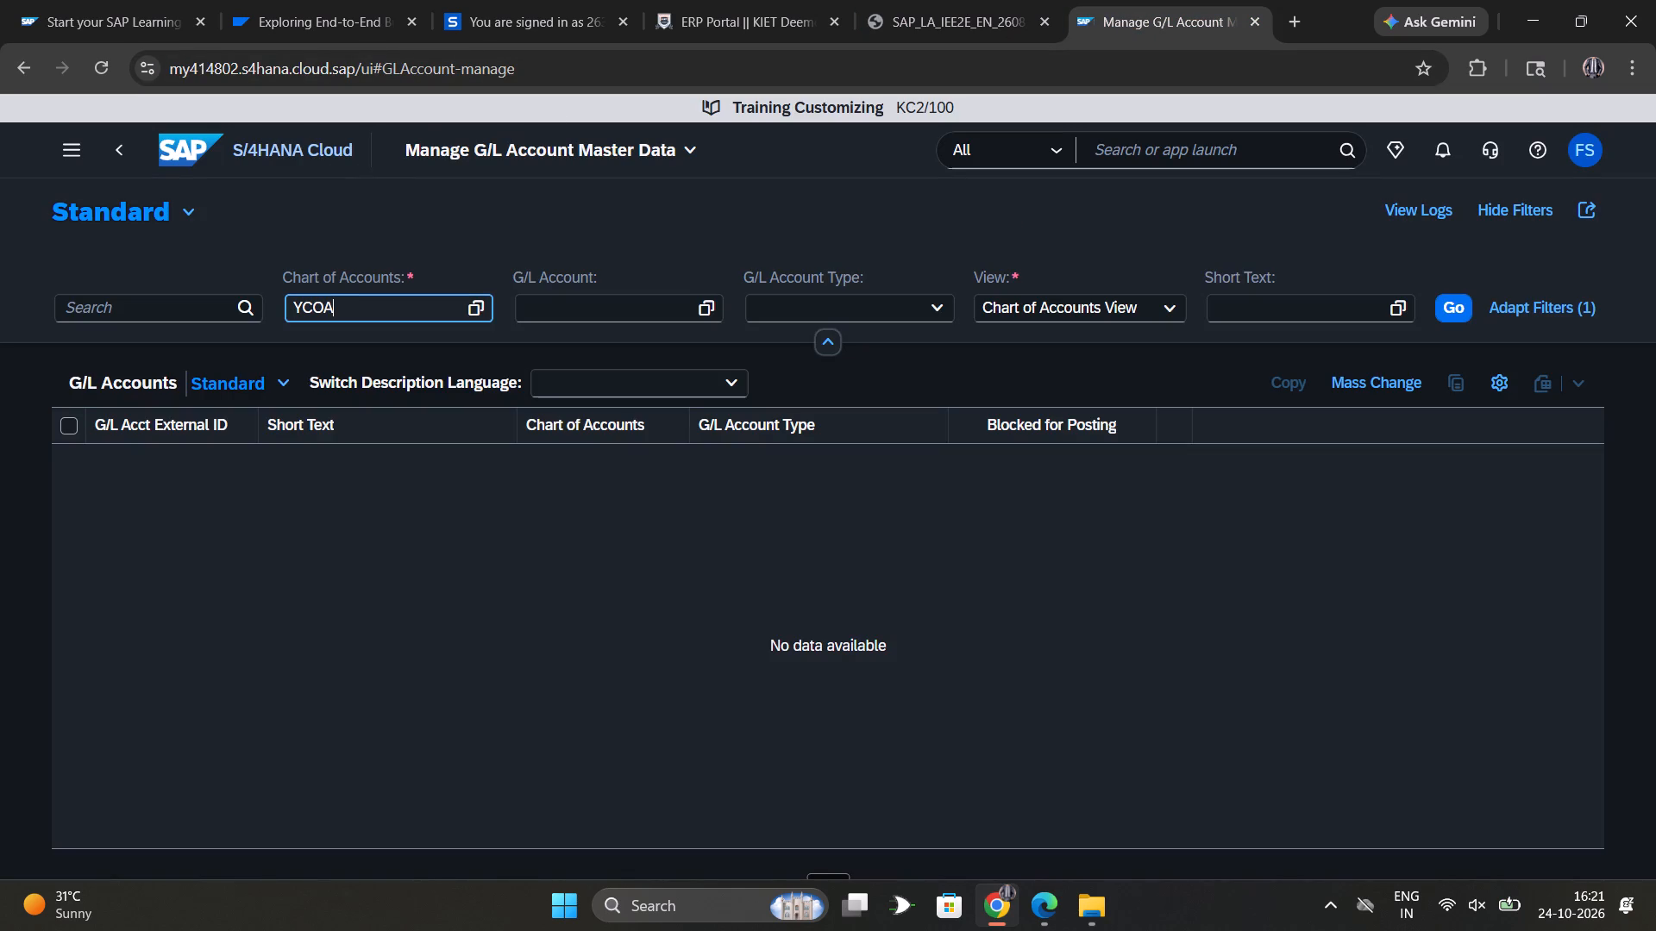
Copy 65100000 from the exercise PDF and set the G/L Account filter to 65100000 (Office Supplies).
left_click(939, 9)
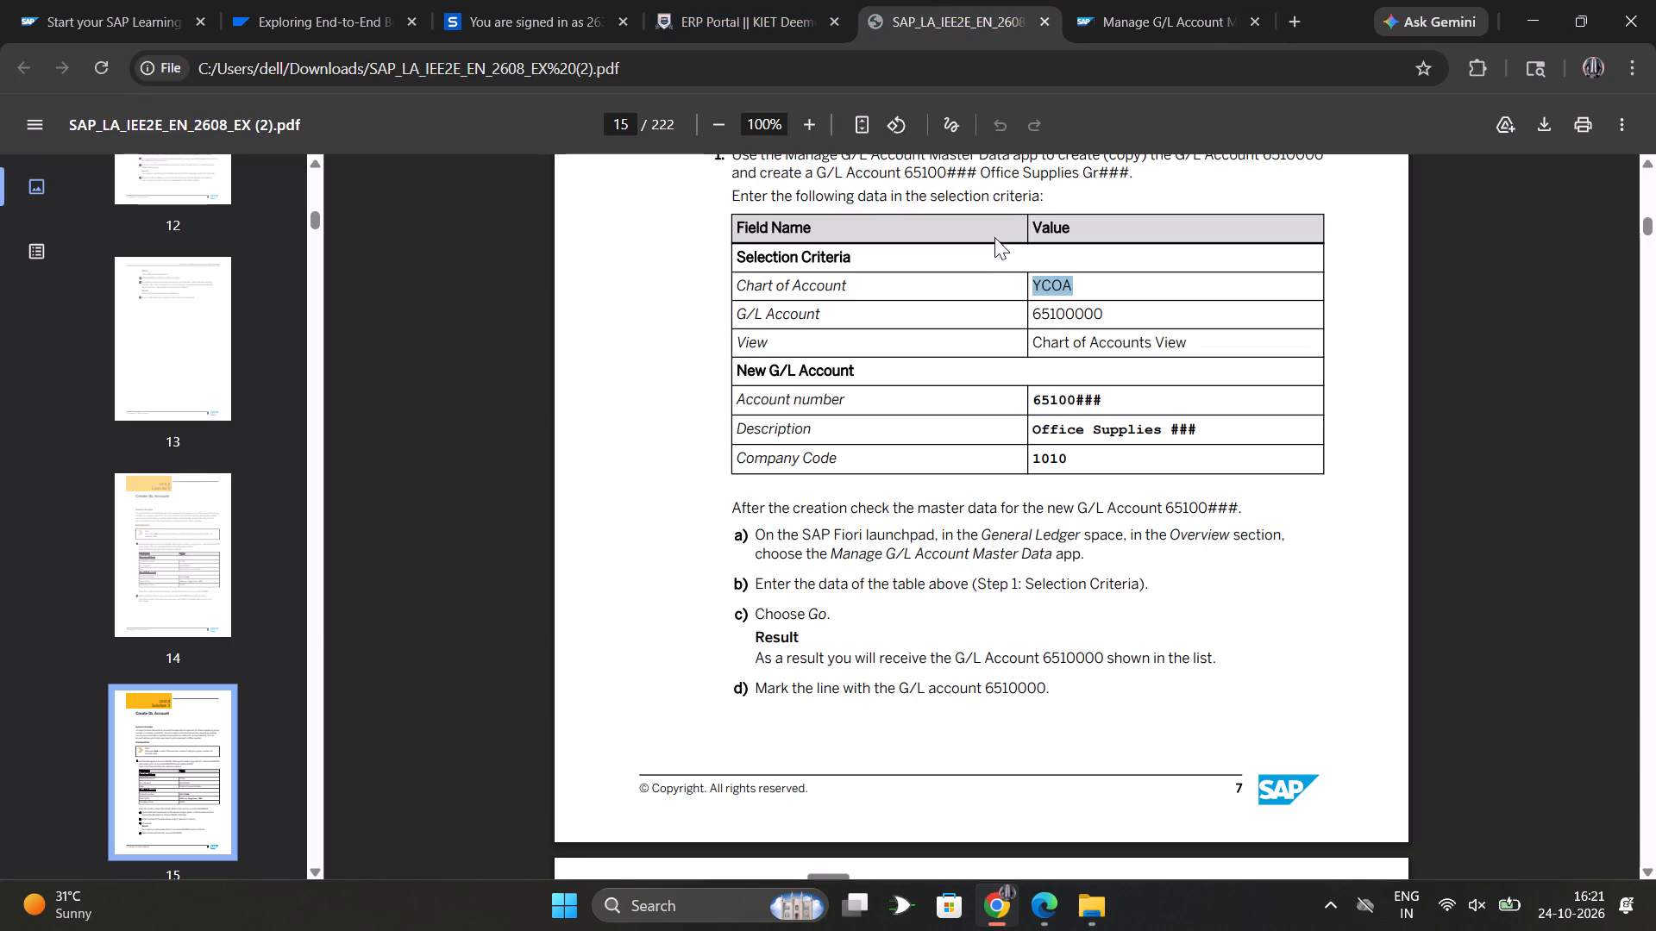
left_click_drag(1032, 310, 1138, 303)
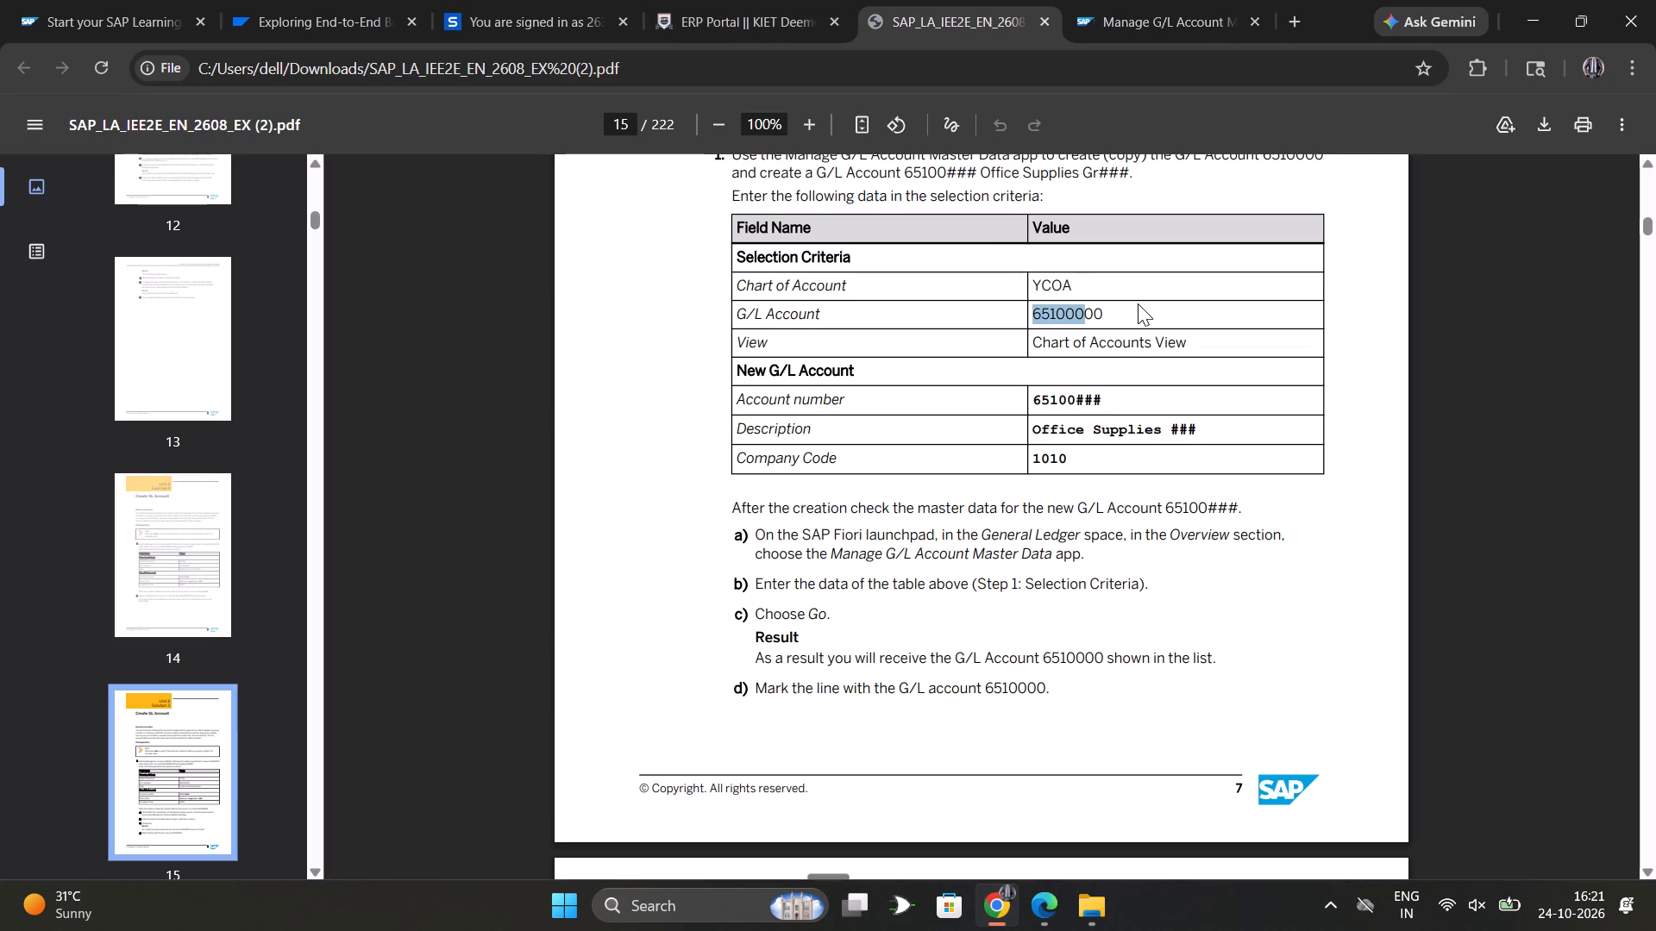
key("ctrl+c")
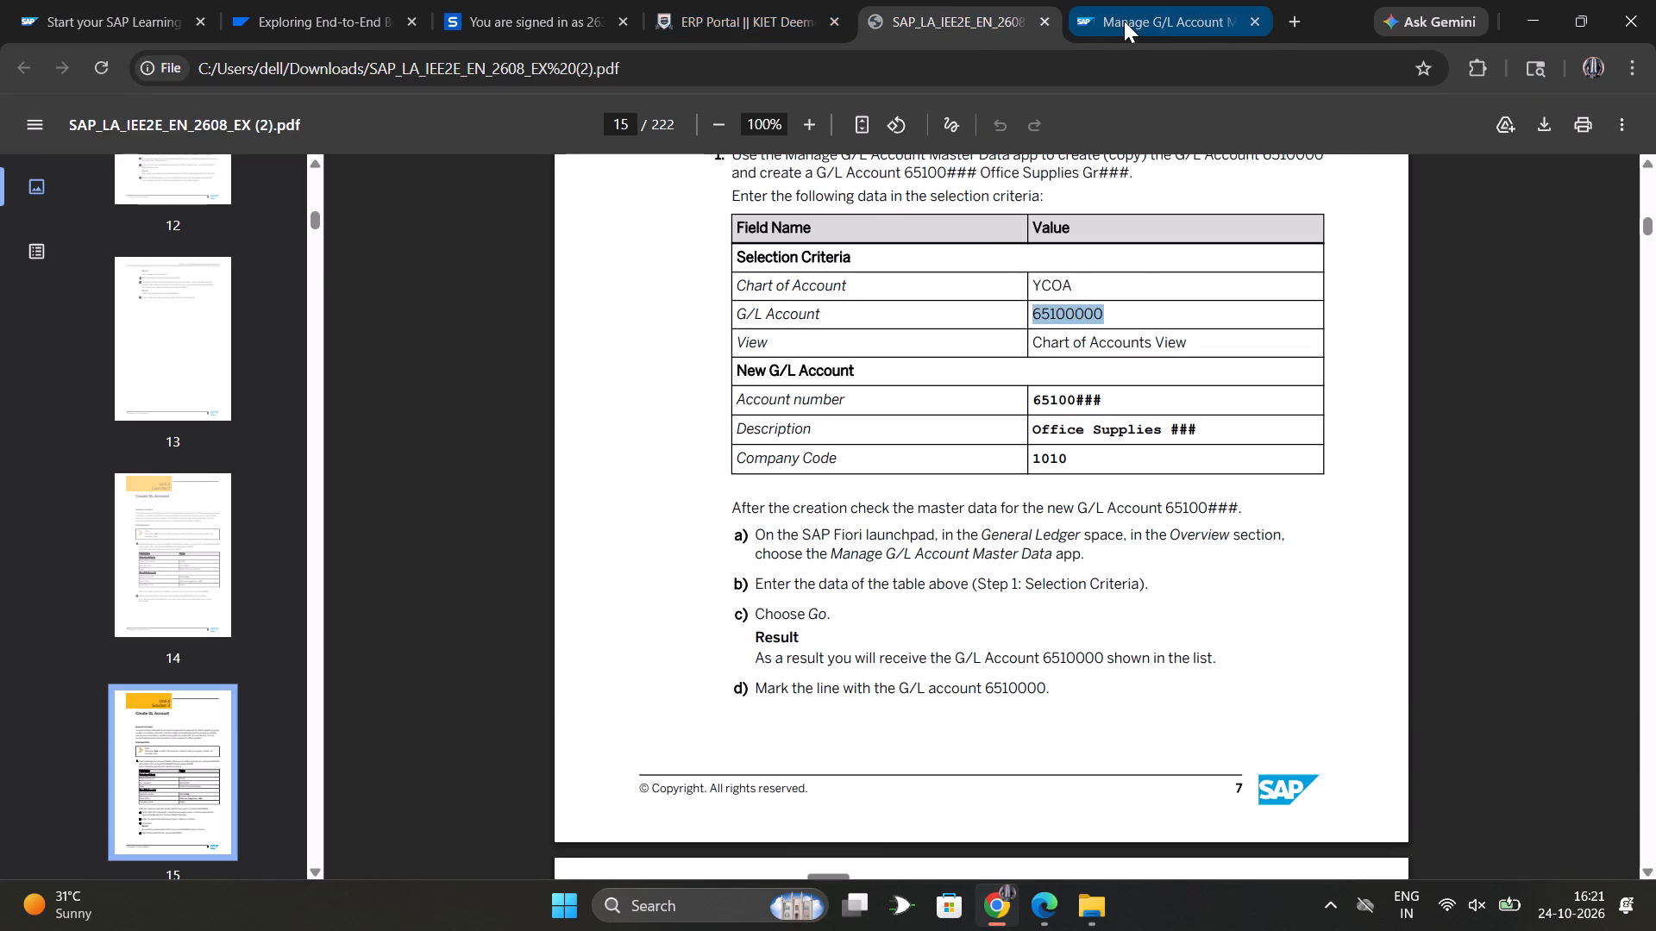
left_click(1124, 21)
left_click(571, 302)
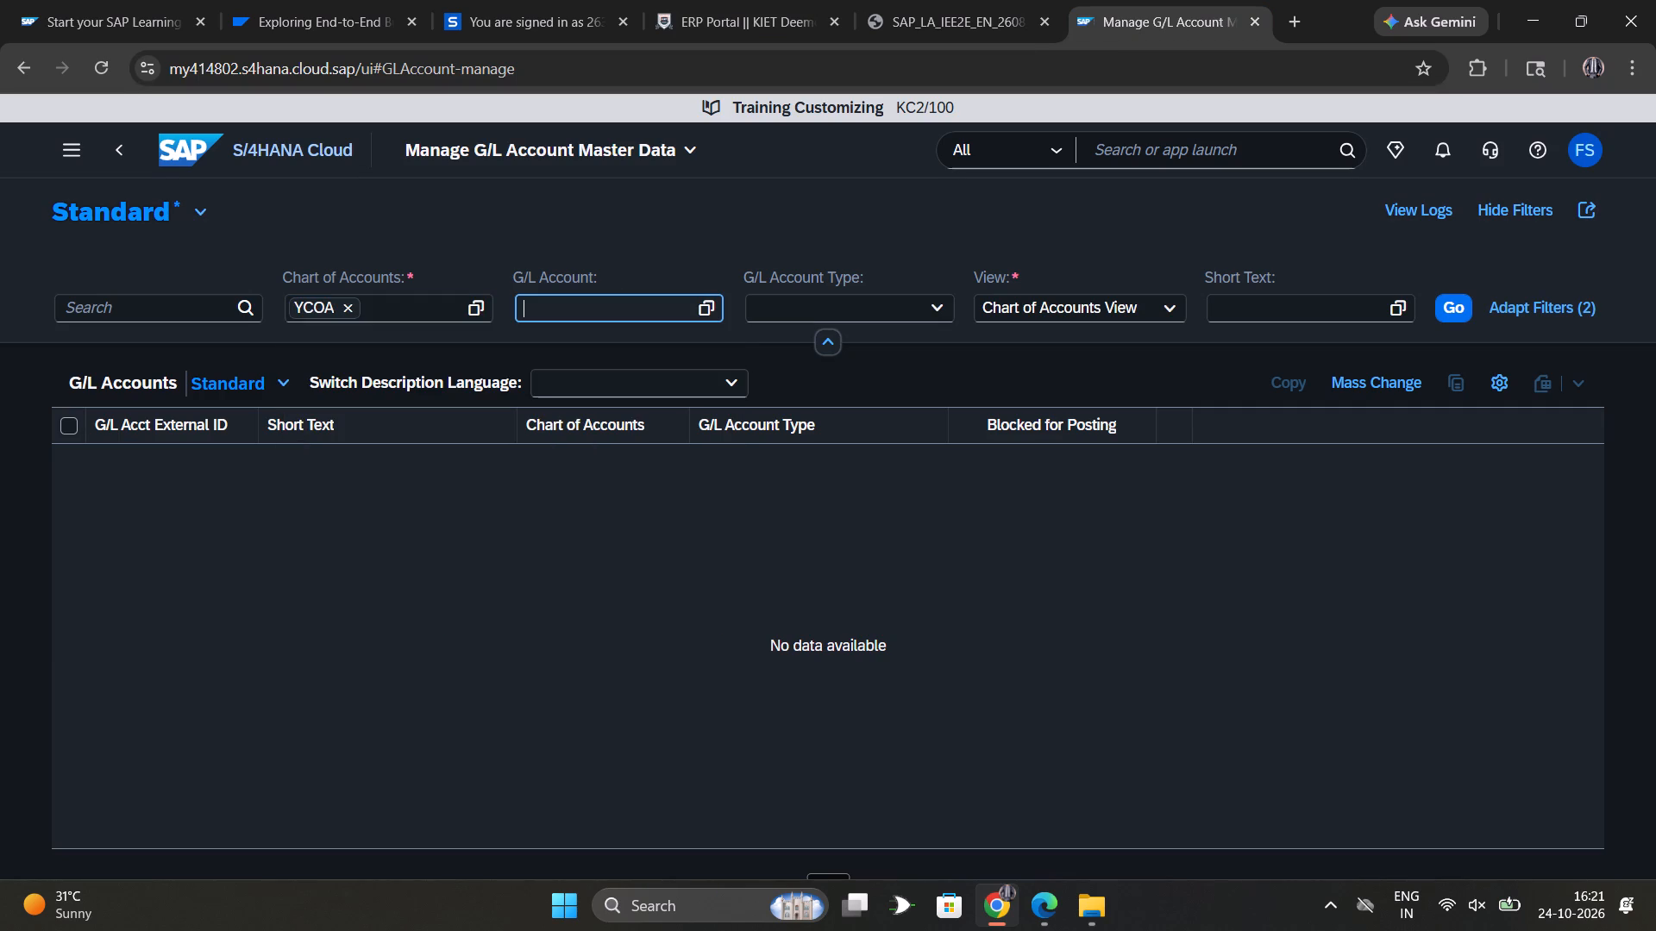
key("ctrl+v")
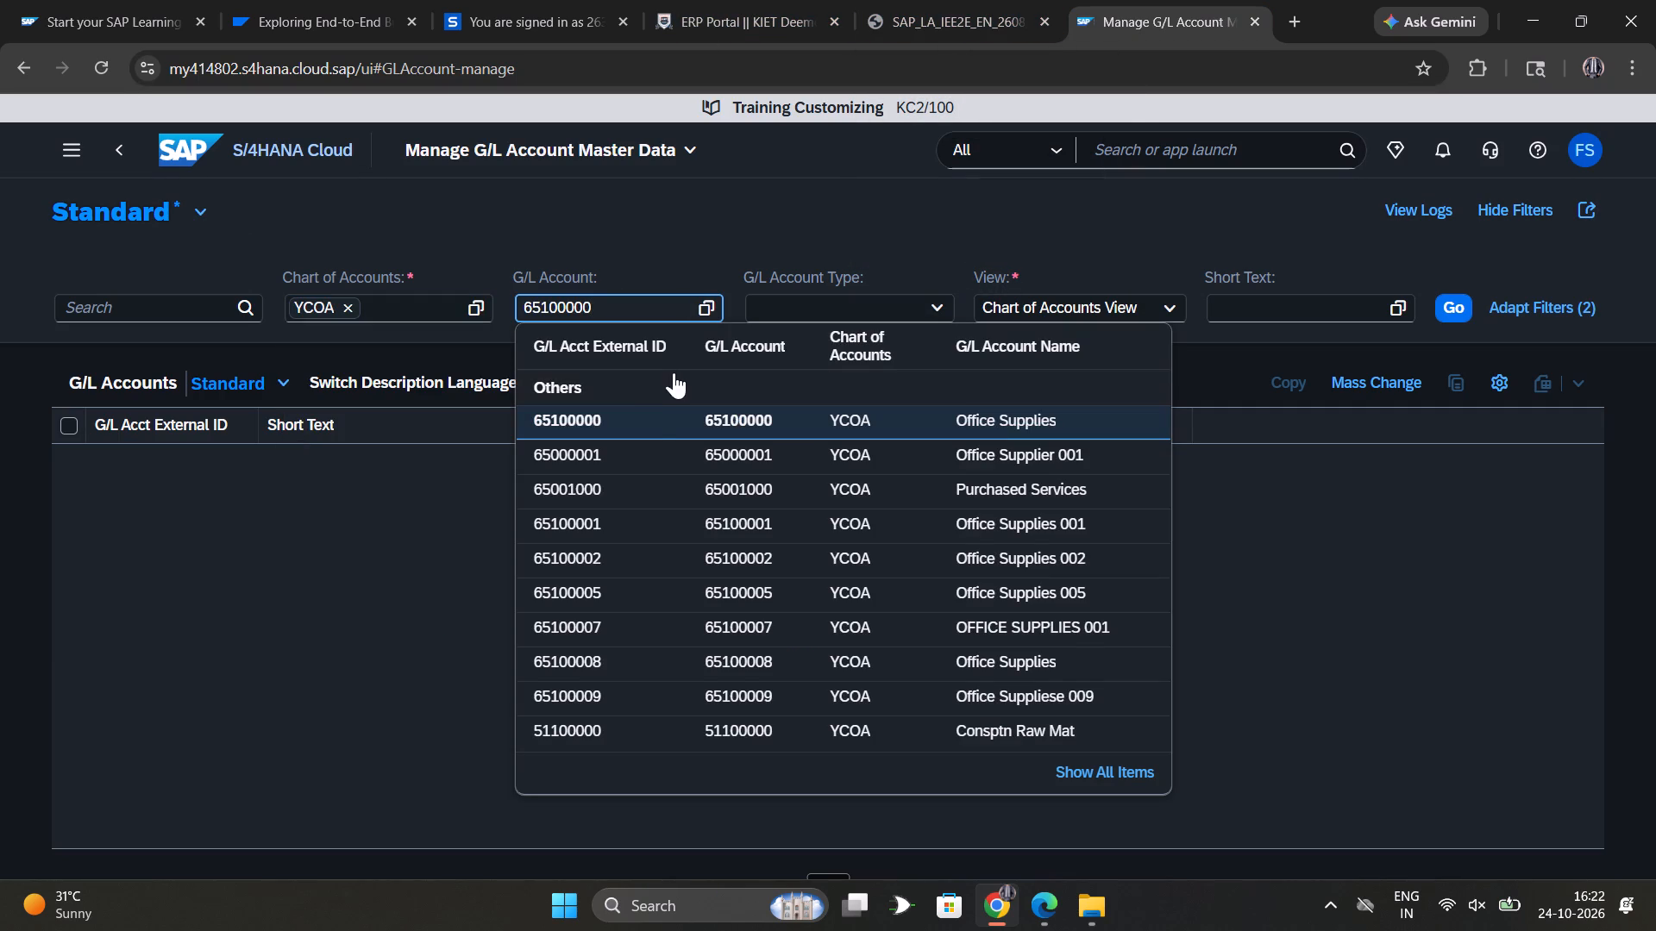
left_click(665, 405)
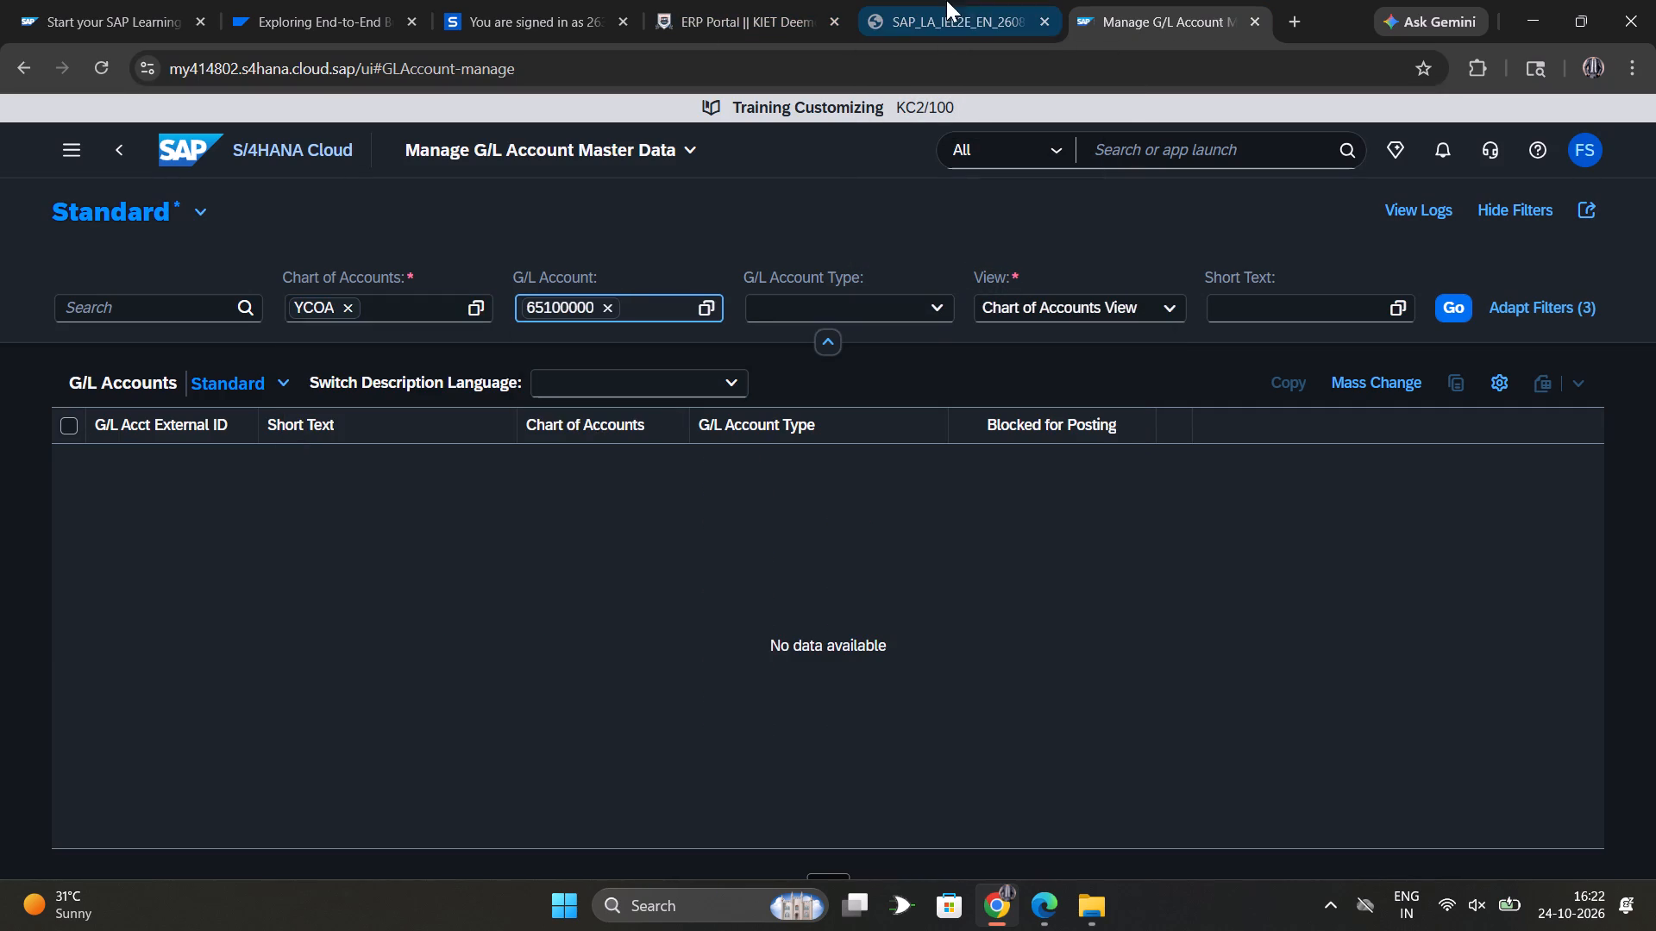
Reorder the browser tabs so Manage G/L Account Master Data comes before the exercise PDF.
left_click(963, 0)
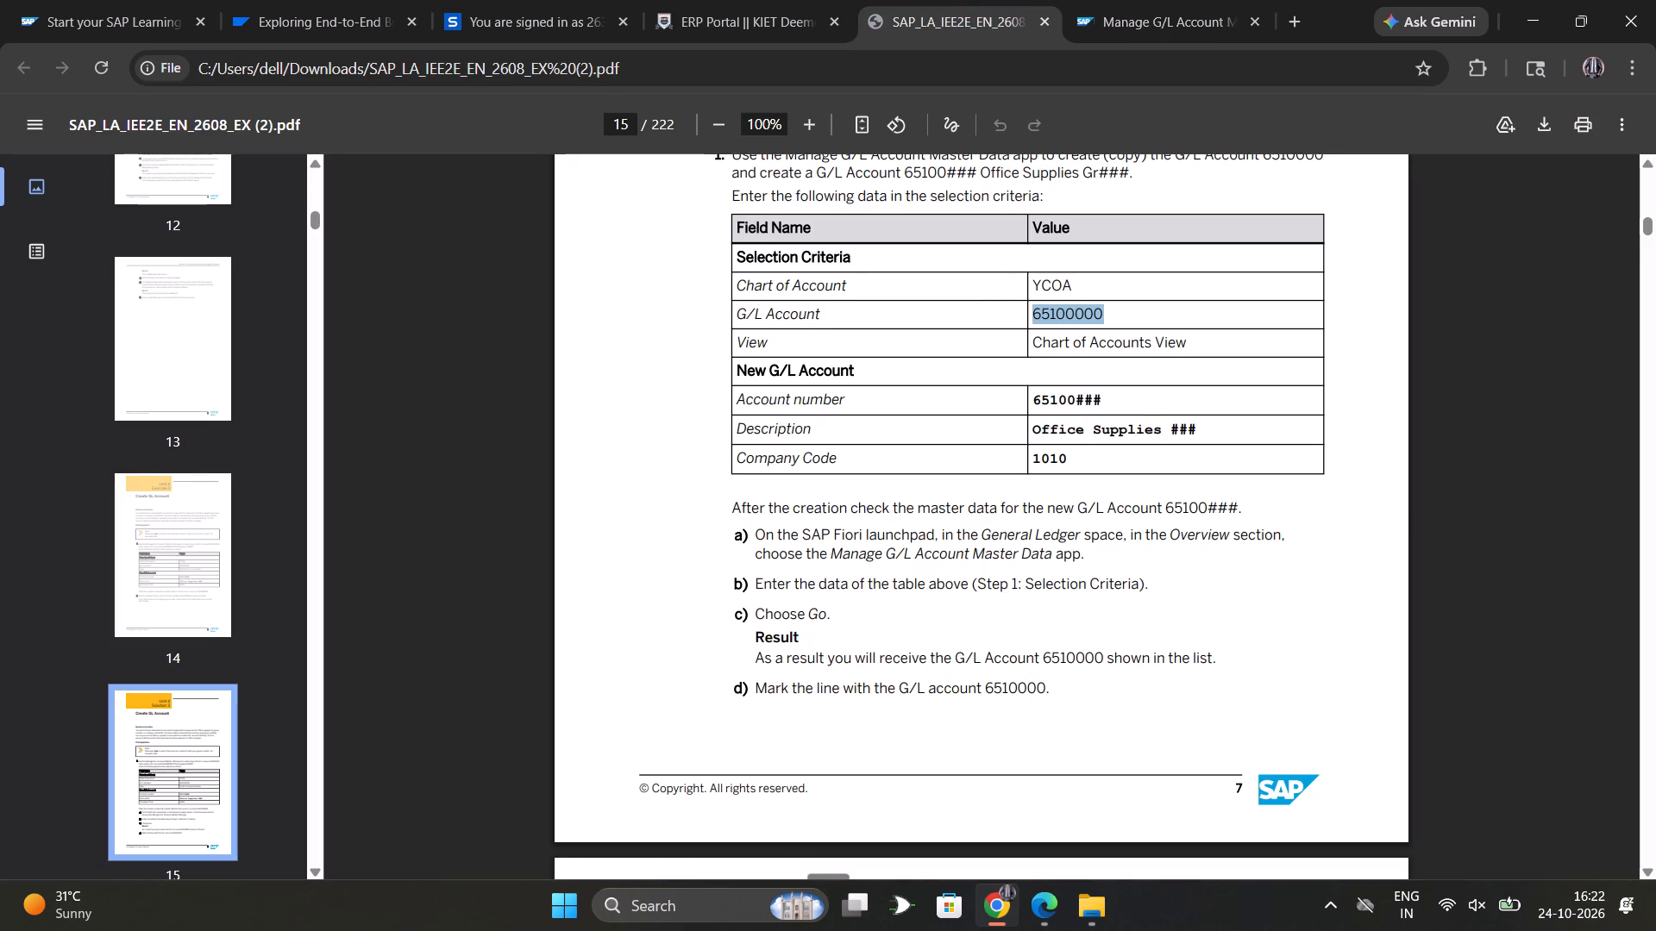
left_click_drag(1123, 9, 967, 341)
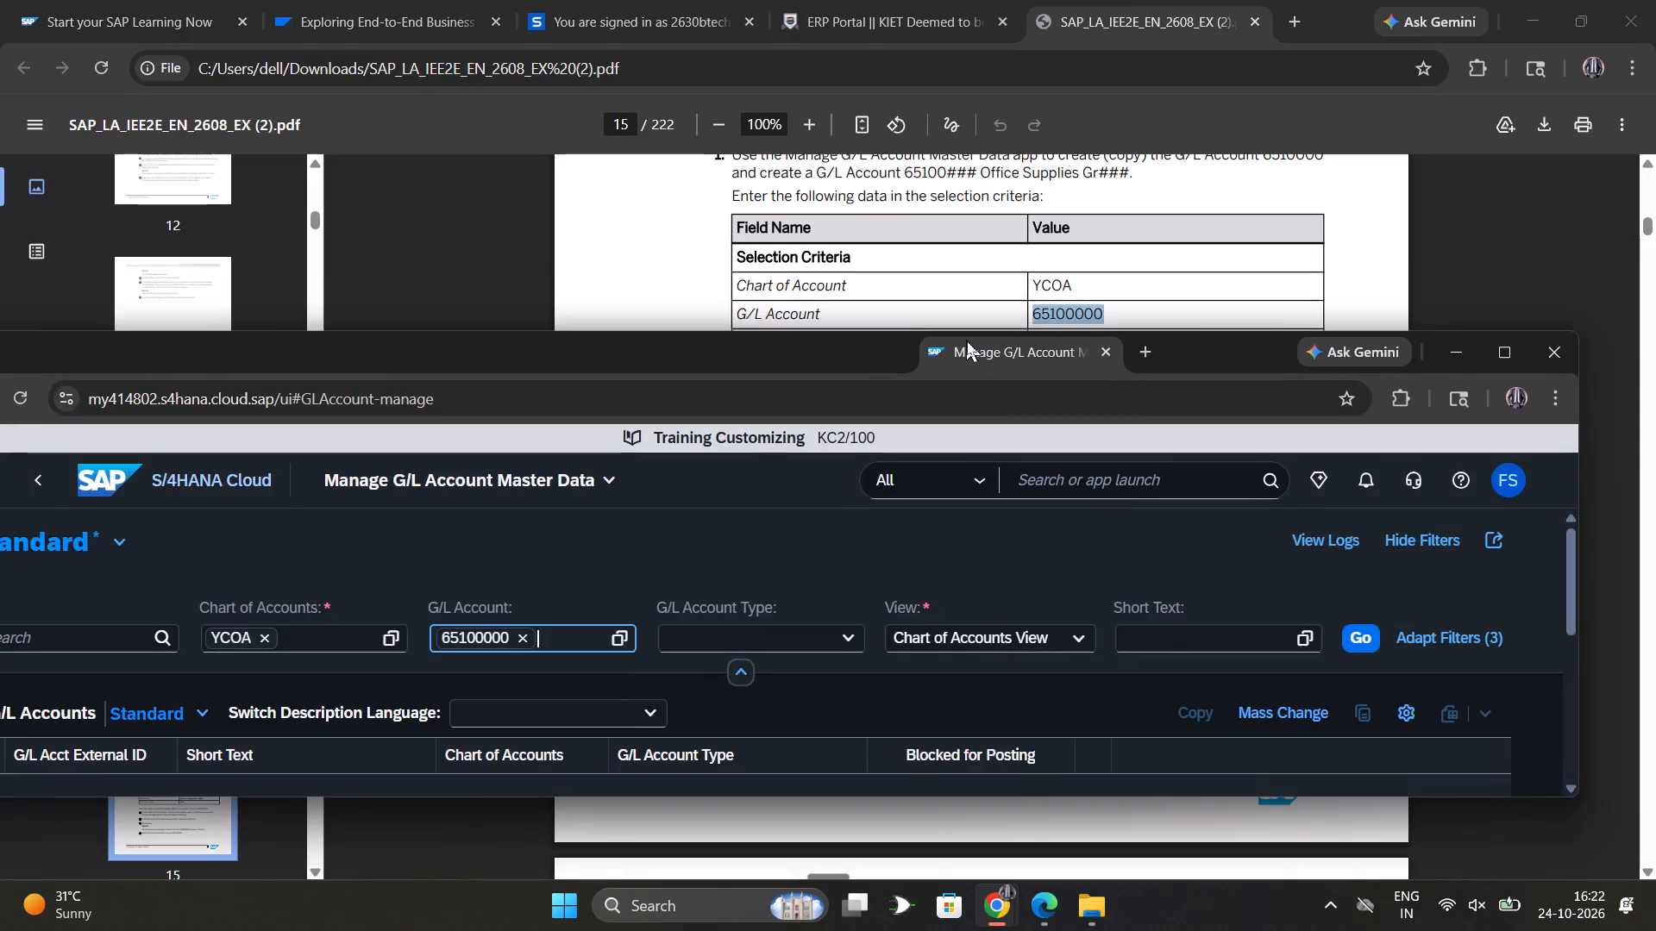
left_click_drag(967, 341, 952, 0)
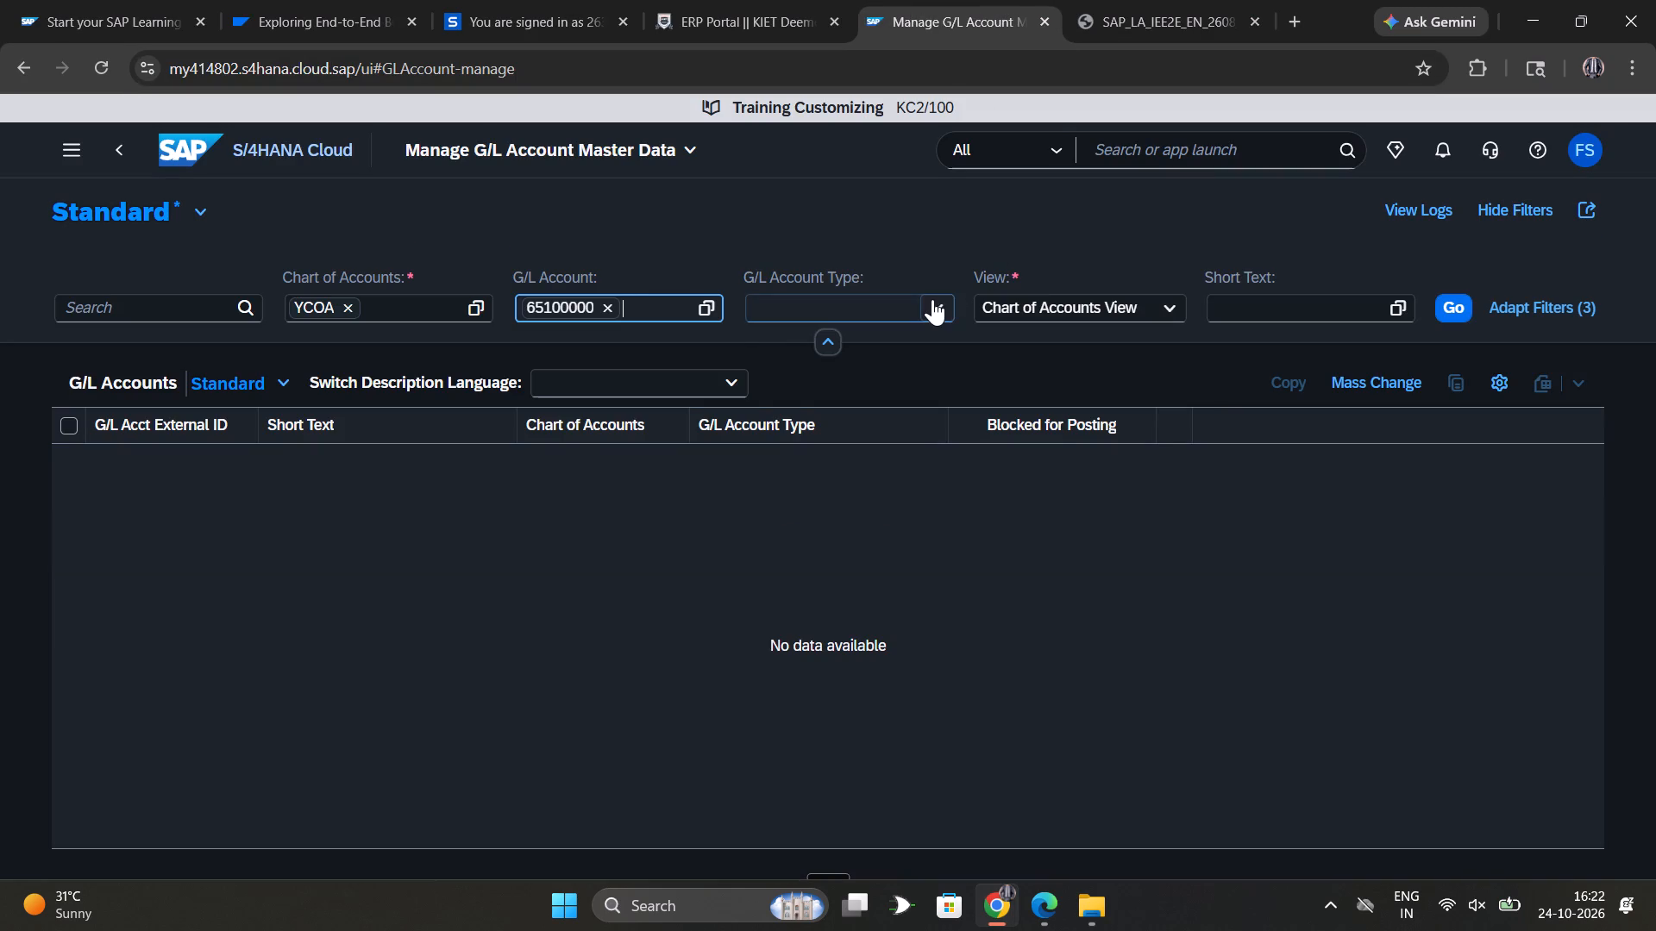
Check the G/L Account Type choices, leave that filter empty, and run the G/L account search.
left_click(932, 299)
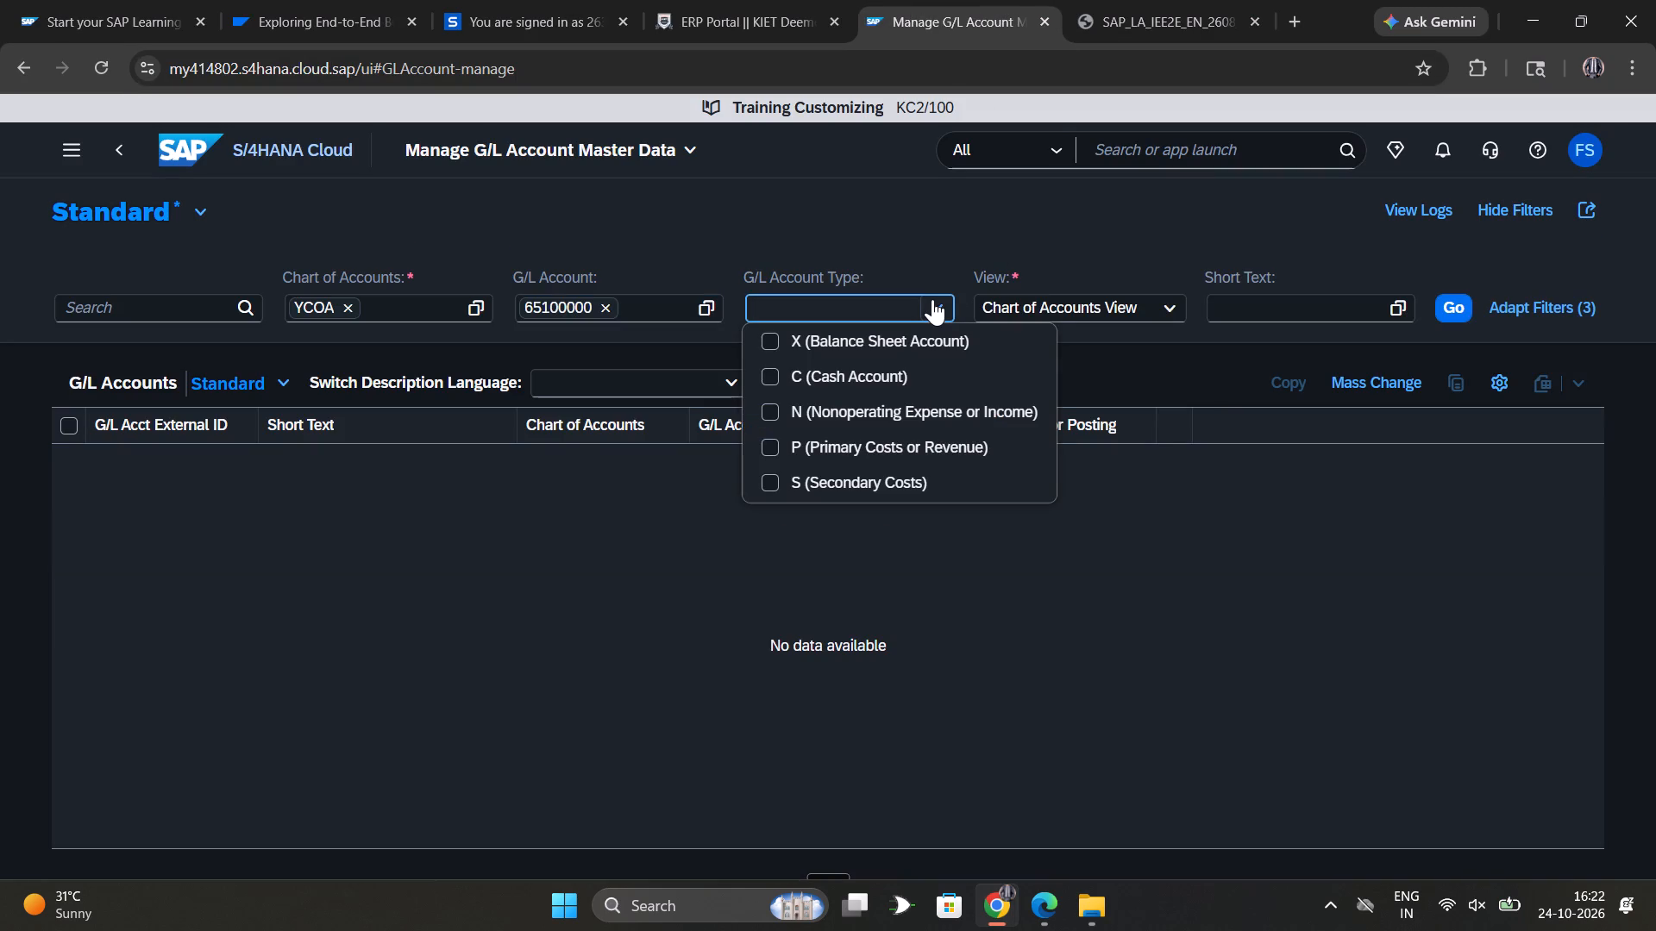
left_click(932, 299)
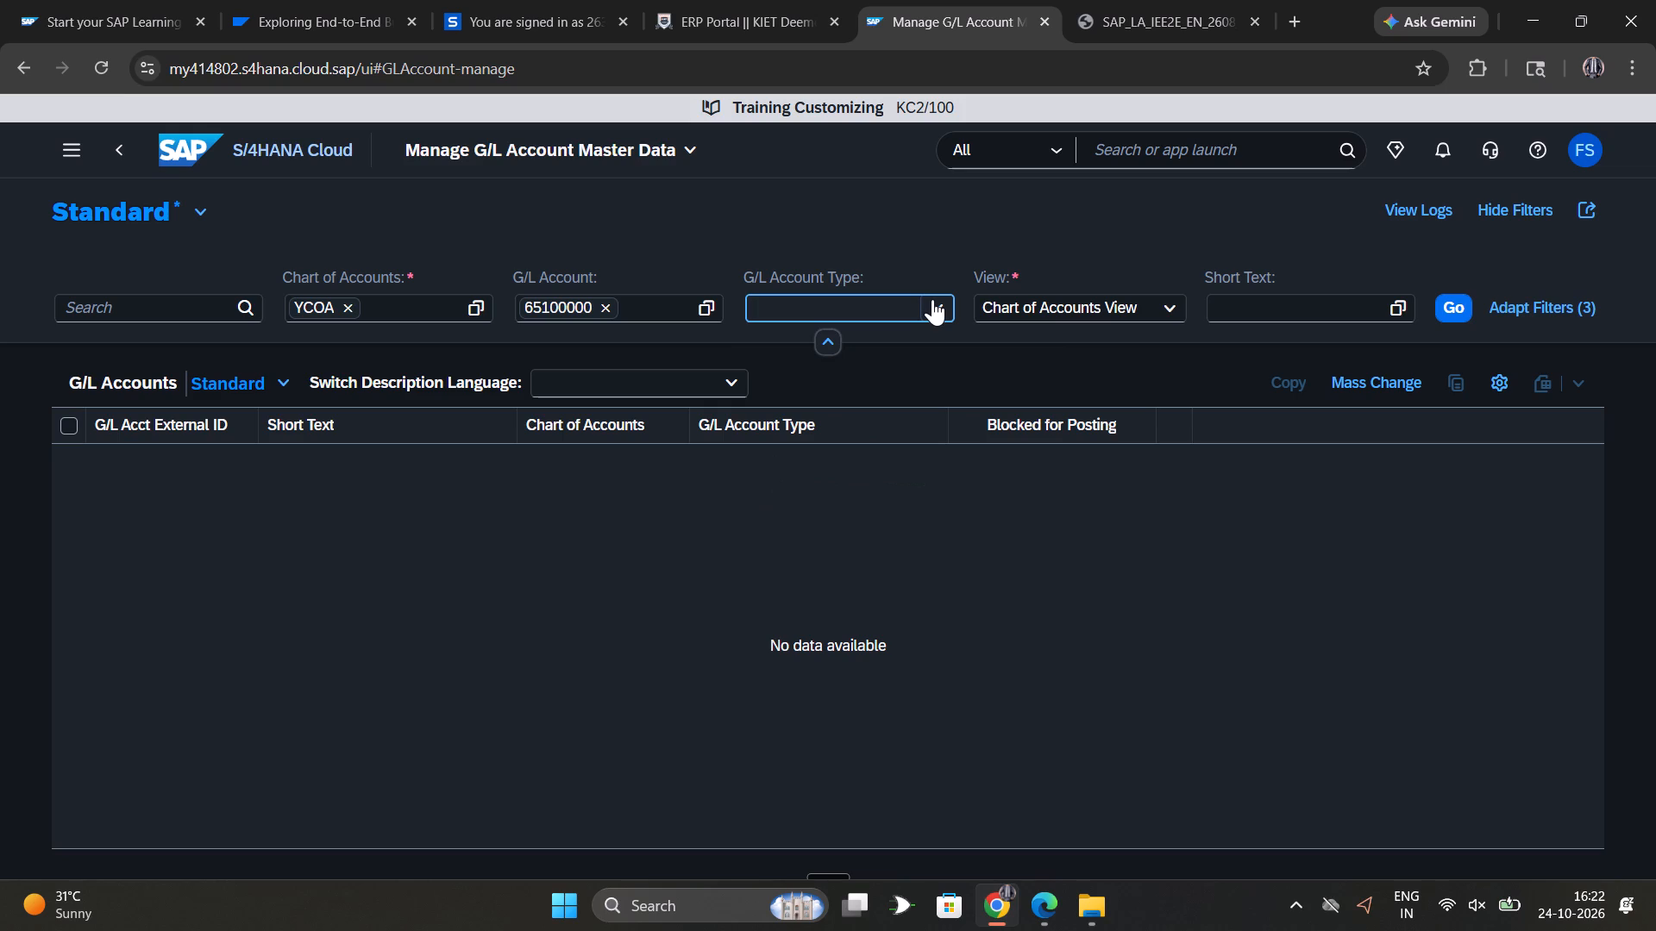
left_click(1465, 304)
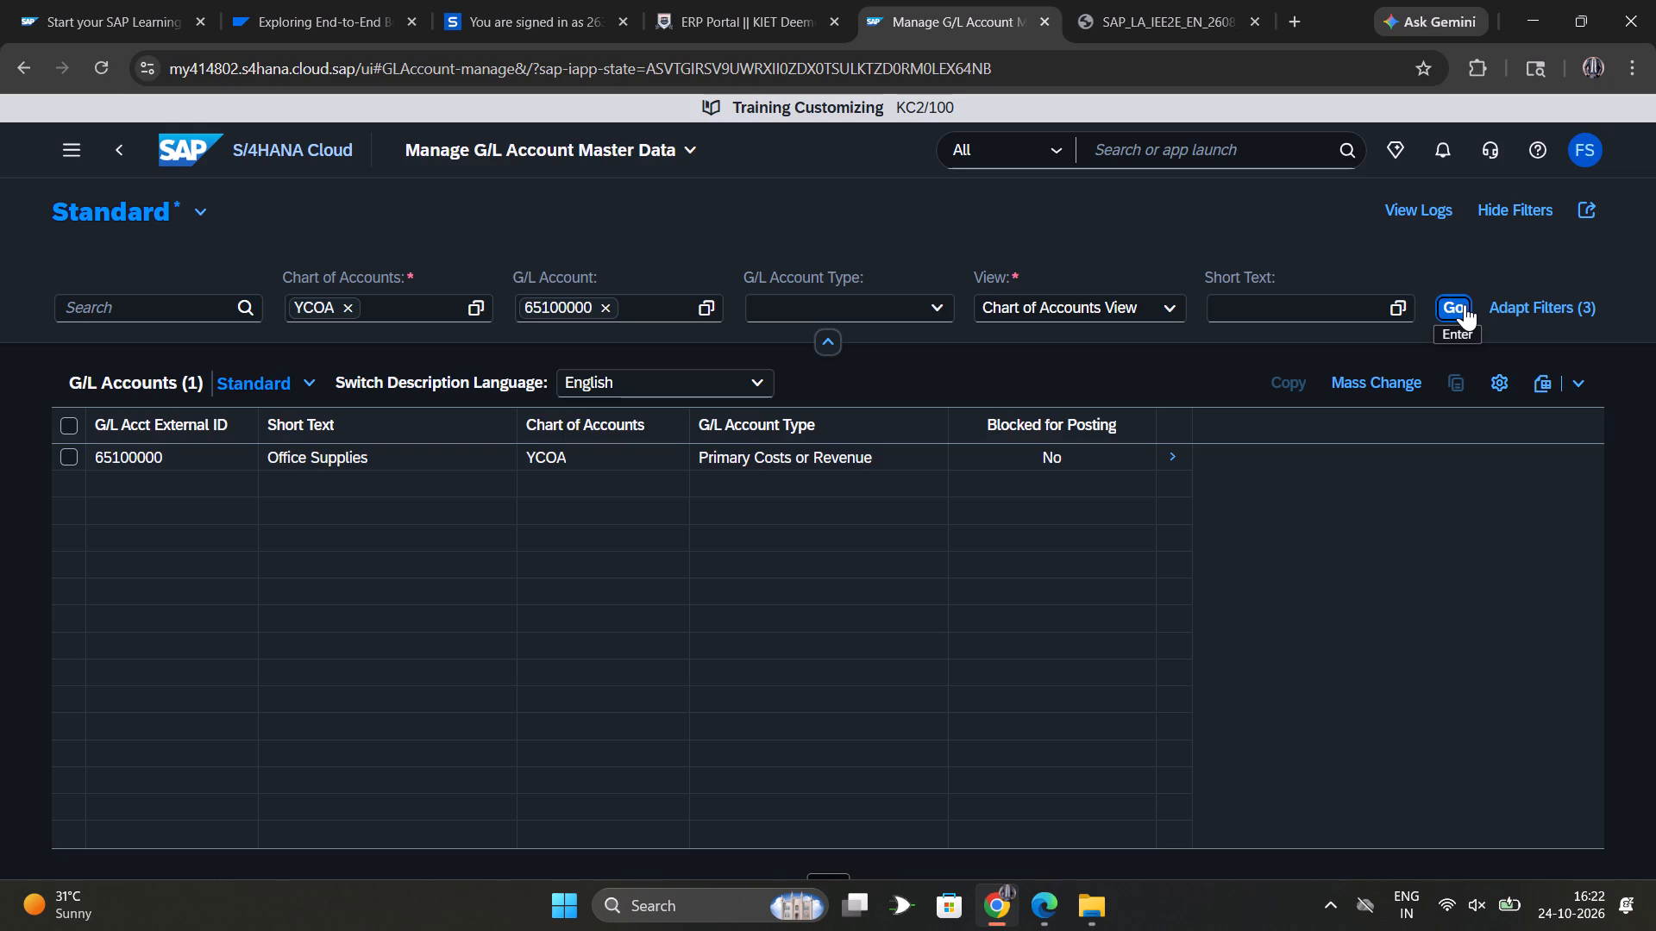
Read the copy instructions in the exercise PDF, then select account 65100000 Office Supplies and start copying it.
left_click(1086, 0)
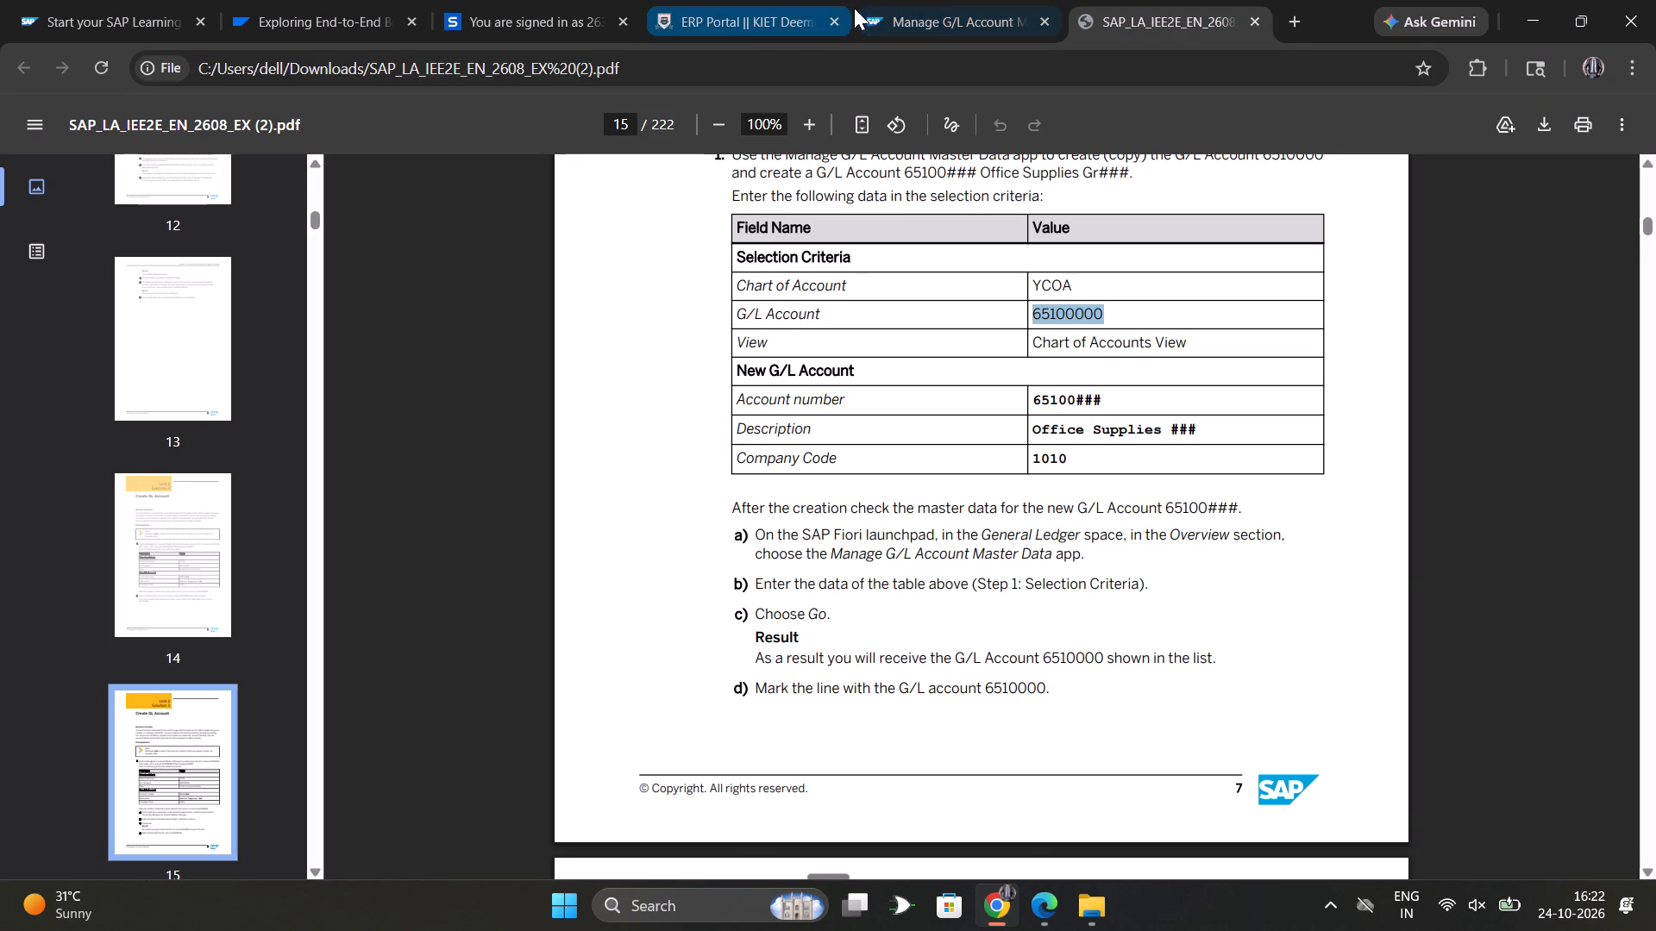
left_click(942, 0)
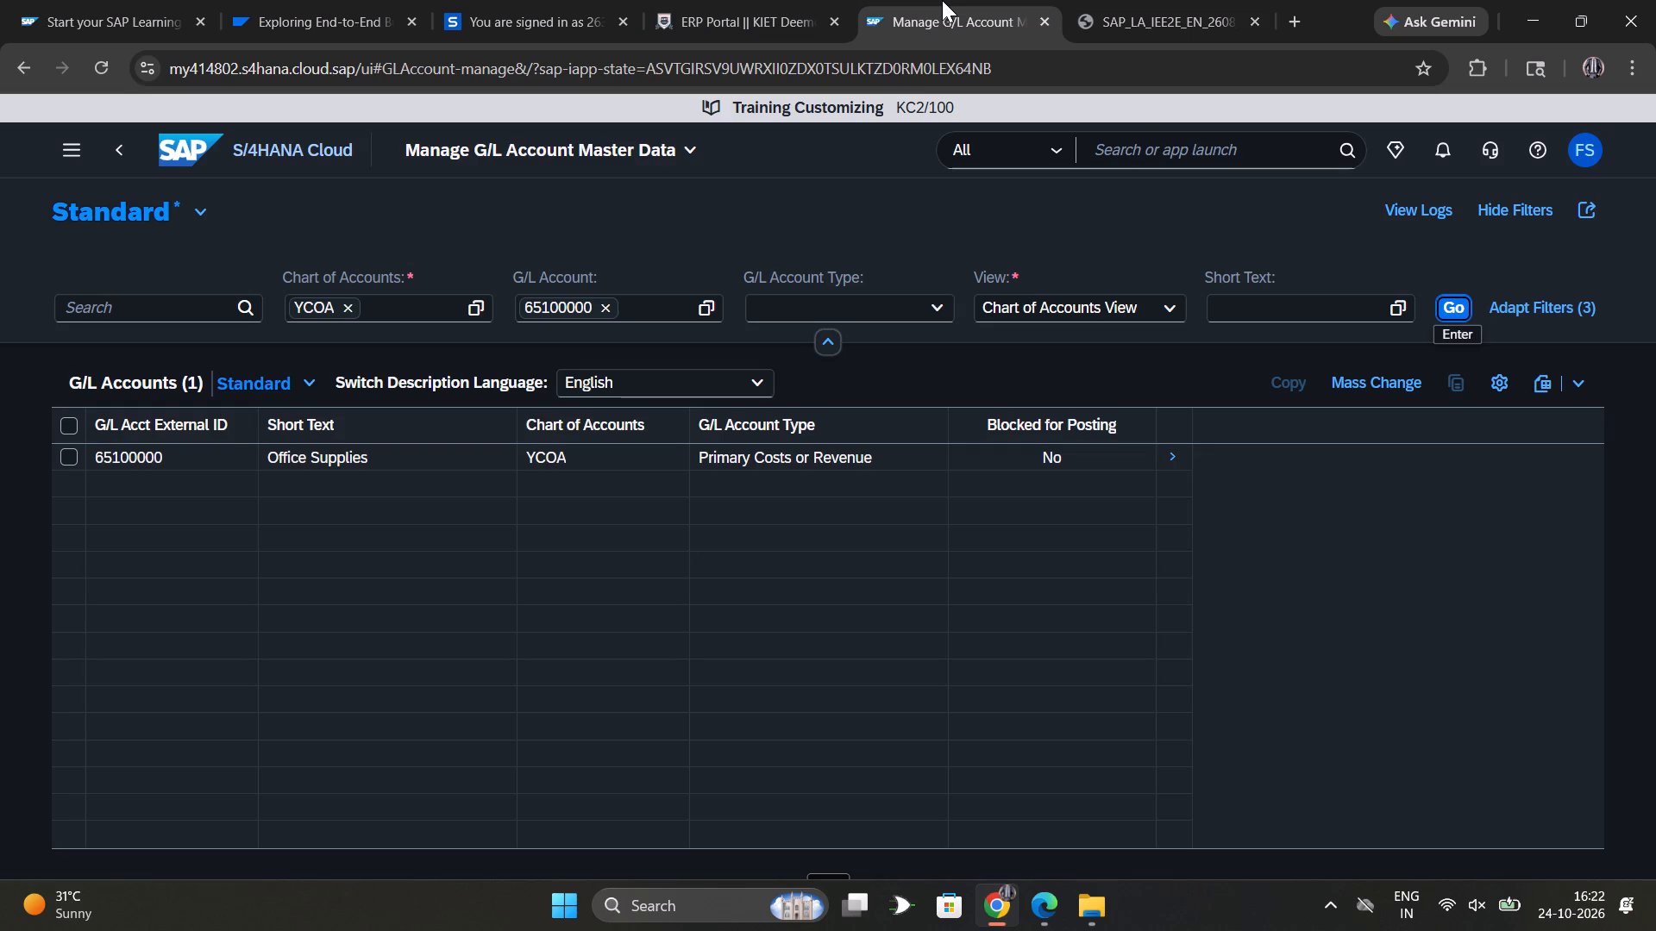
left_click(1132, 7)
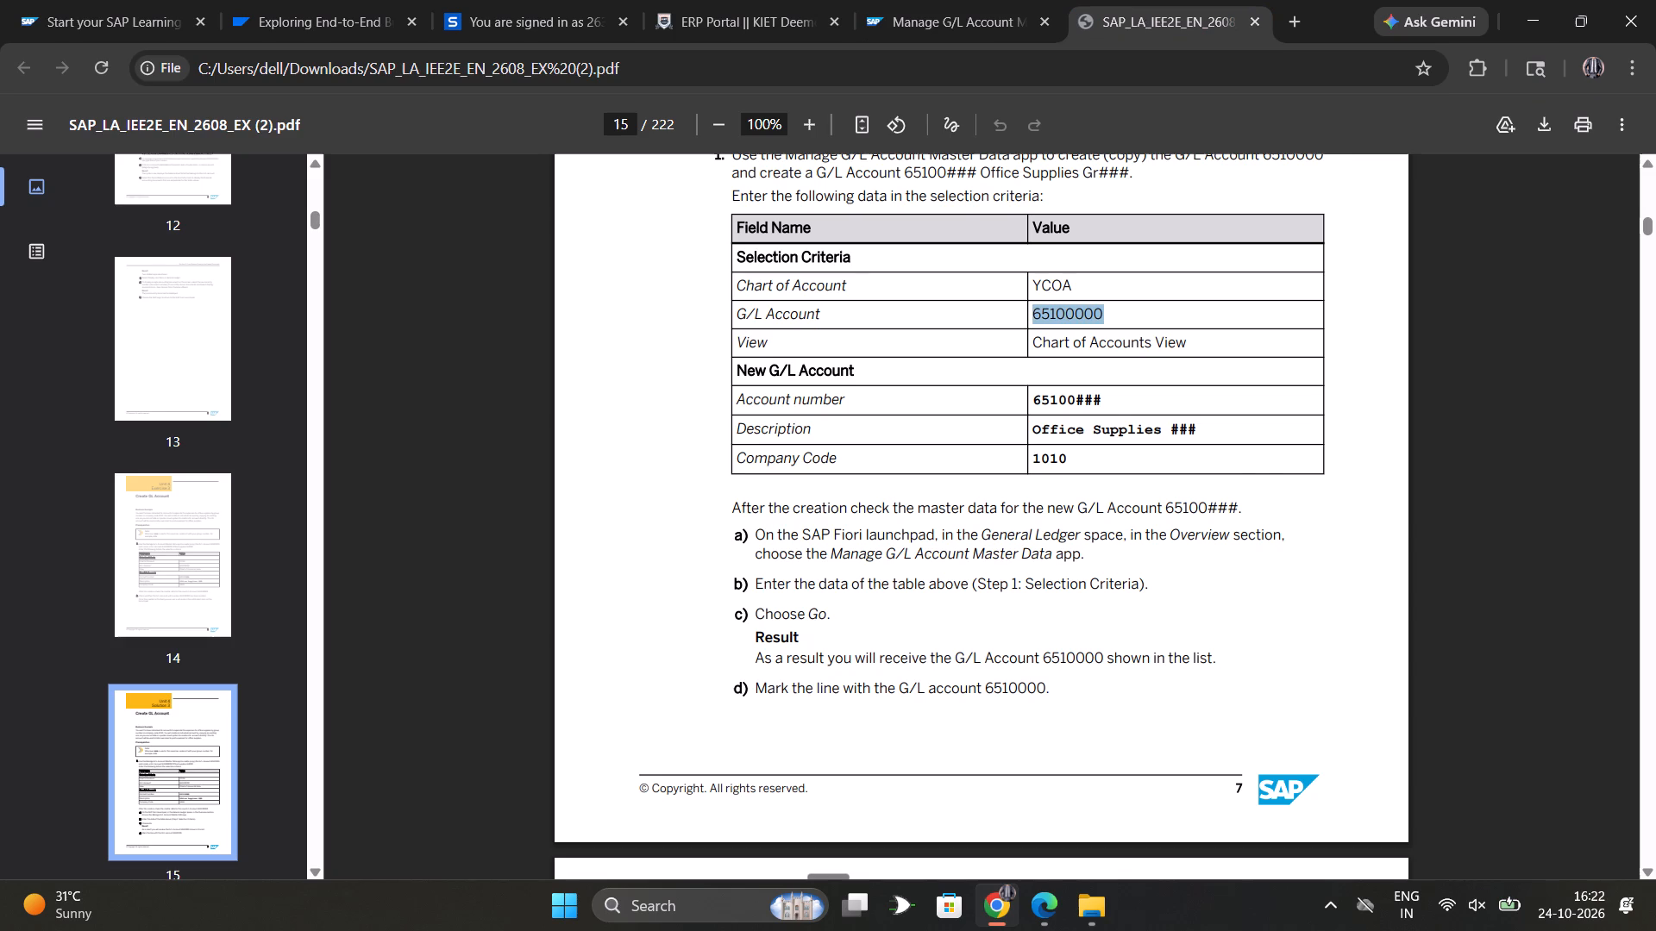
scroll(1038, 433, "down", 4)
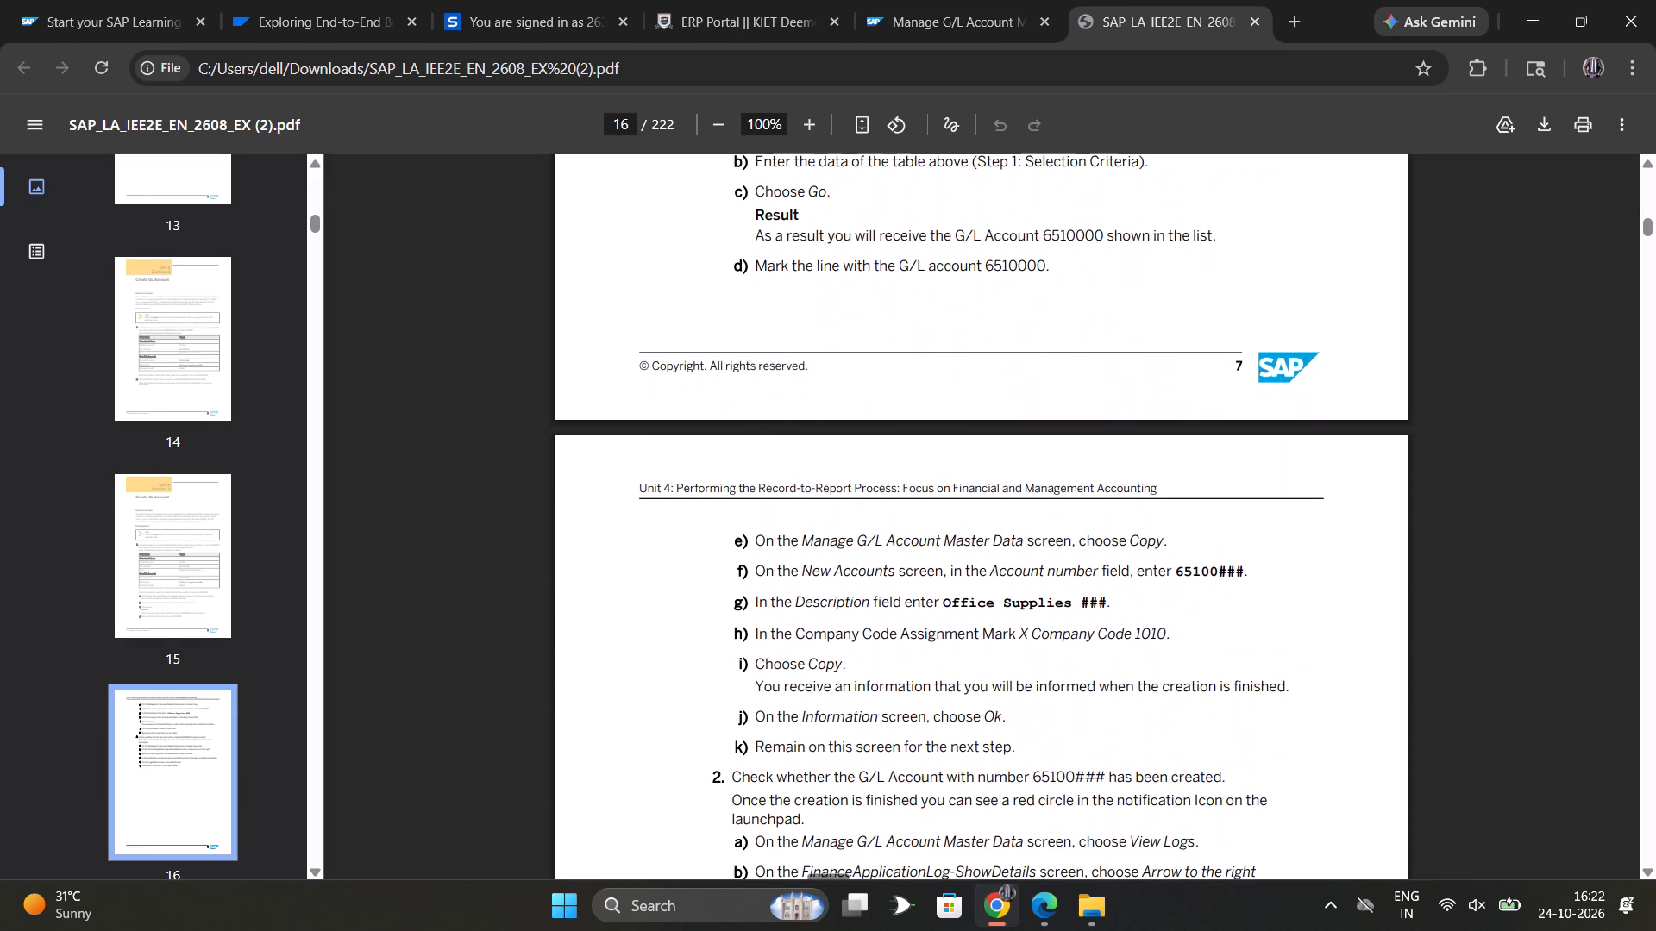
scroll(1038, 433, "down", 1)
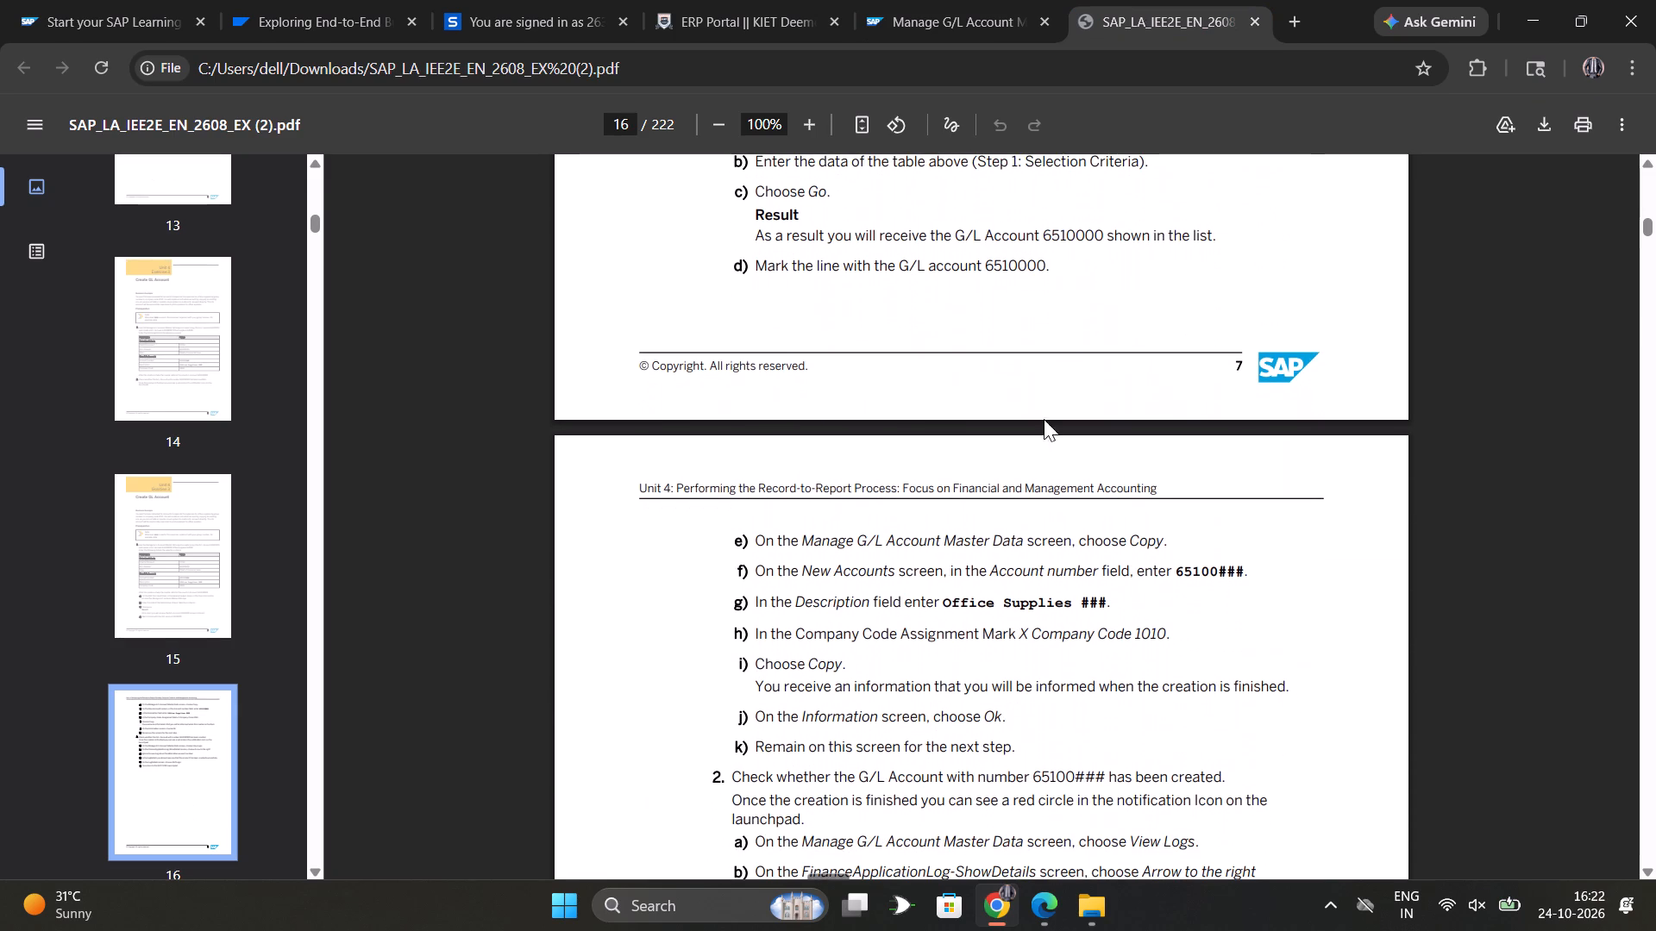
left_click(898, 0)
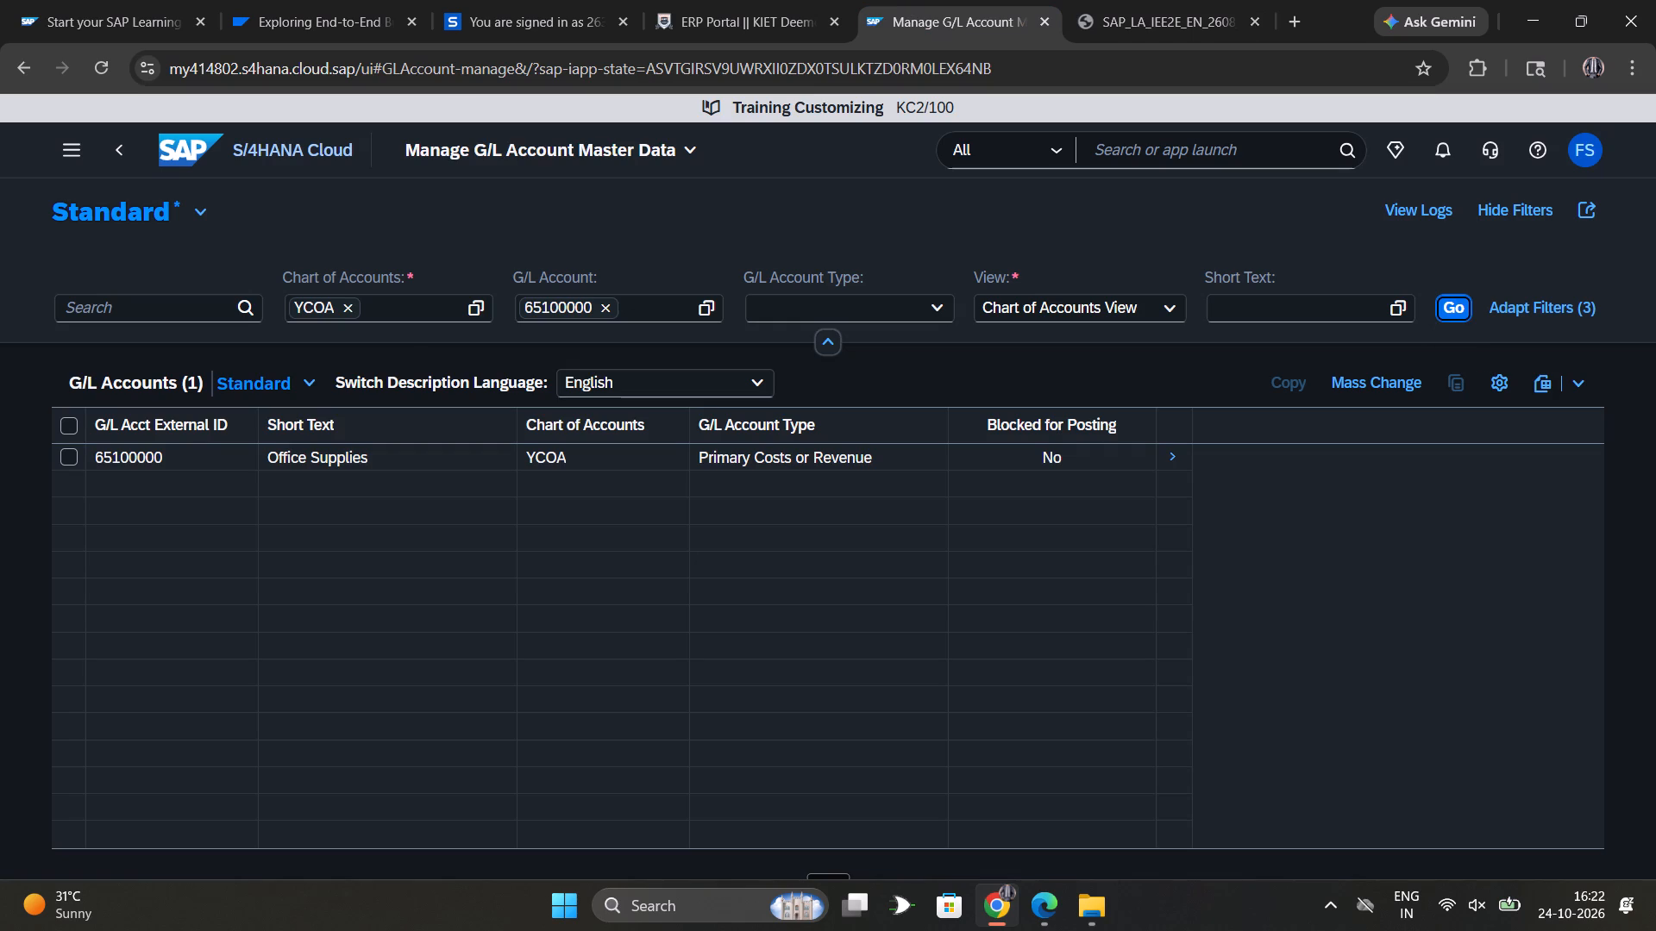
left_click(75, 448)
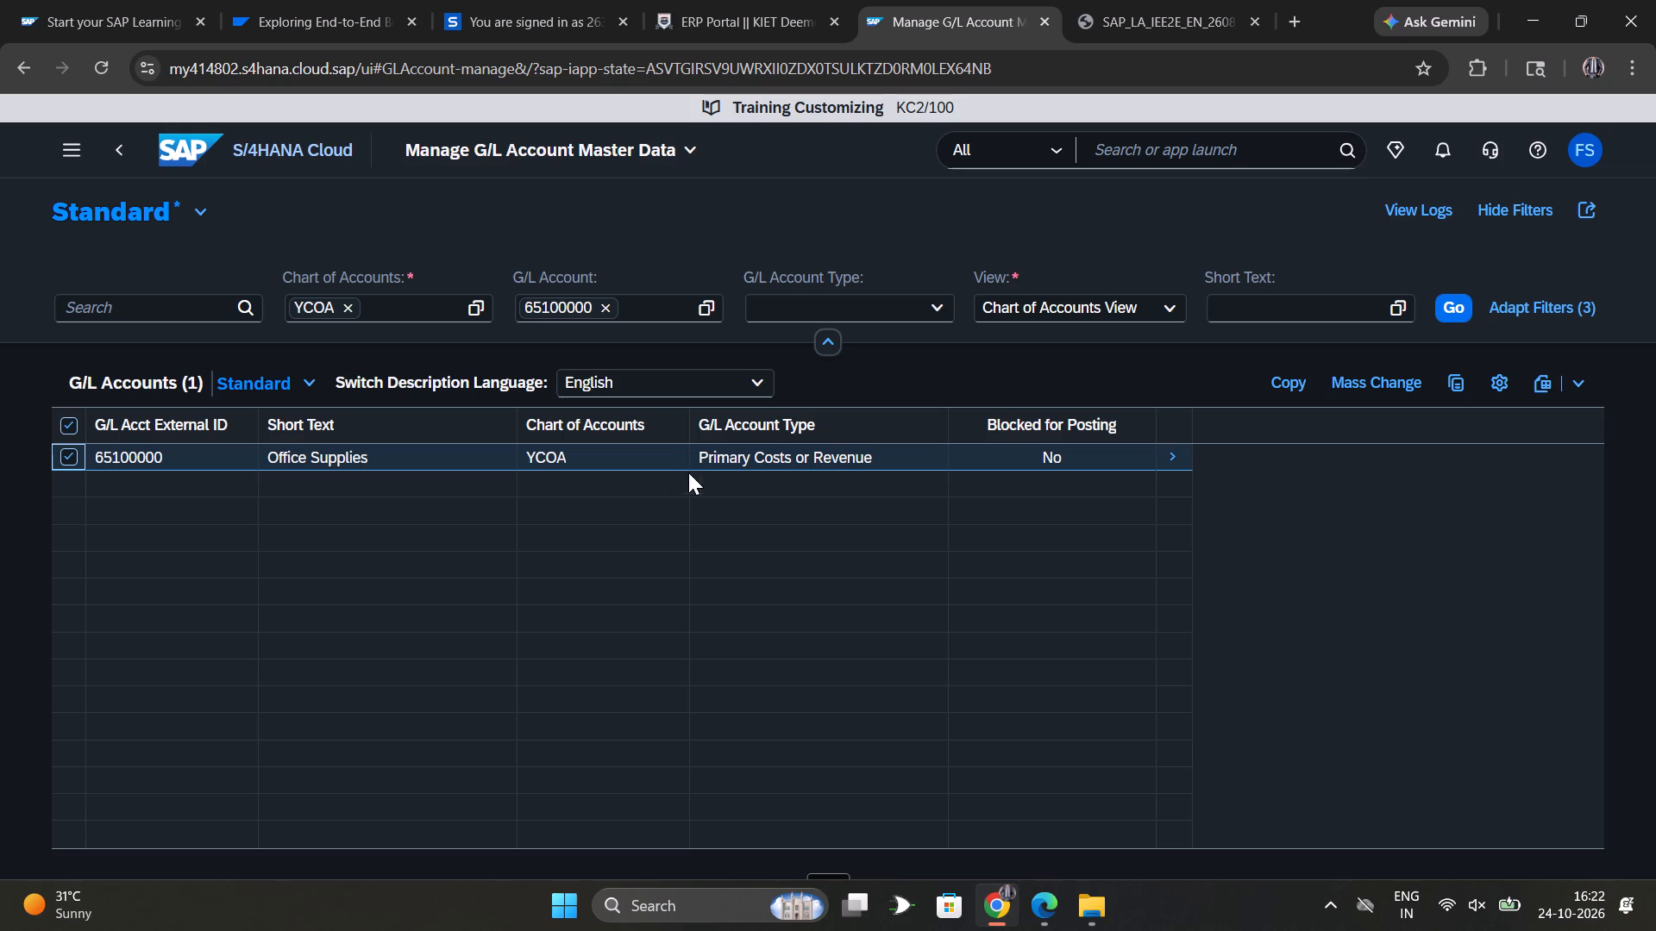
left_click(1280, 370)
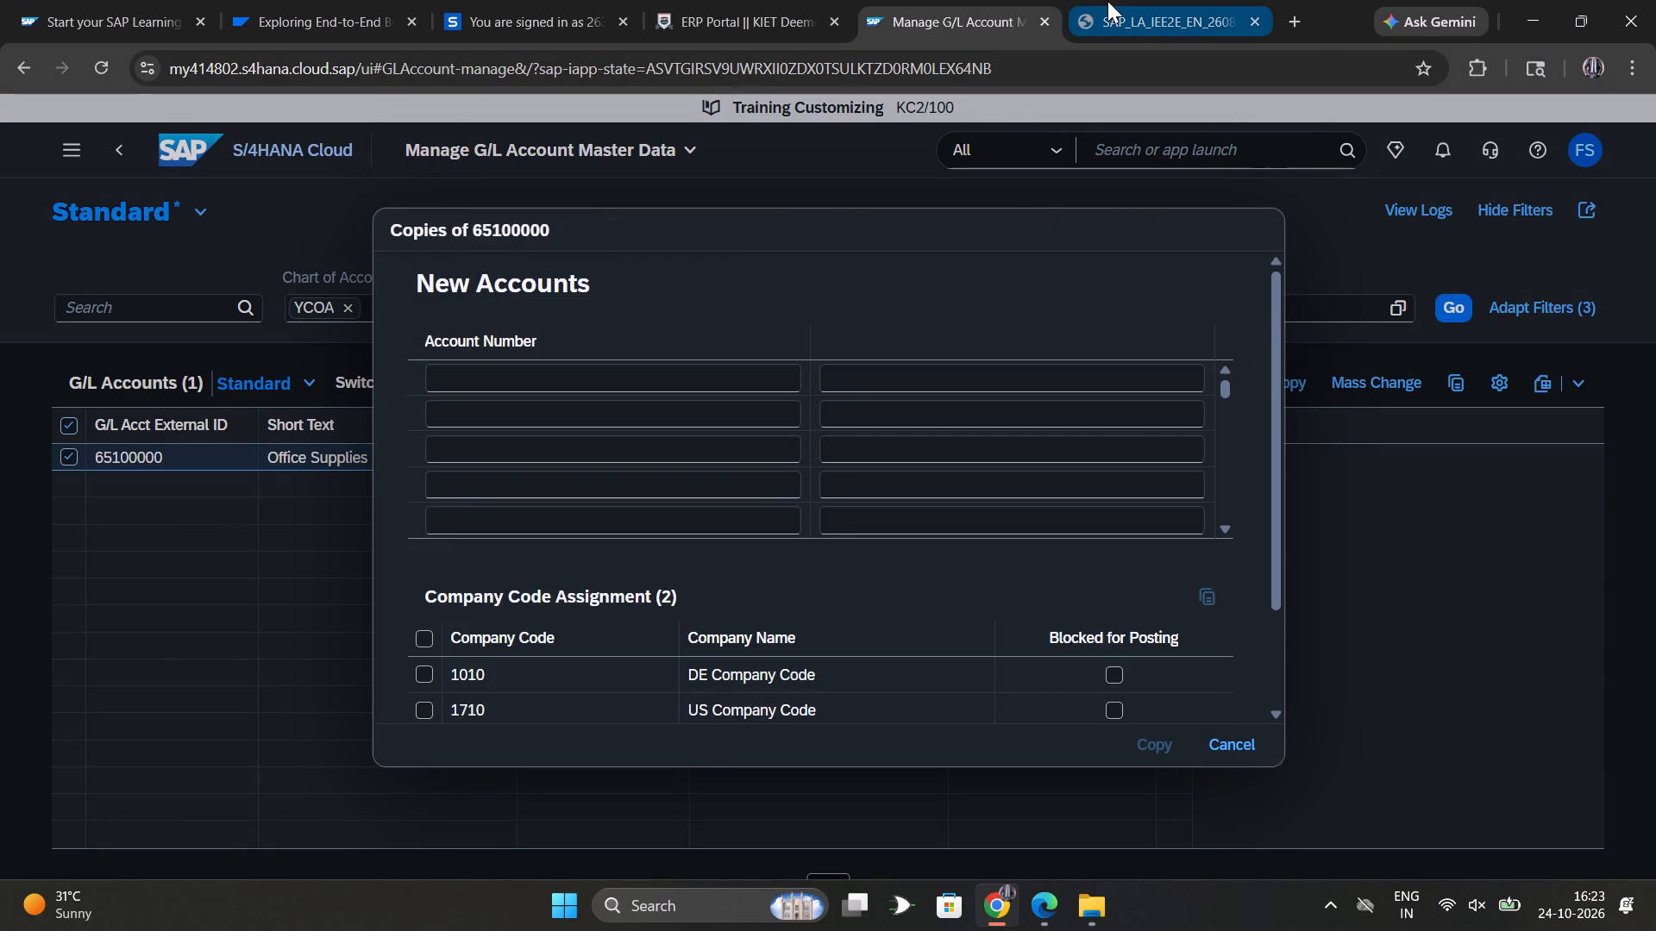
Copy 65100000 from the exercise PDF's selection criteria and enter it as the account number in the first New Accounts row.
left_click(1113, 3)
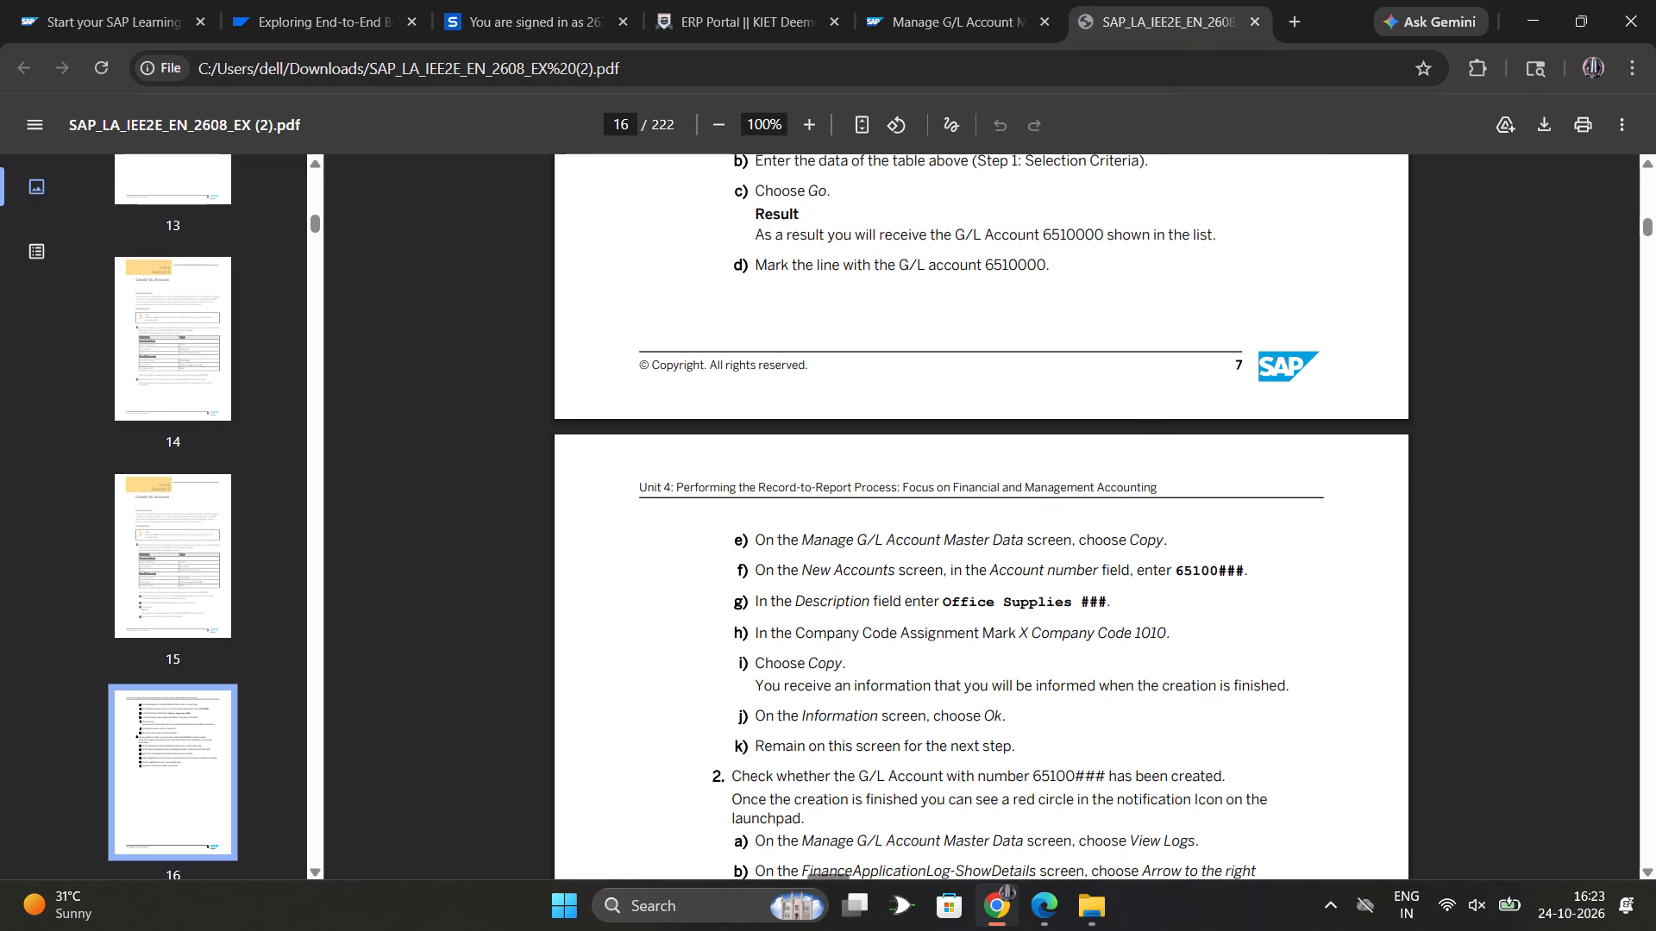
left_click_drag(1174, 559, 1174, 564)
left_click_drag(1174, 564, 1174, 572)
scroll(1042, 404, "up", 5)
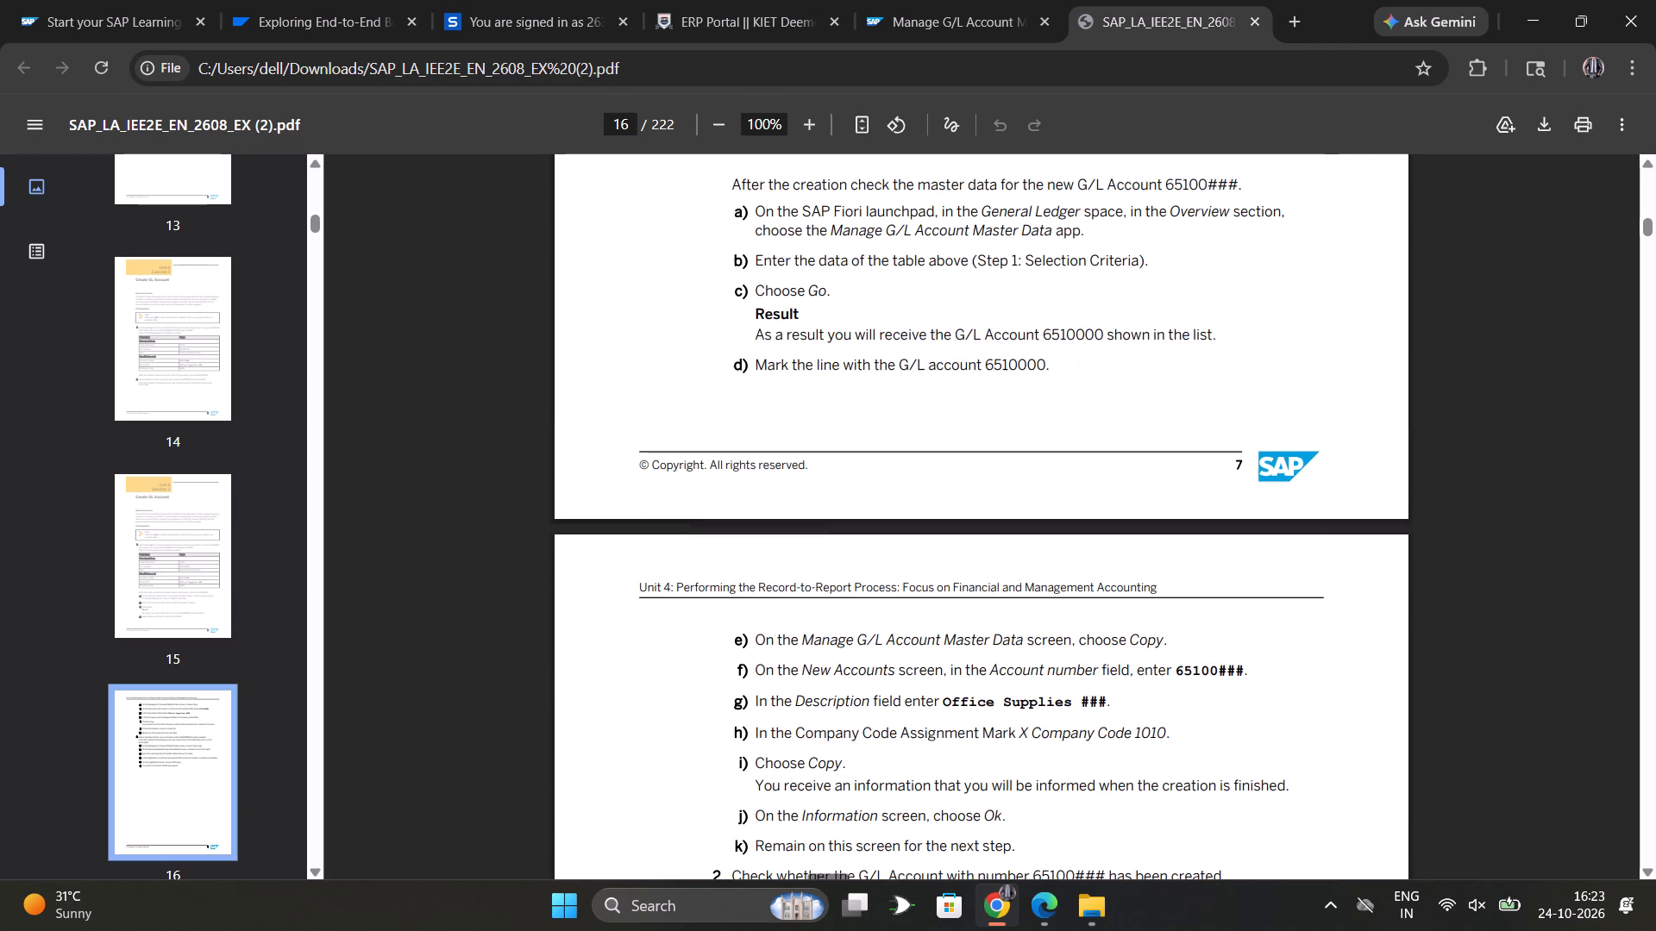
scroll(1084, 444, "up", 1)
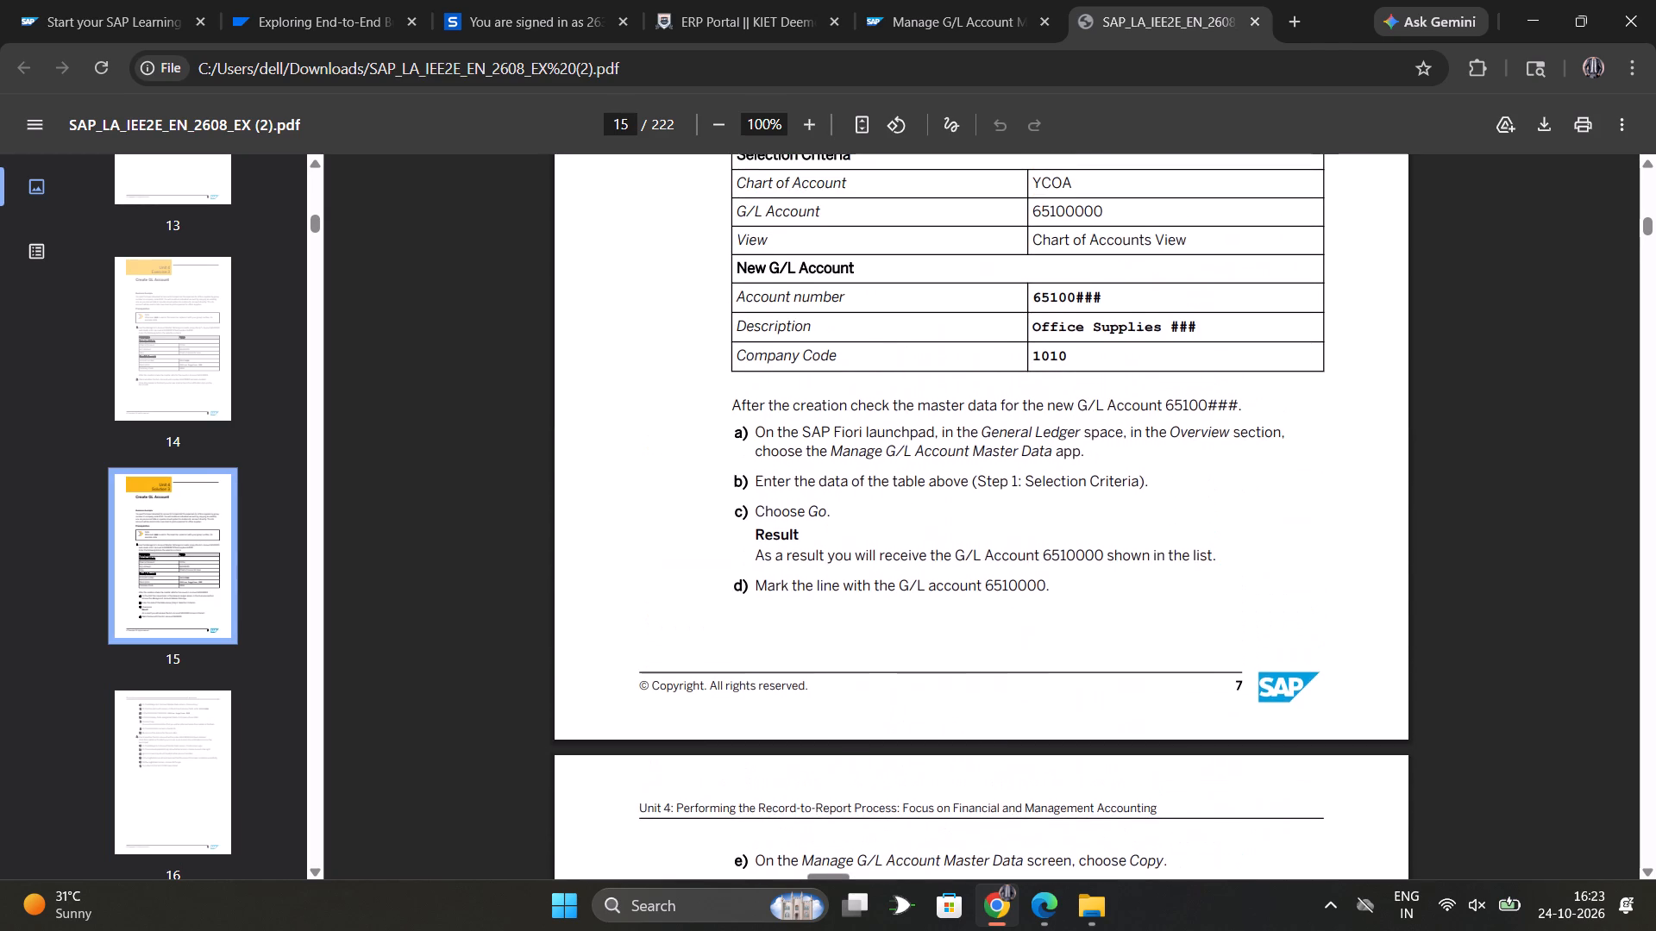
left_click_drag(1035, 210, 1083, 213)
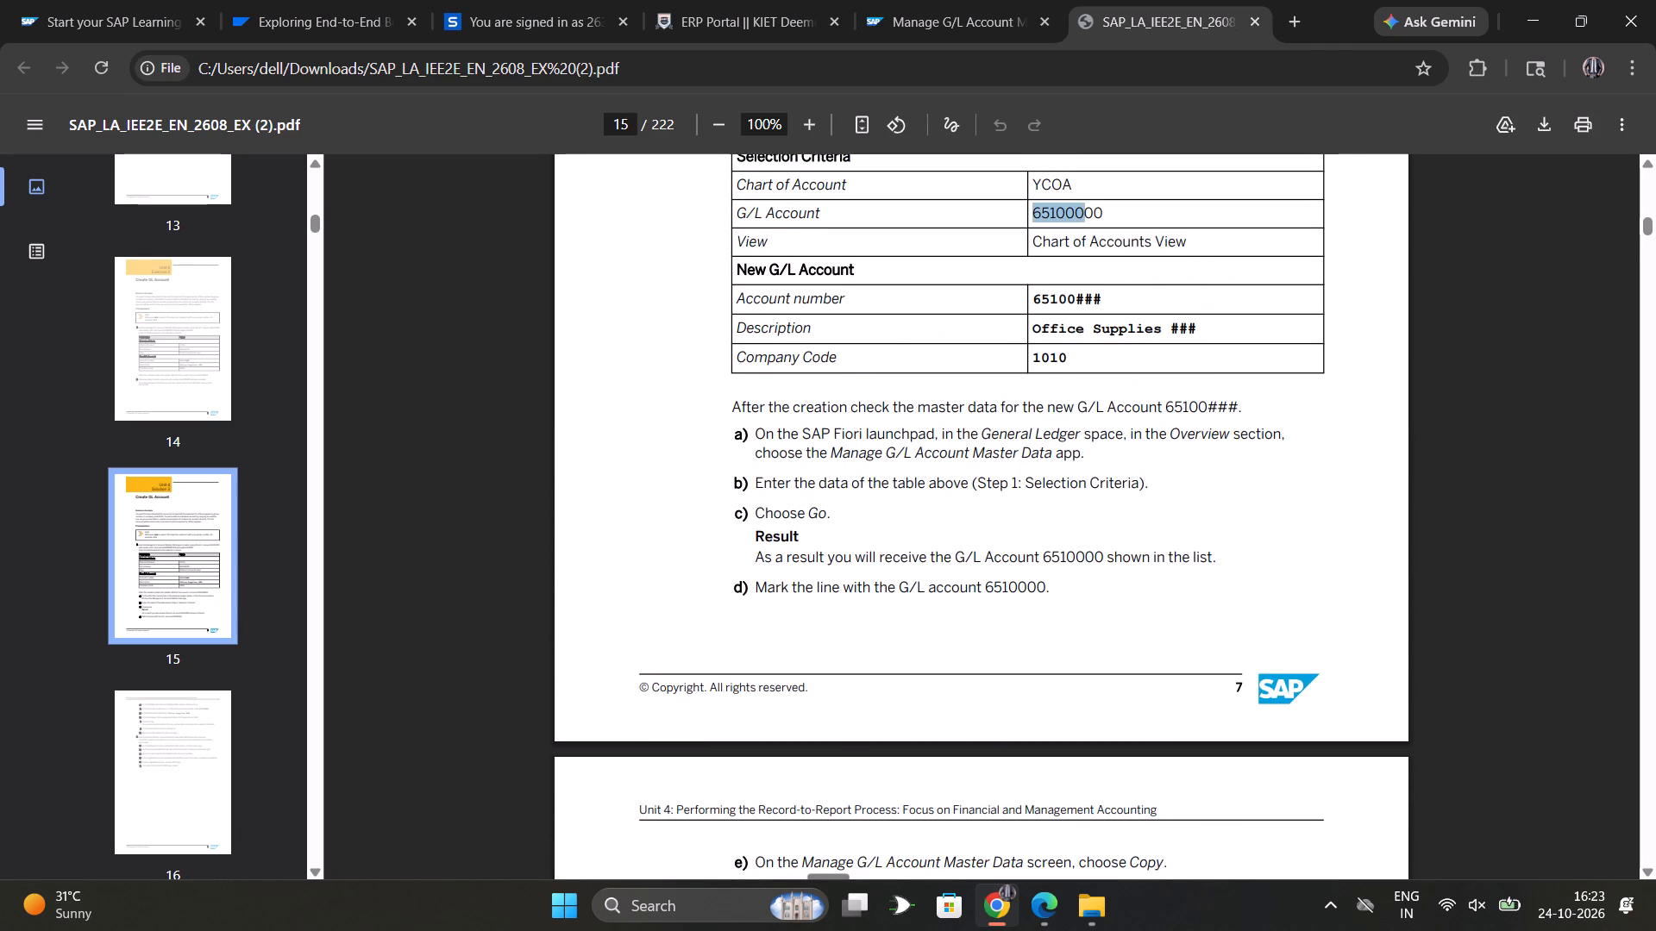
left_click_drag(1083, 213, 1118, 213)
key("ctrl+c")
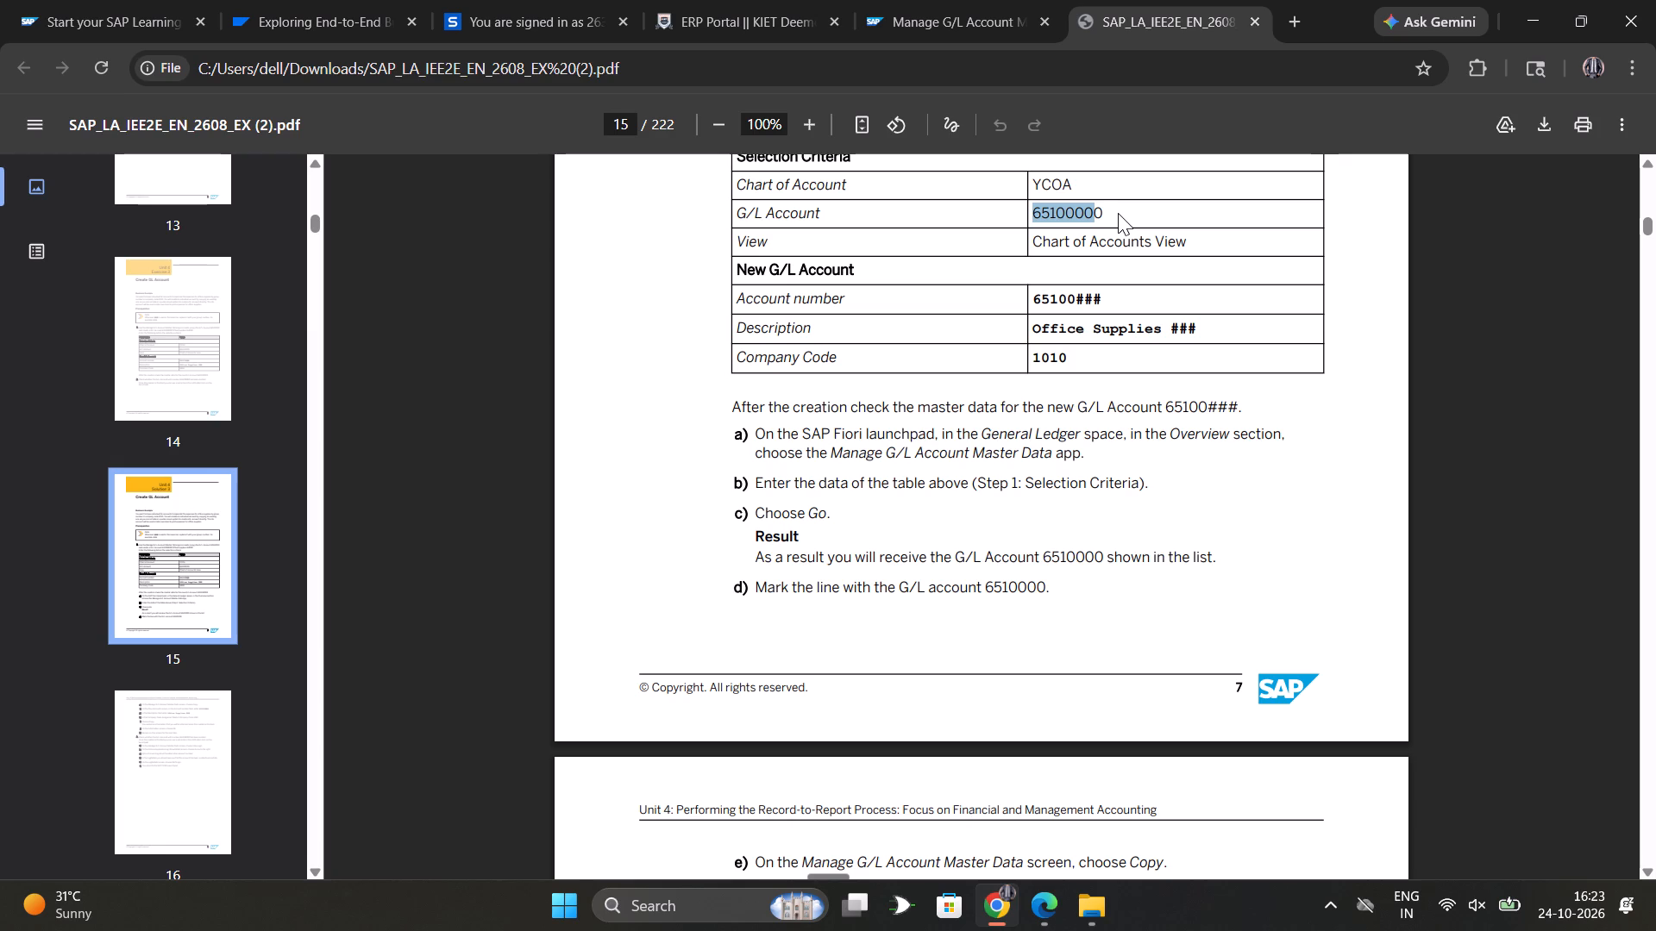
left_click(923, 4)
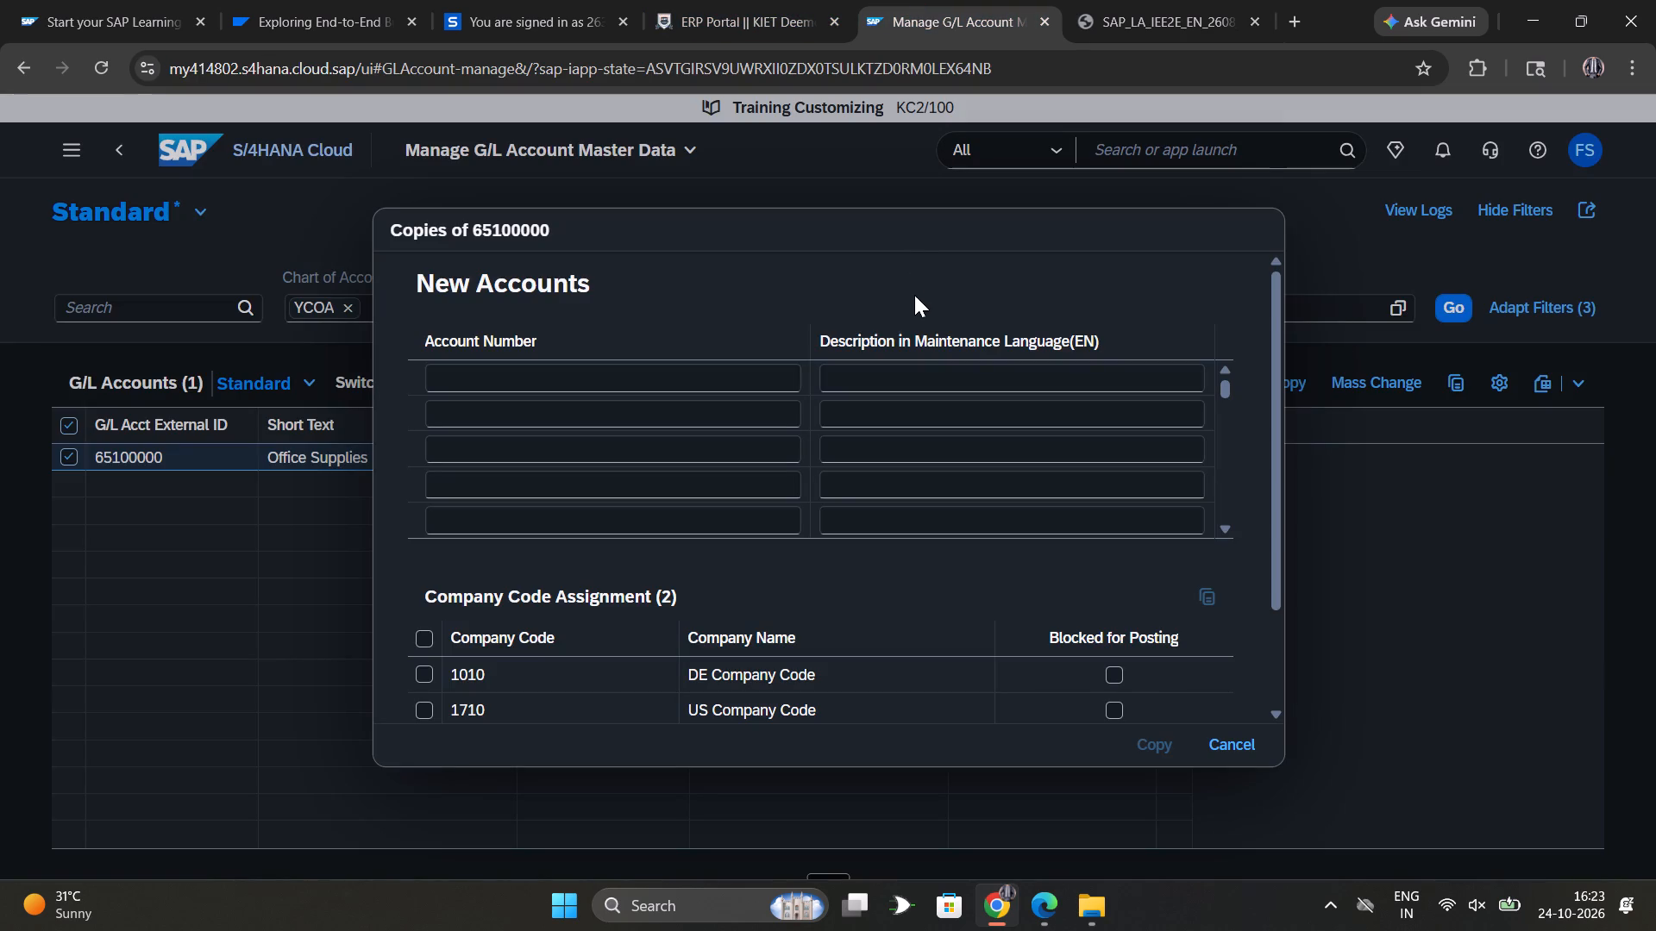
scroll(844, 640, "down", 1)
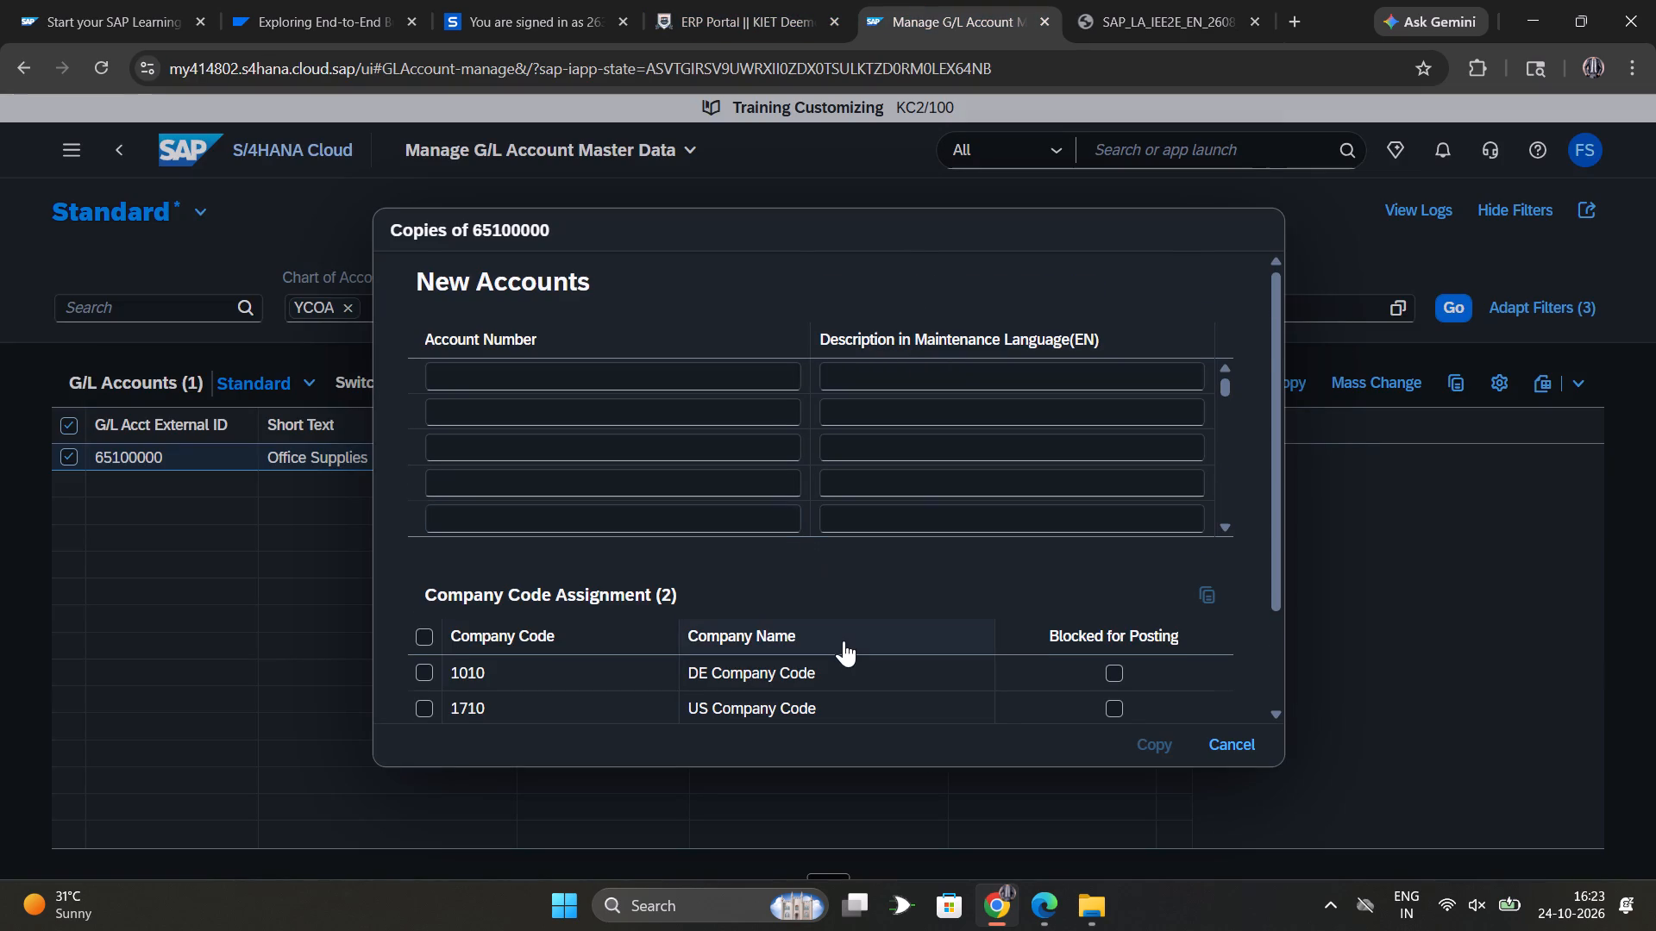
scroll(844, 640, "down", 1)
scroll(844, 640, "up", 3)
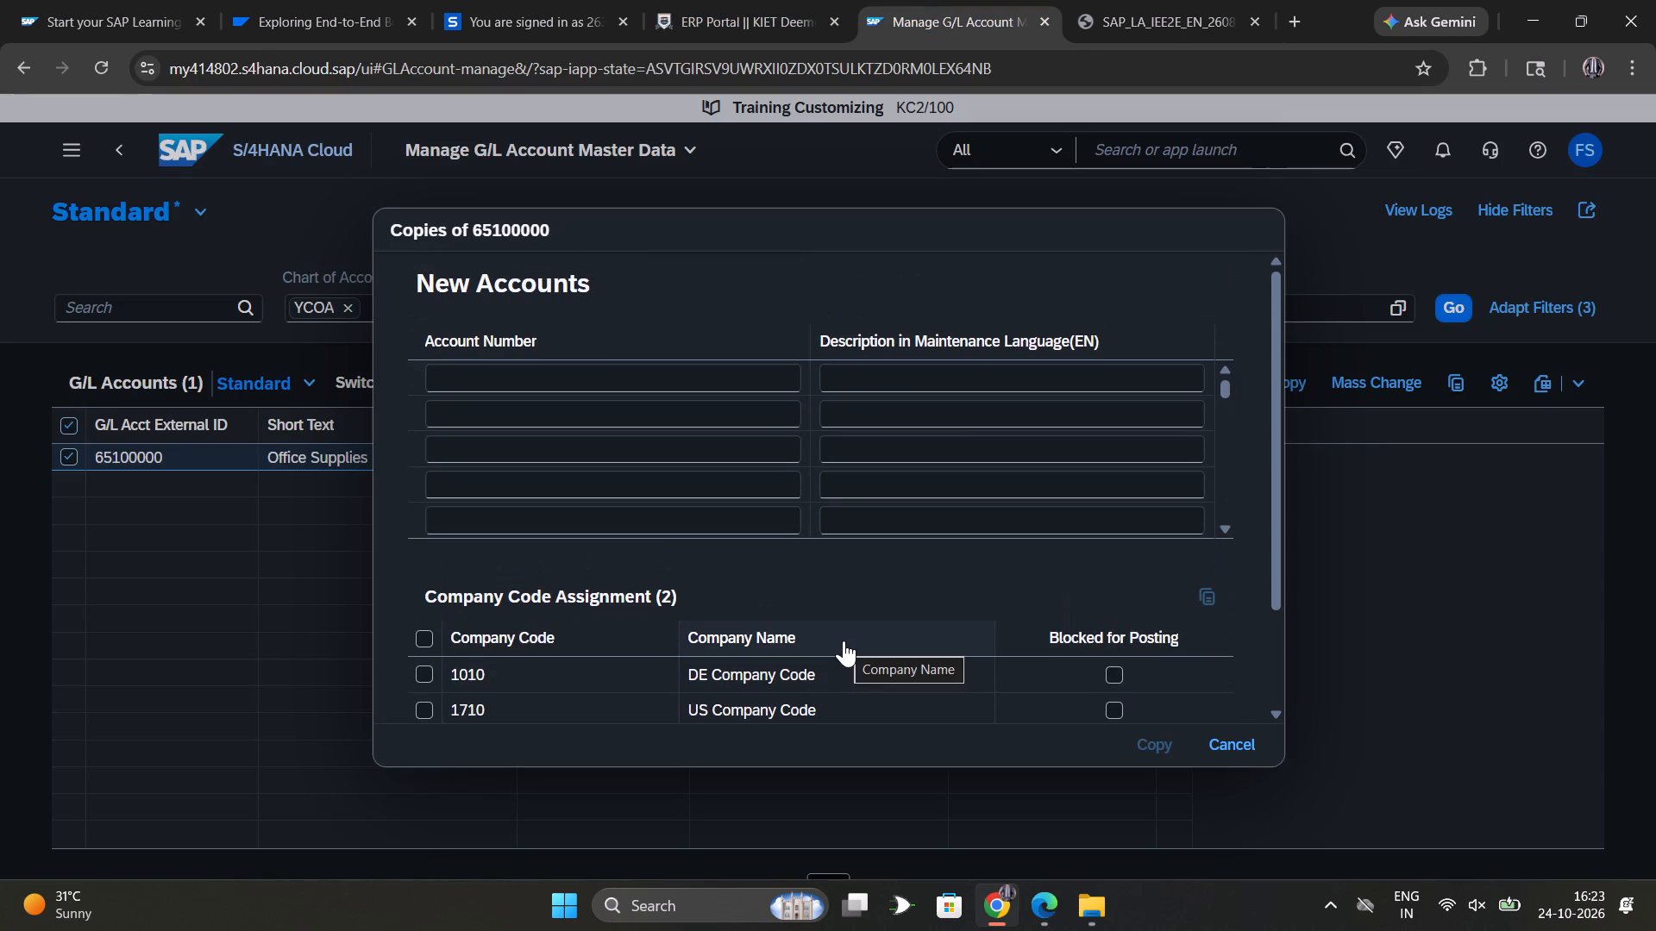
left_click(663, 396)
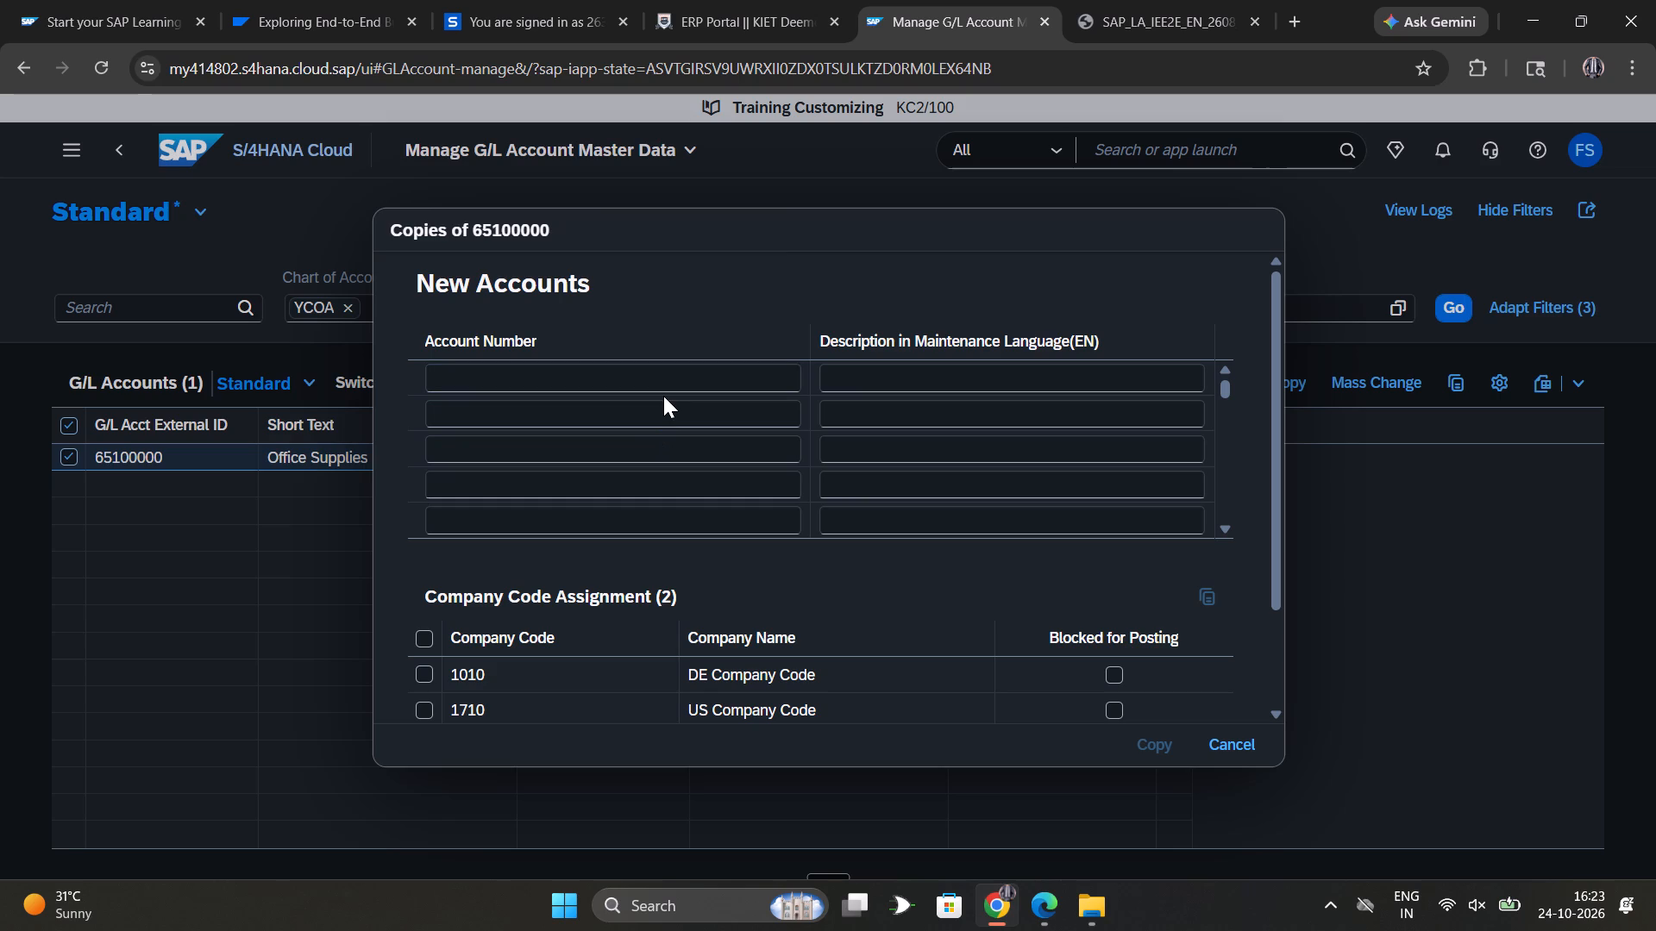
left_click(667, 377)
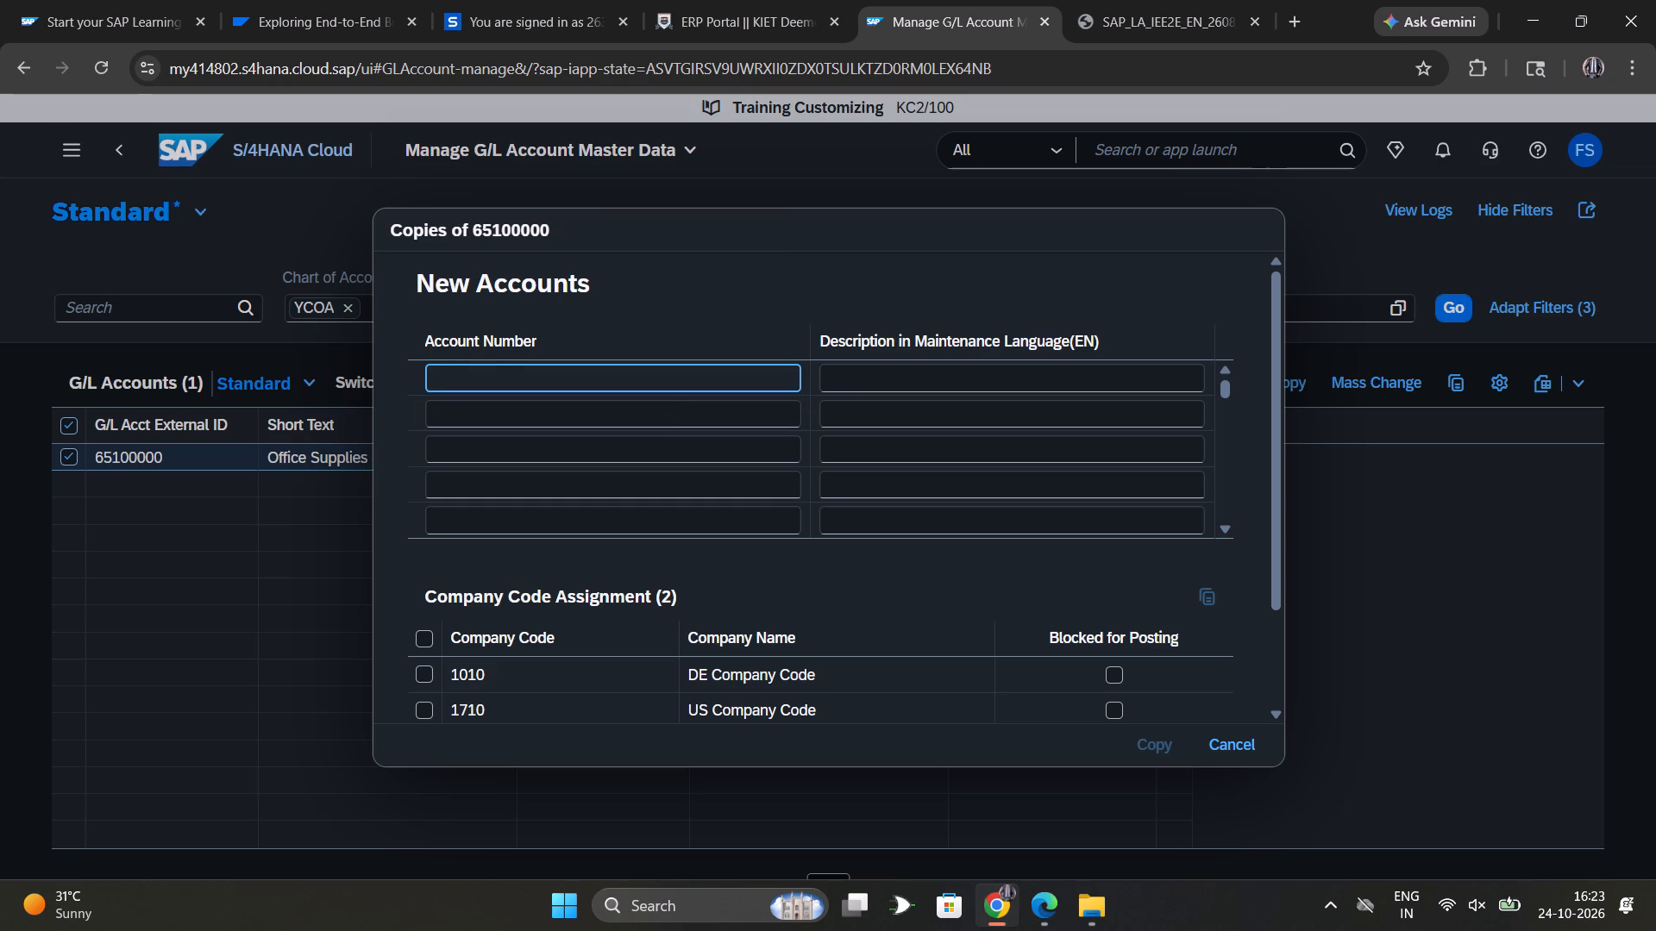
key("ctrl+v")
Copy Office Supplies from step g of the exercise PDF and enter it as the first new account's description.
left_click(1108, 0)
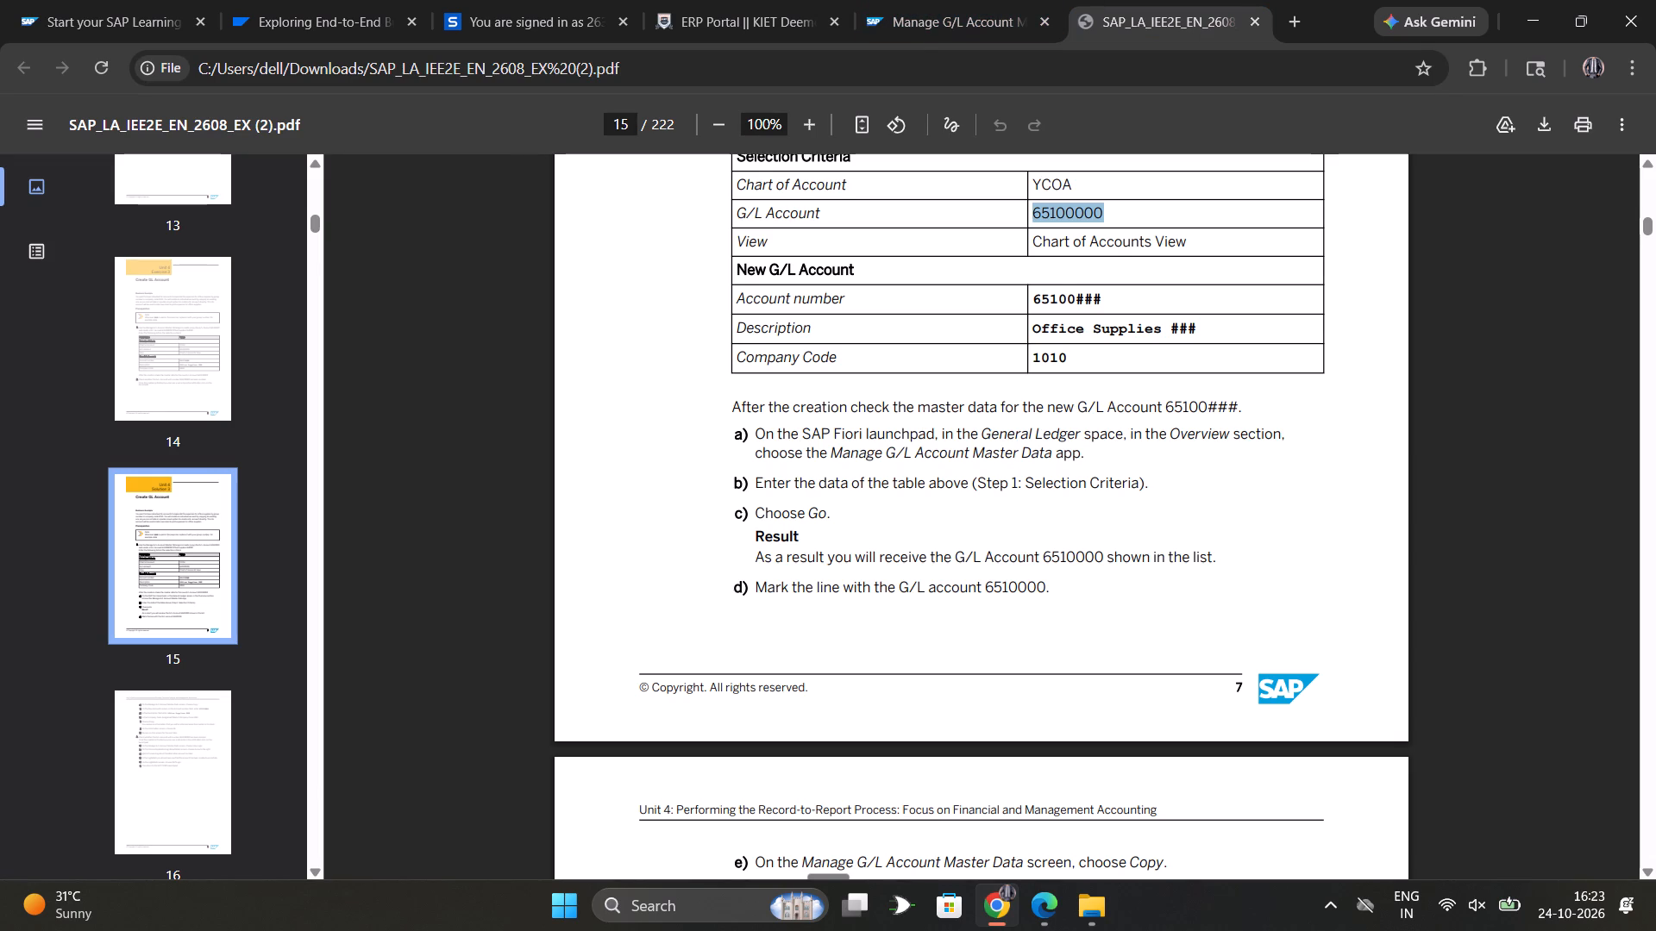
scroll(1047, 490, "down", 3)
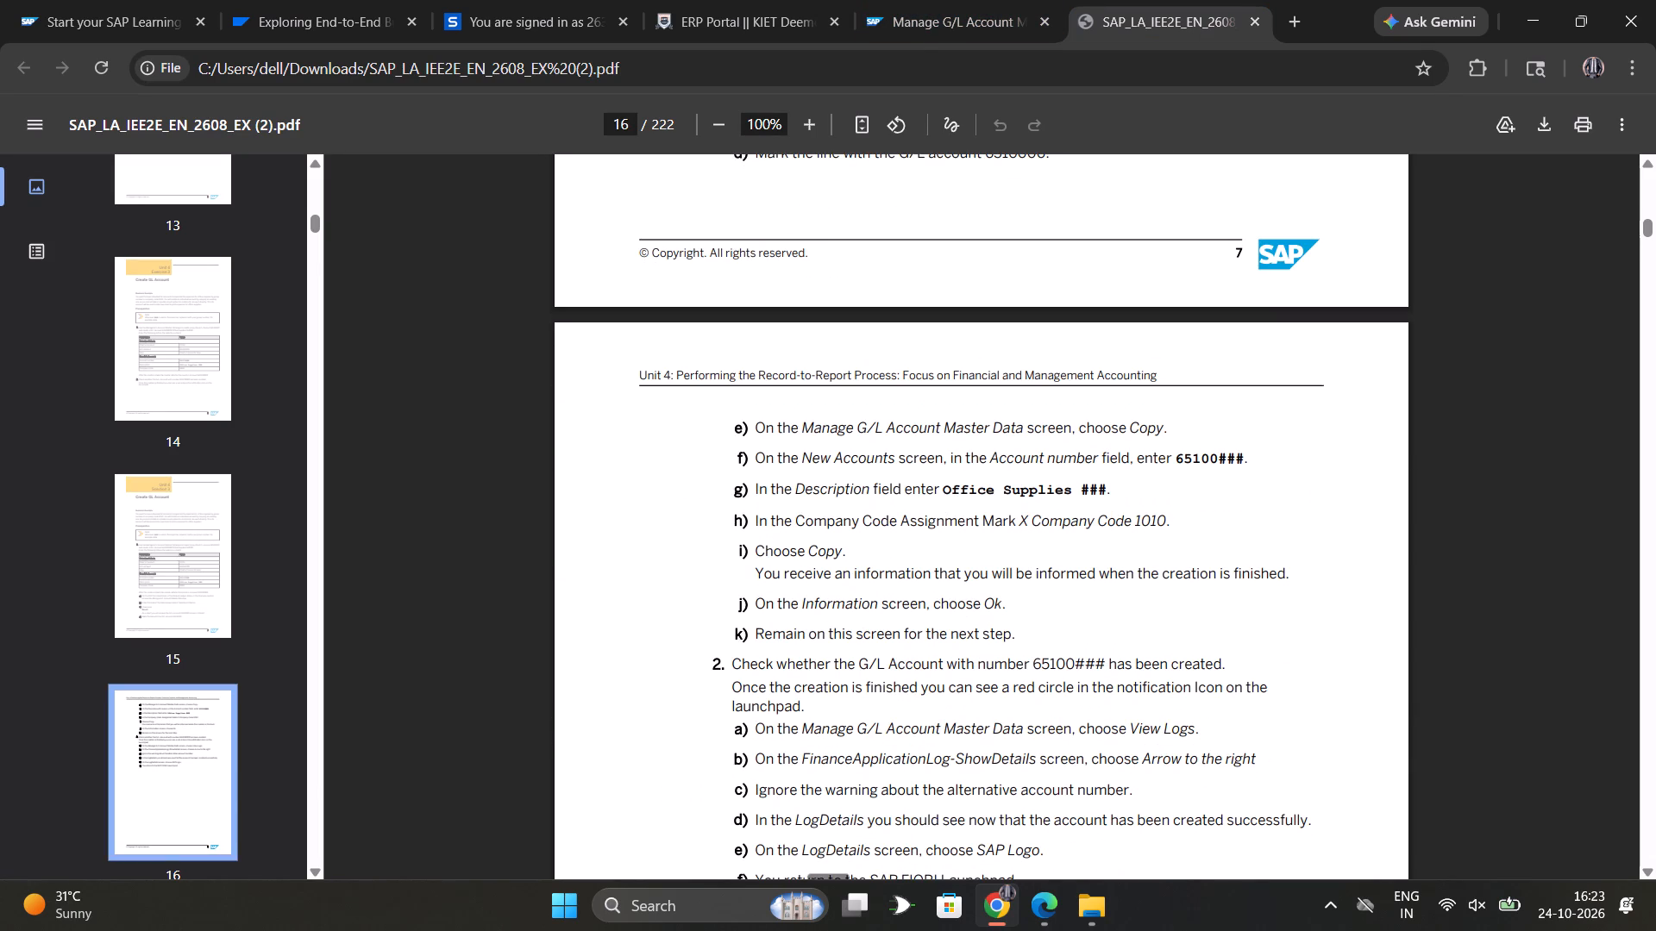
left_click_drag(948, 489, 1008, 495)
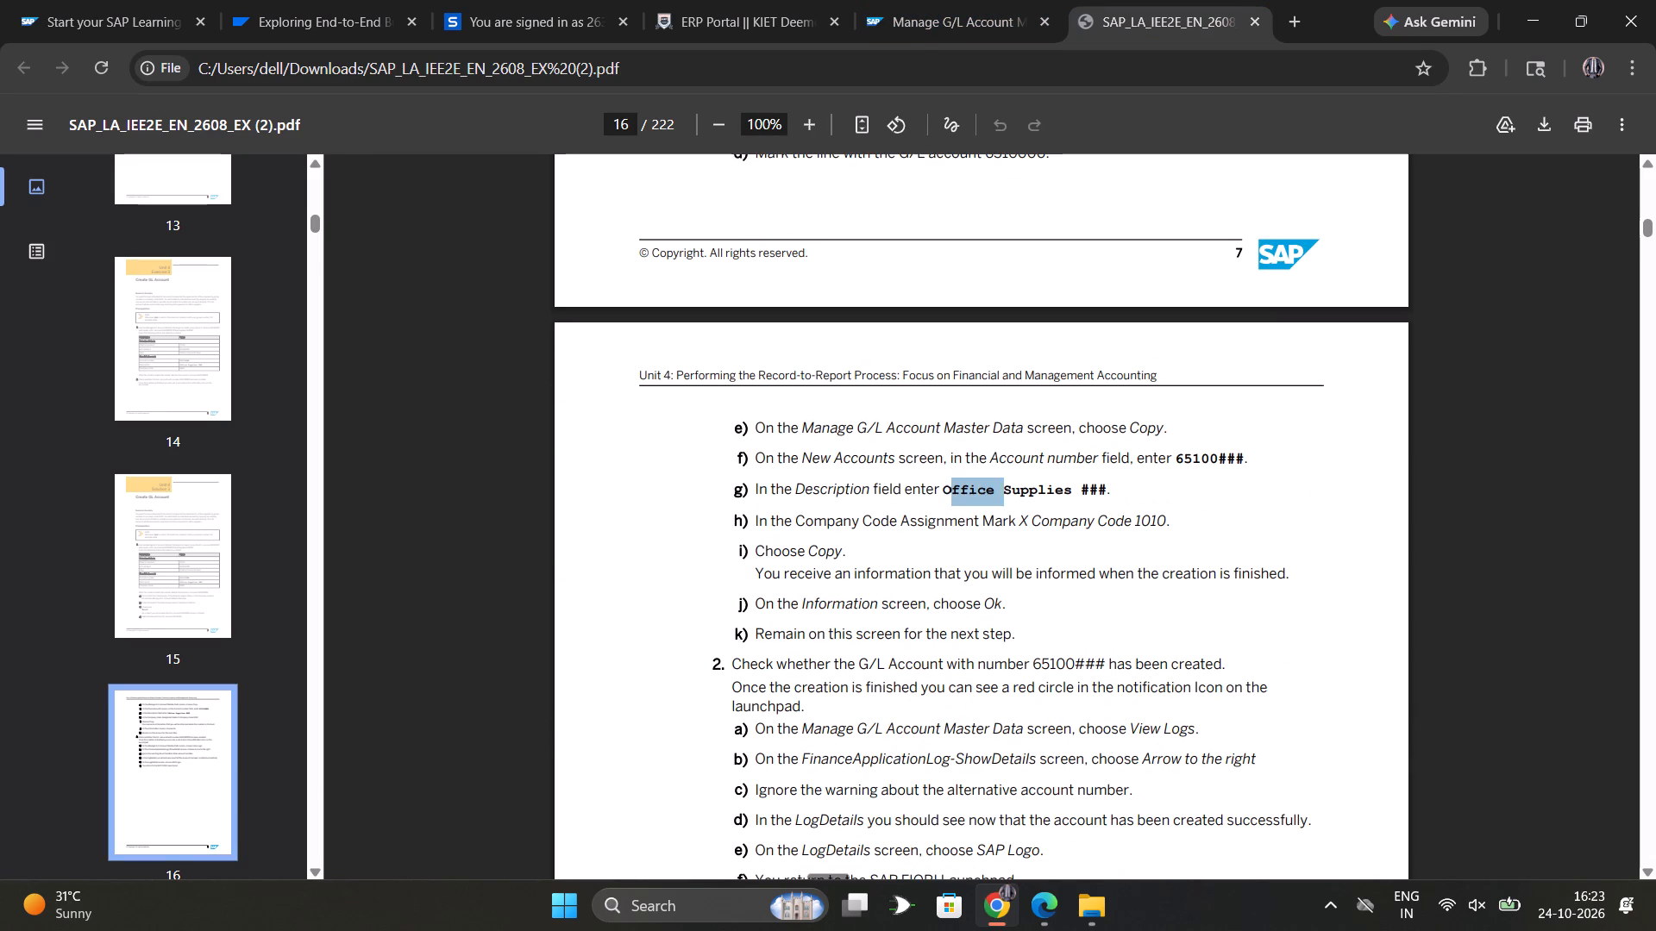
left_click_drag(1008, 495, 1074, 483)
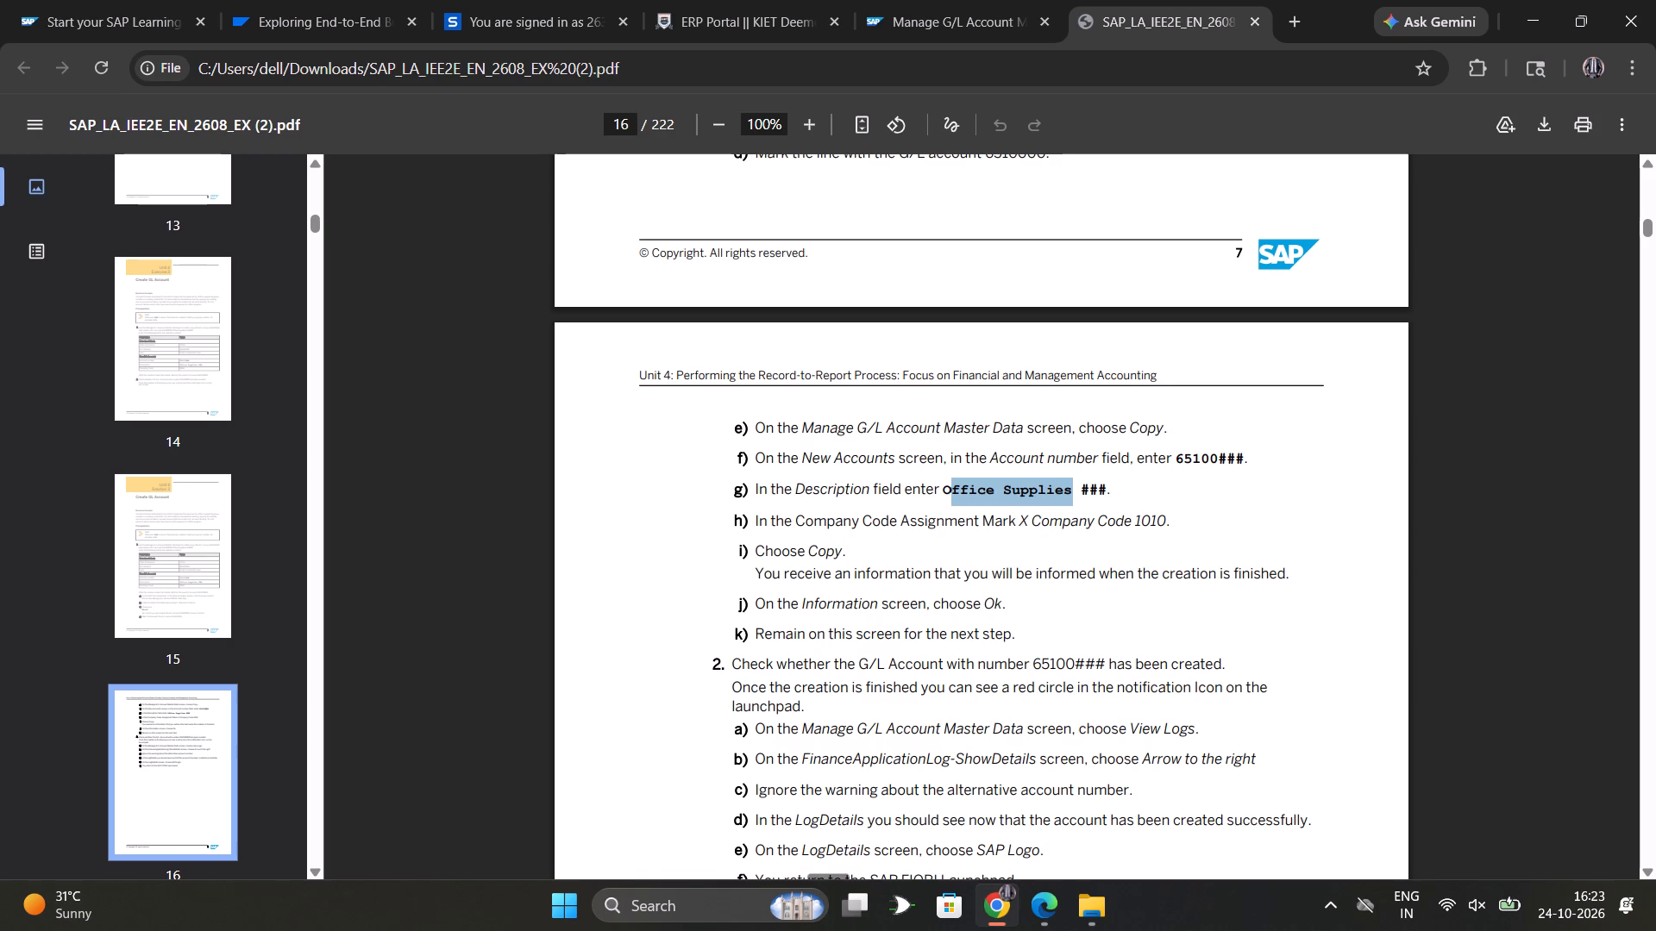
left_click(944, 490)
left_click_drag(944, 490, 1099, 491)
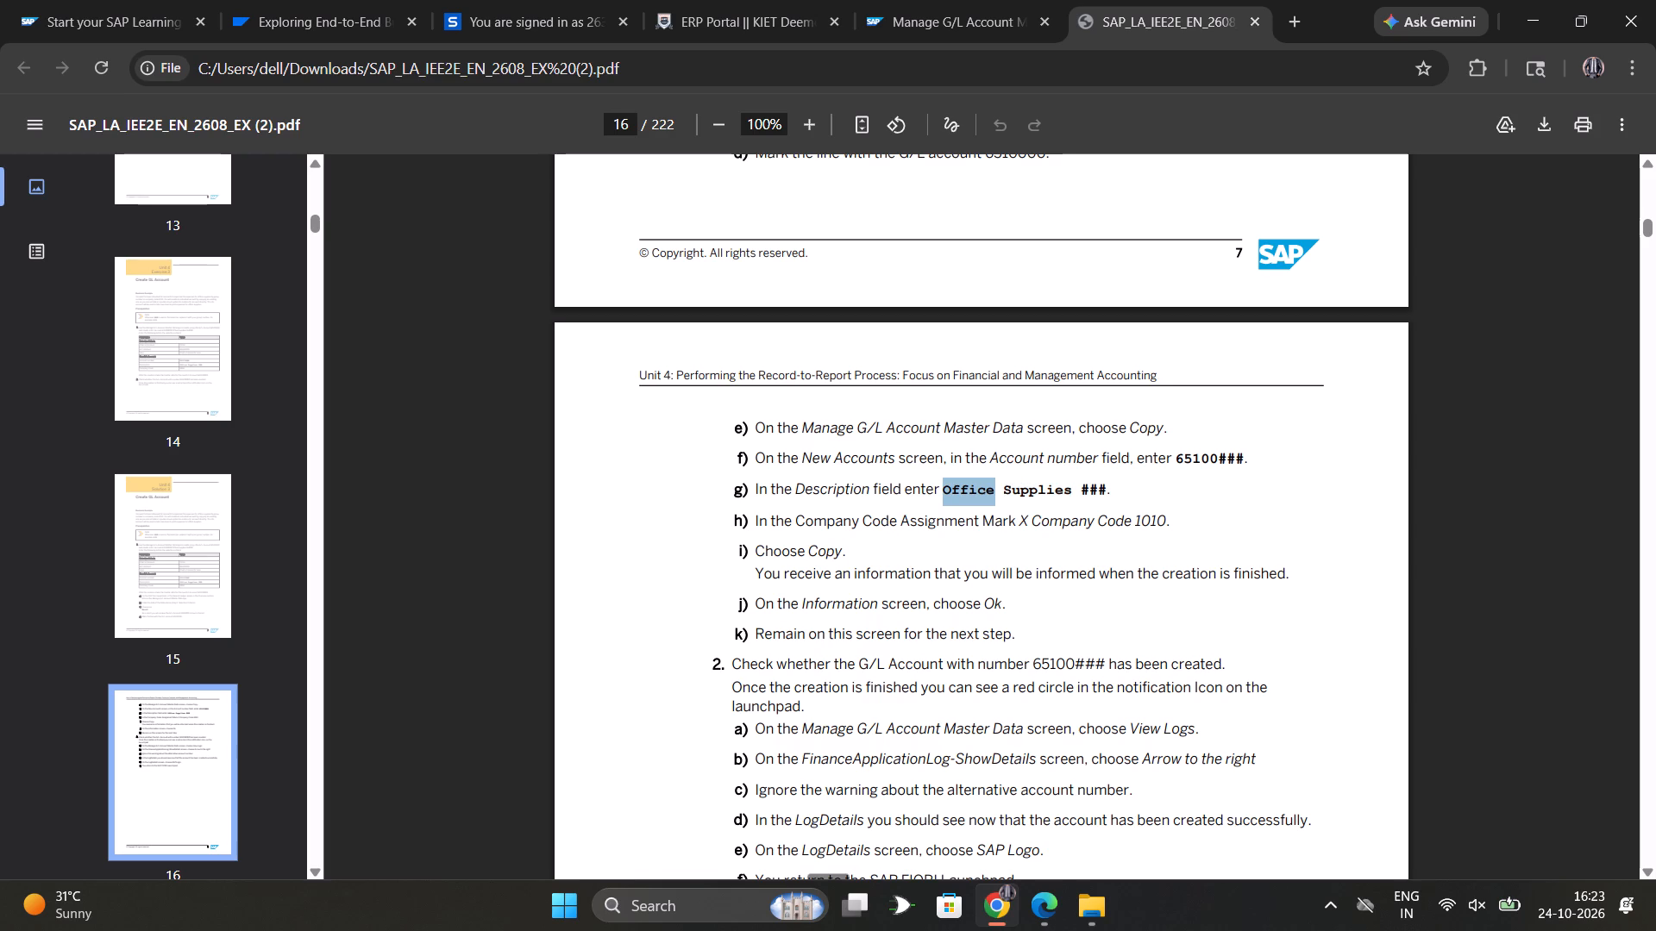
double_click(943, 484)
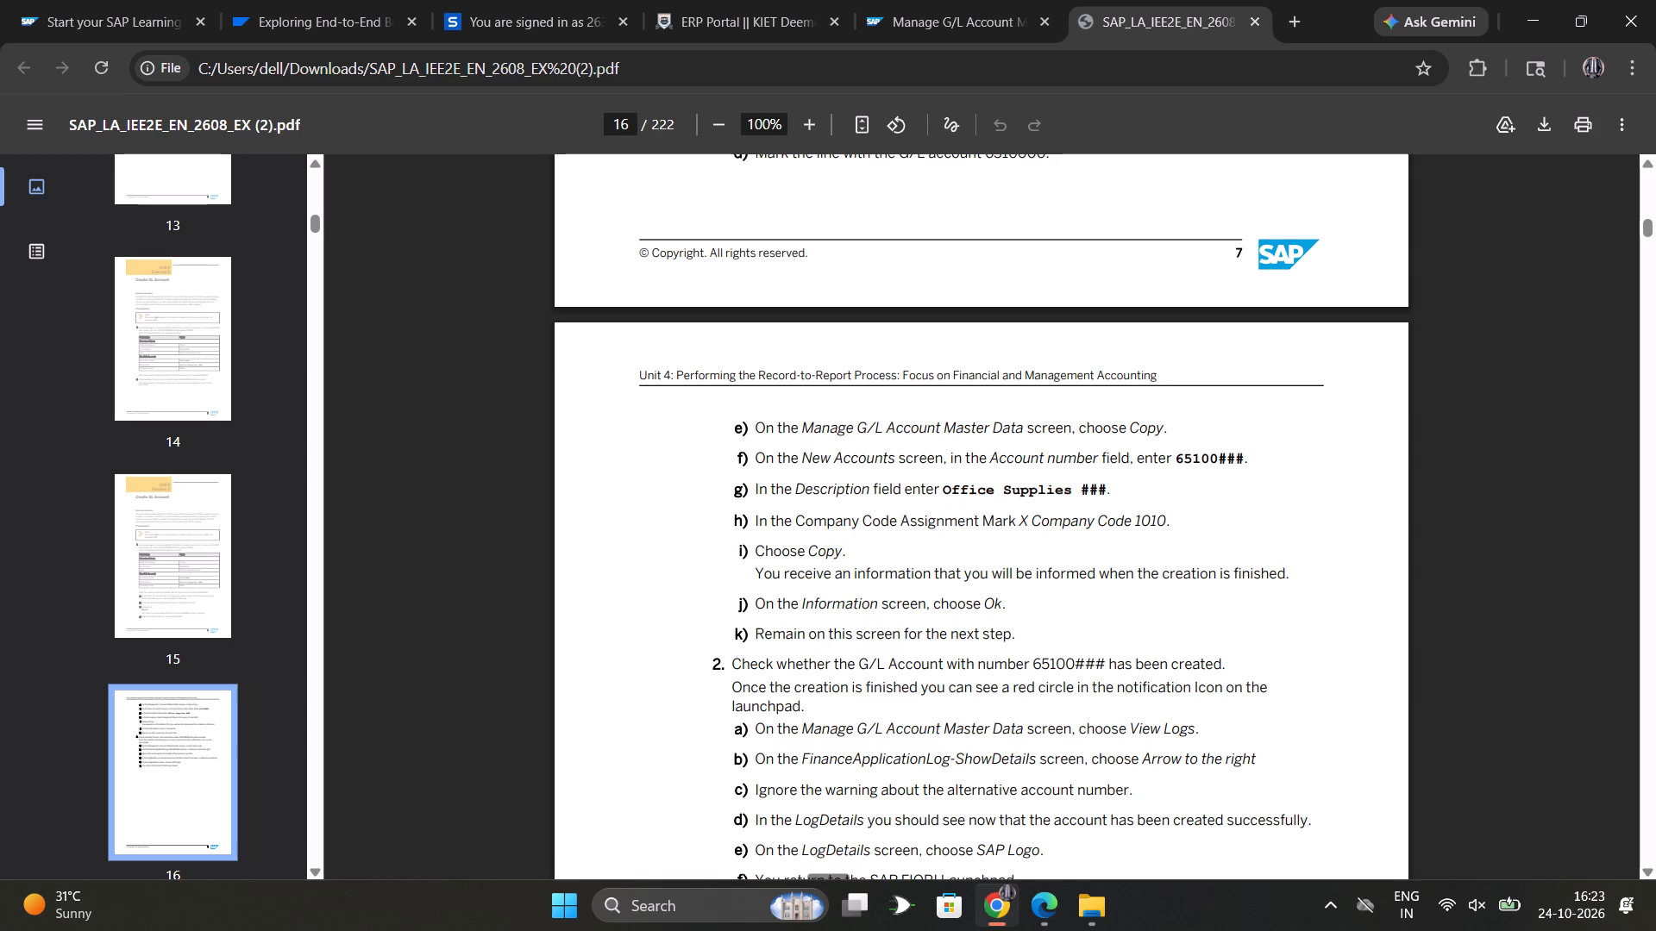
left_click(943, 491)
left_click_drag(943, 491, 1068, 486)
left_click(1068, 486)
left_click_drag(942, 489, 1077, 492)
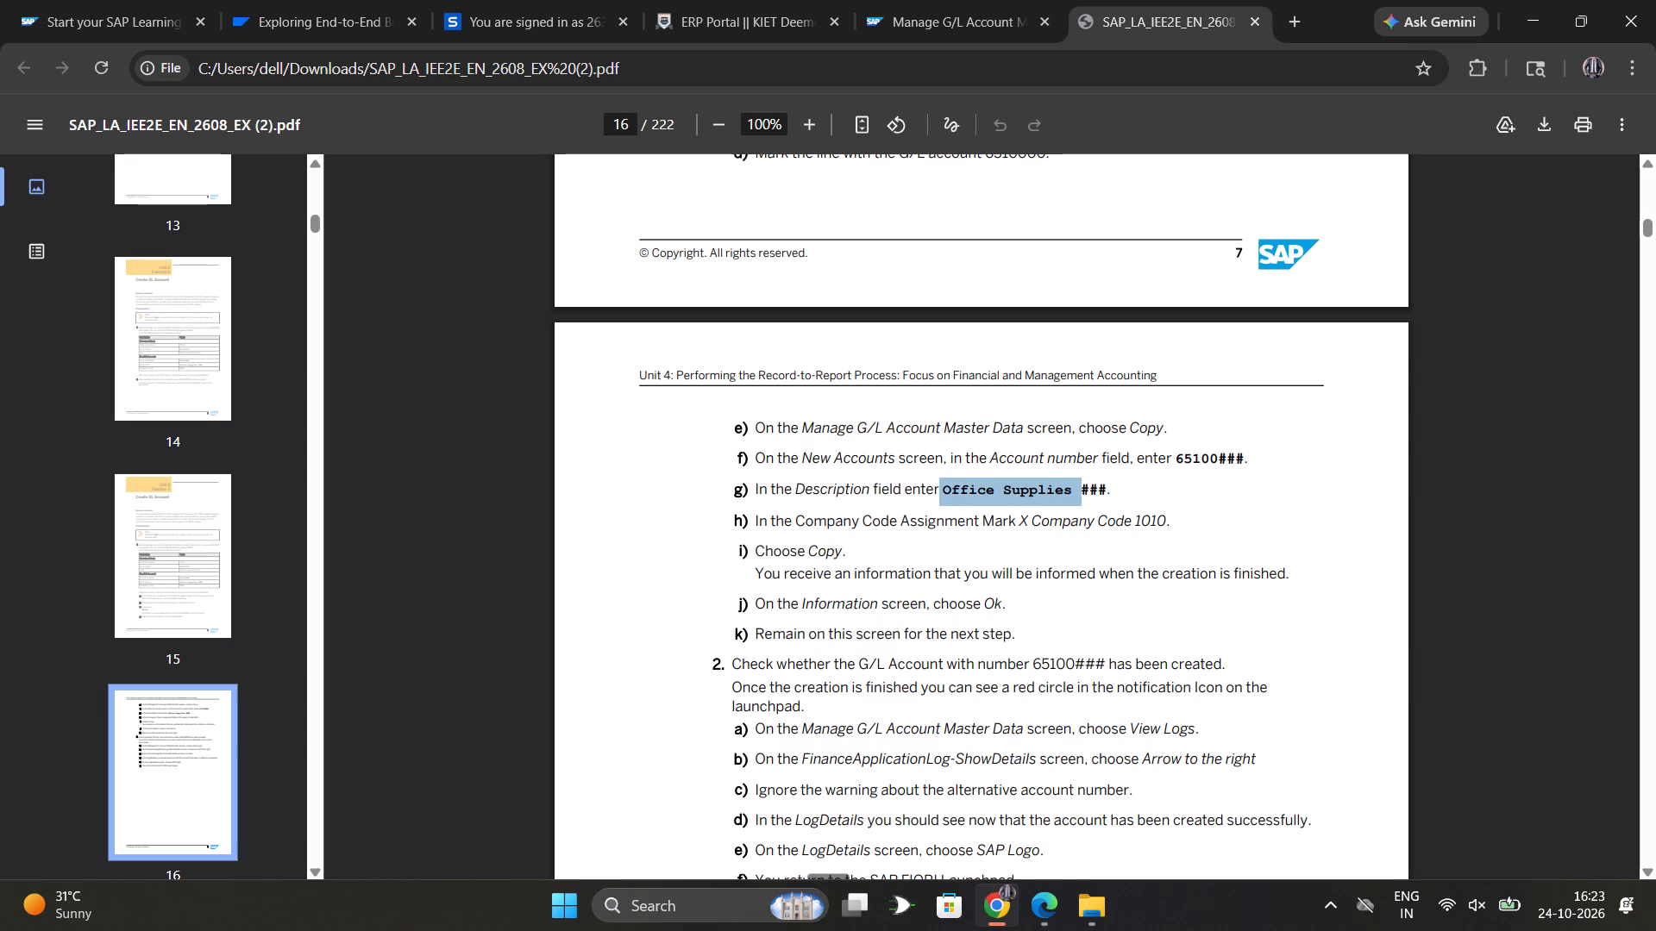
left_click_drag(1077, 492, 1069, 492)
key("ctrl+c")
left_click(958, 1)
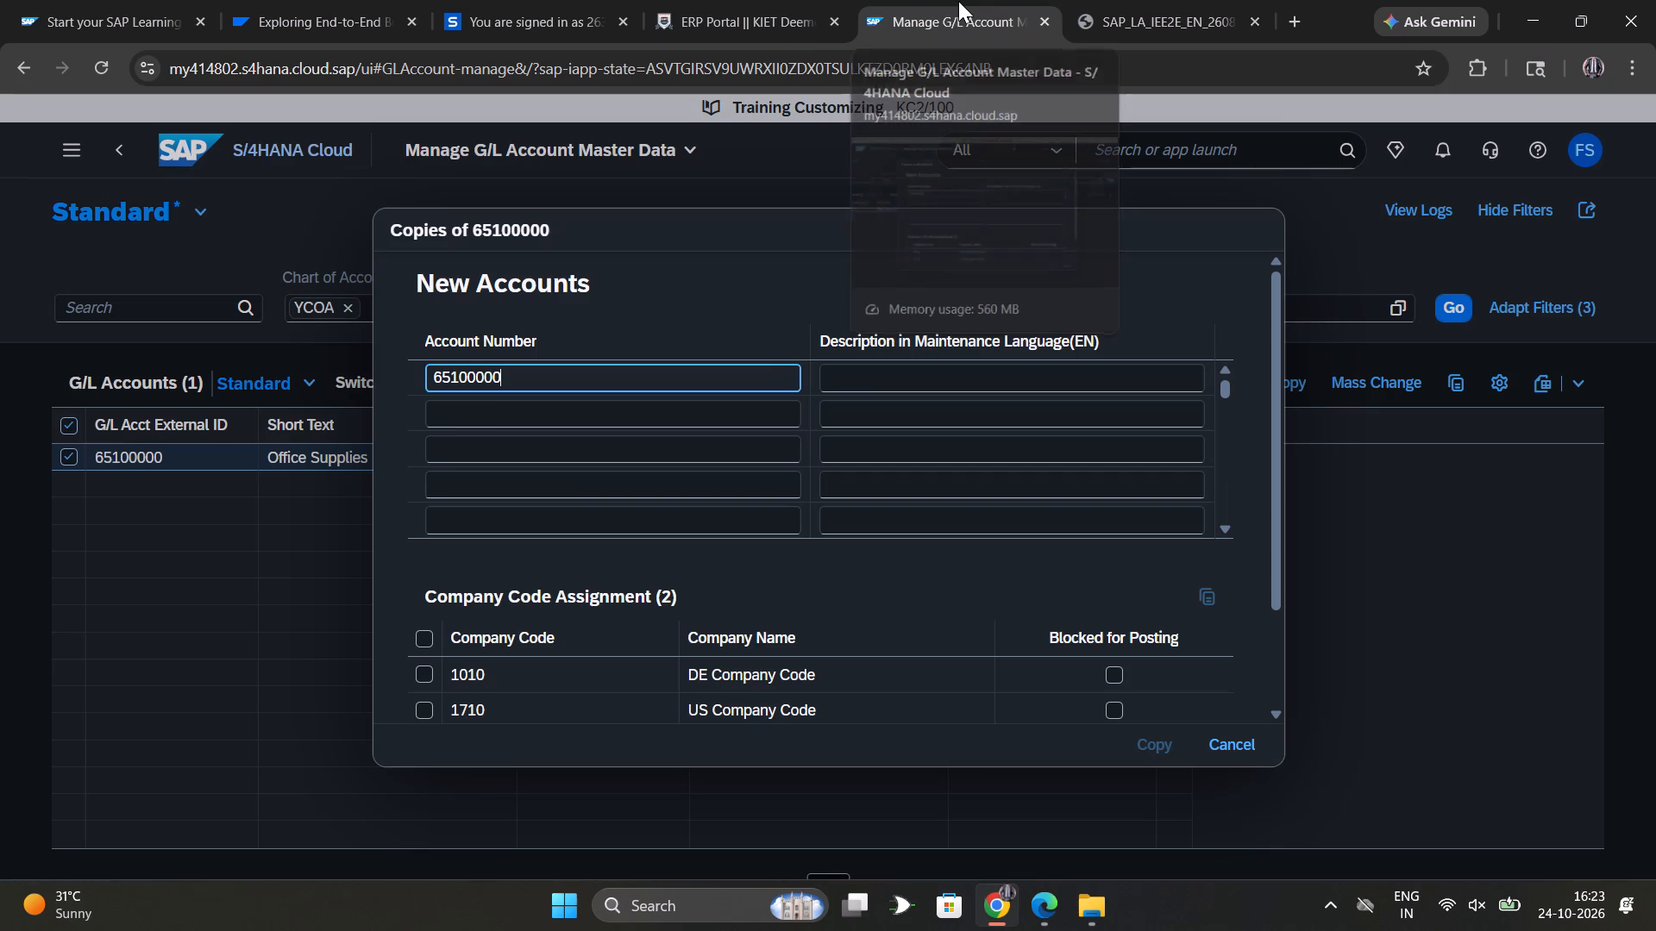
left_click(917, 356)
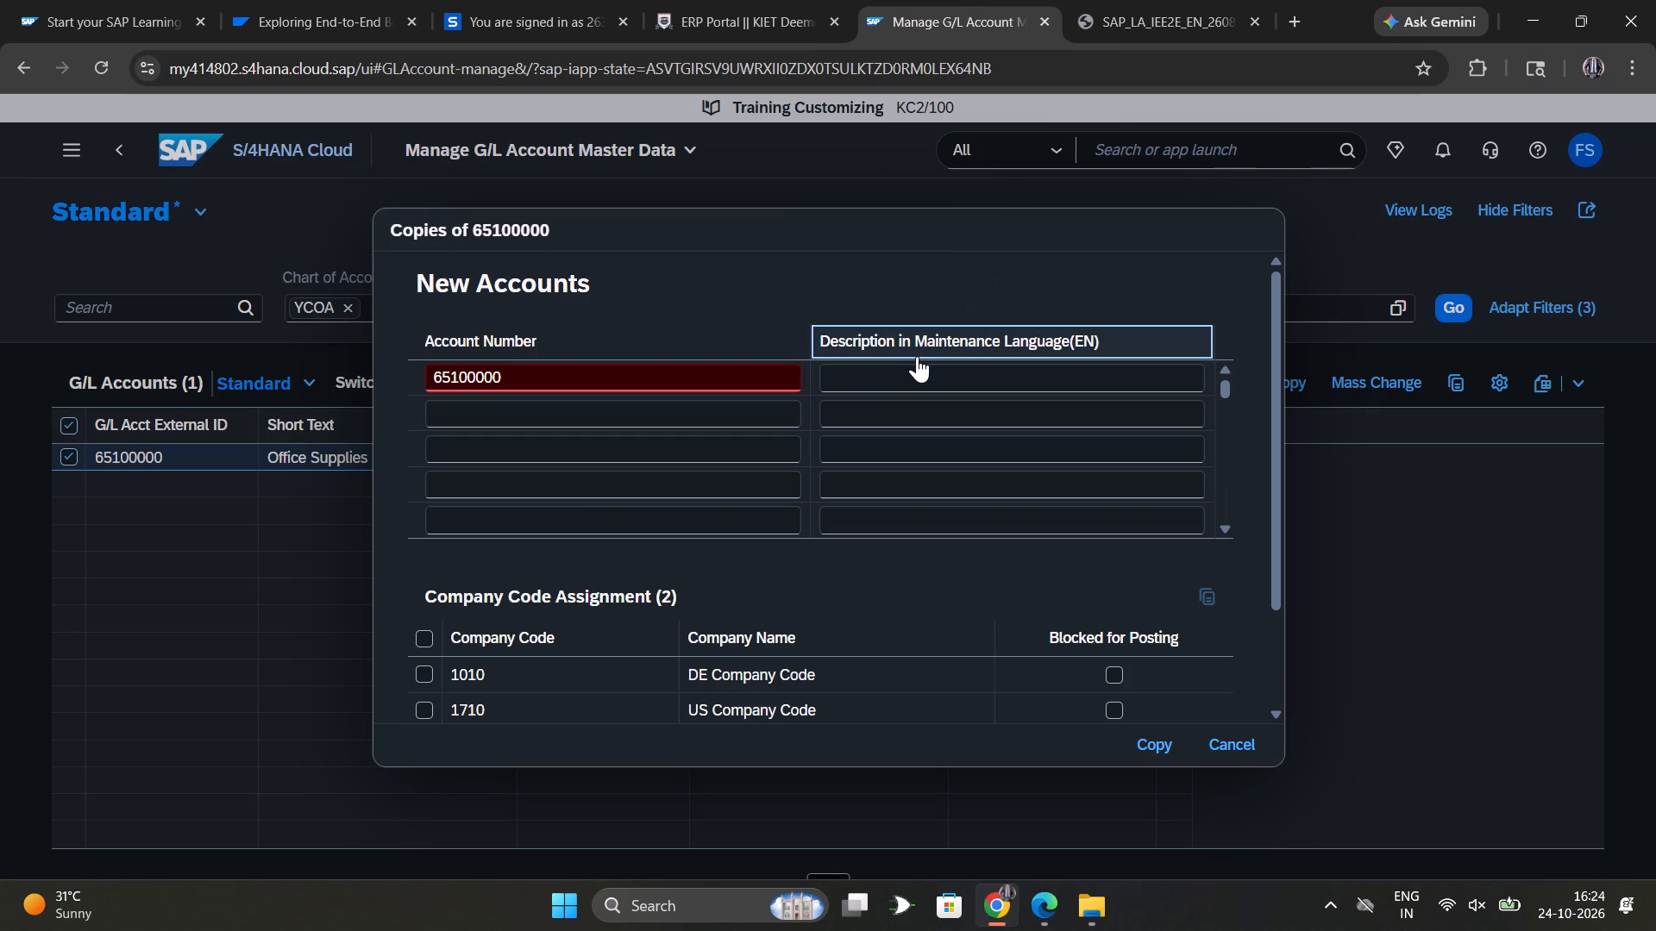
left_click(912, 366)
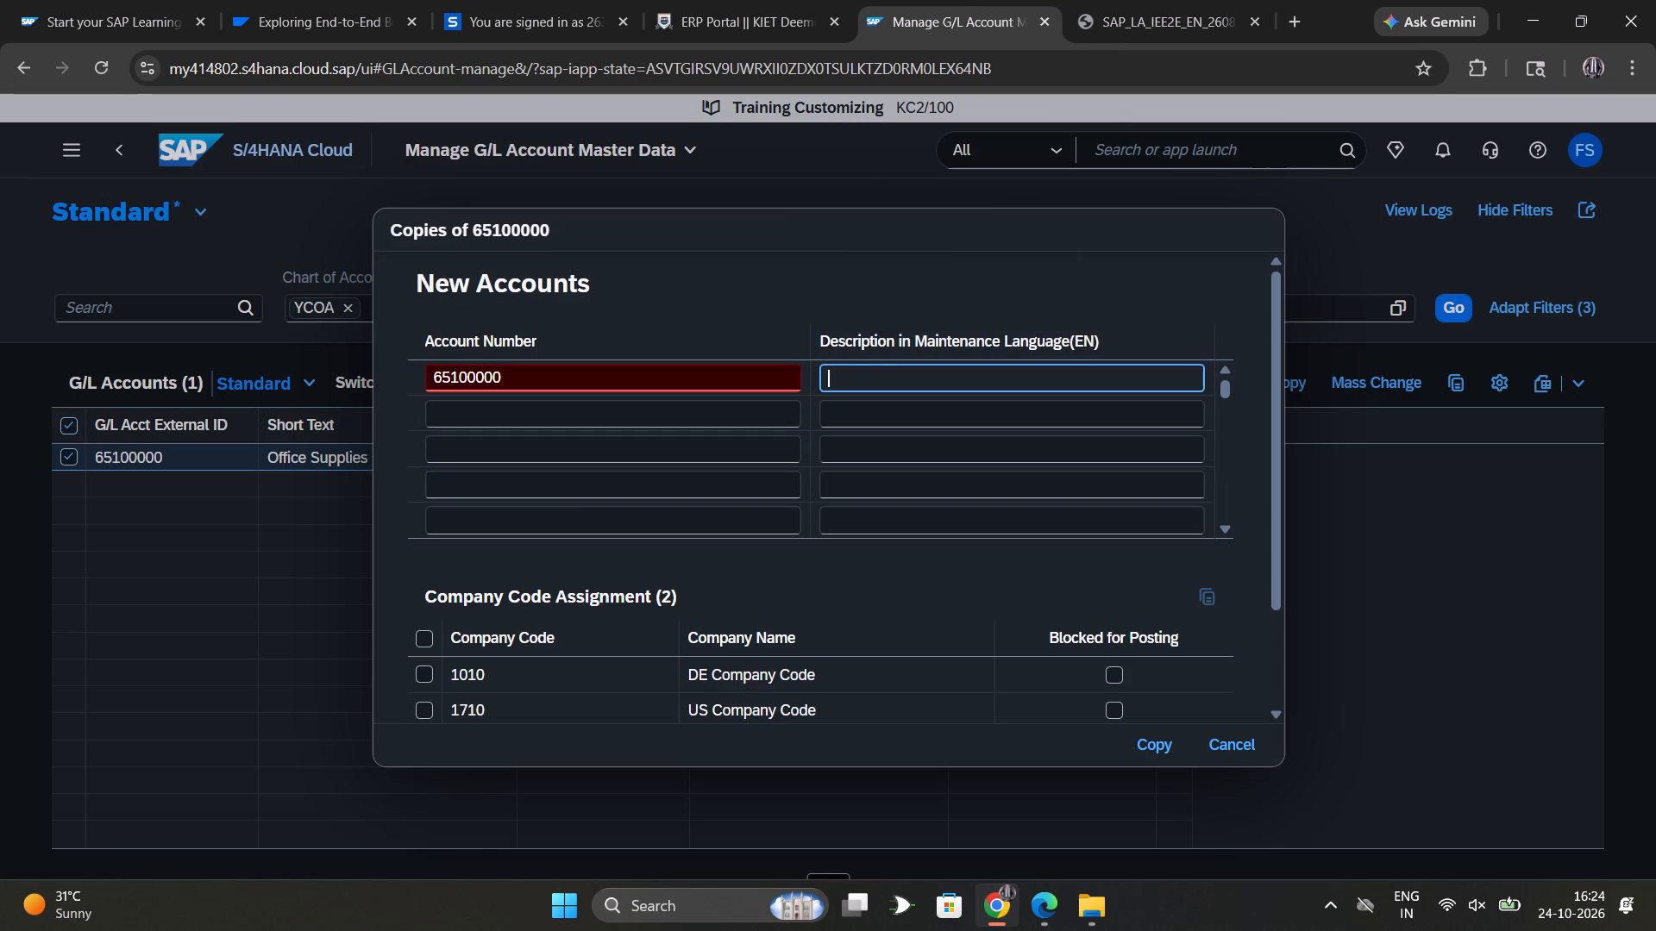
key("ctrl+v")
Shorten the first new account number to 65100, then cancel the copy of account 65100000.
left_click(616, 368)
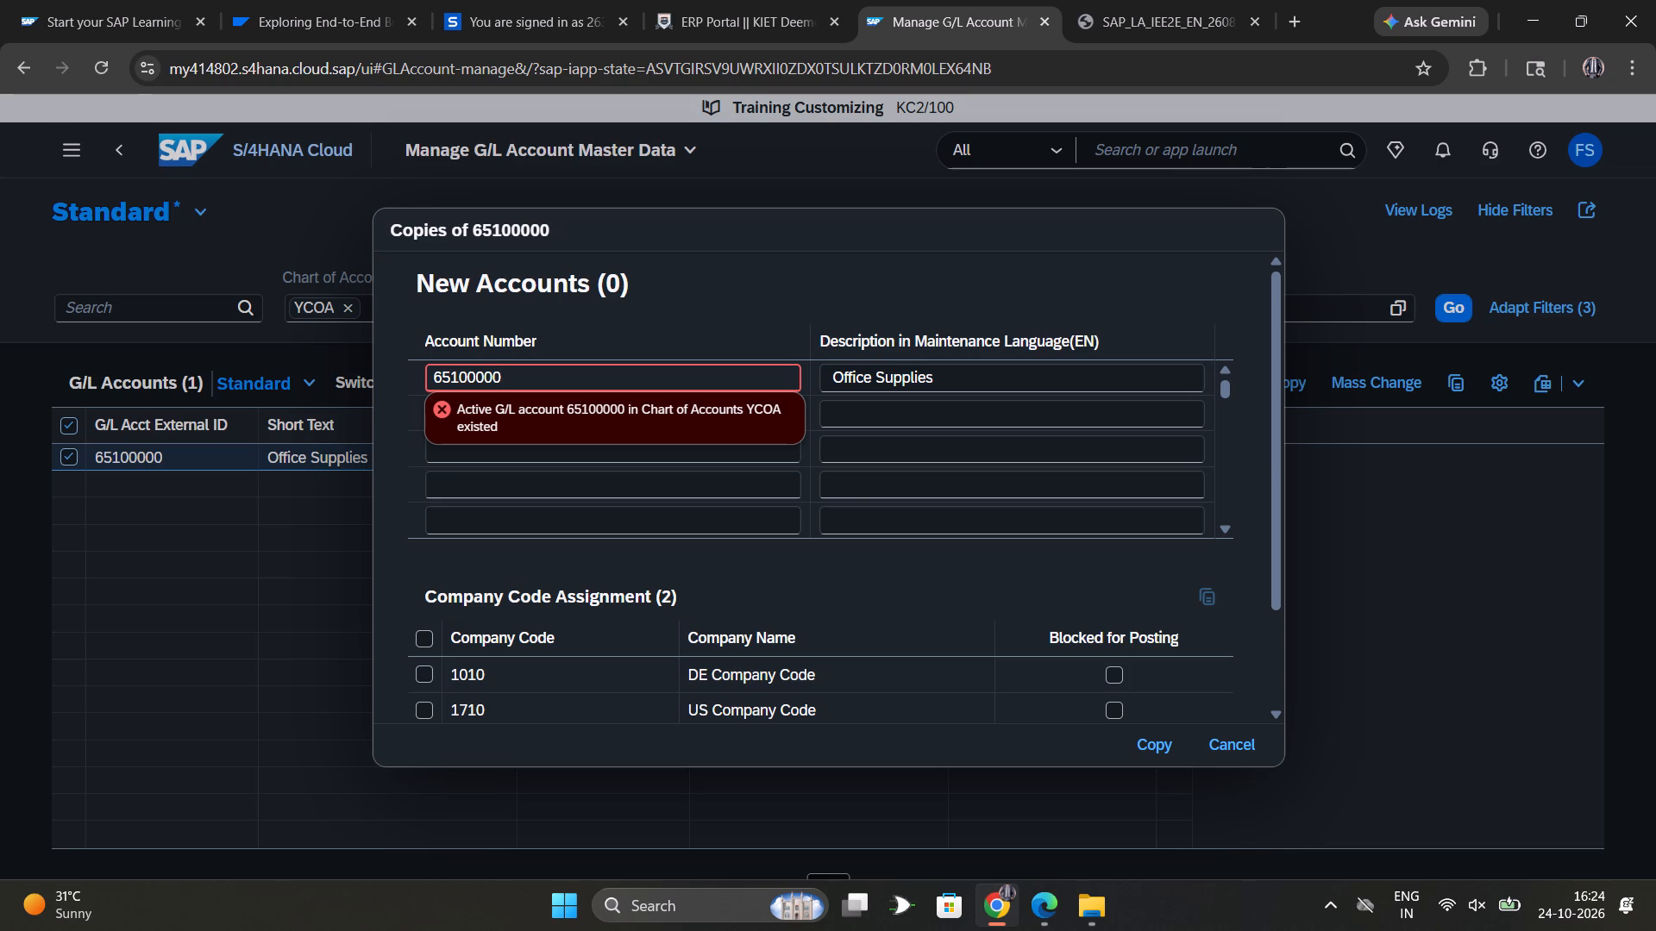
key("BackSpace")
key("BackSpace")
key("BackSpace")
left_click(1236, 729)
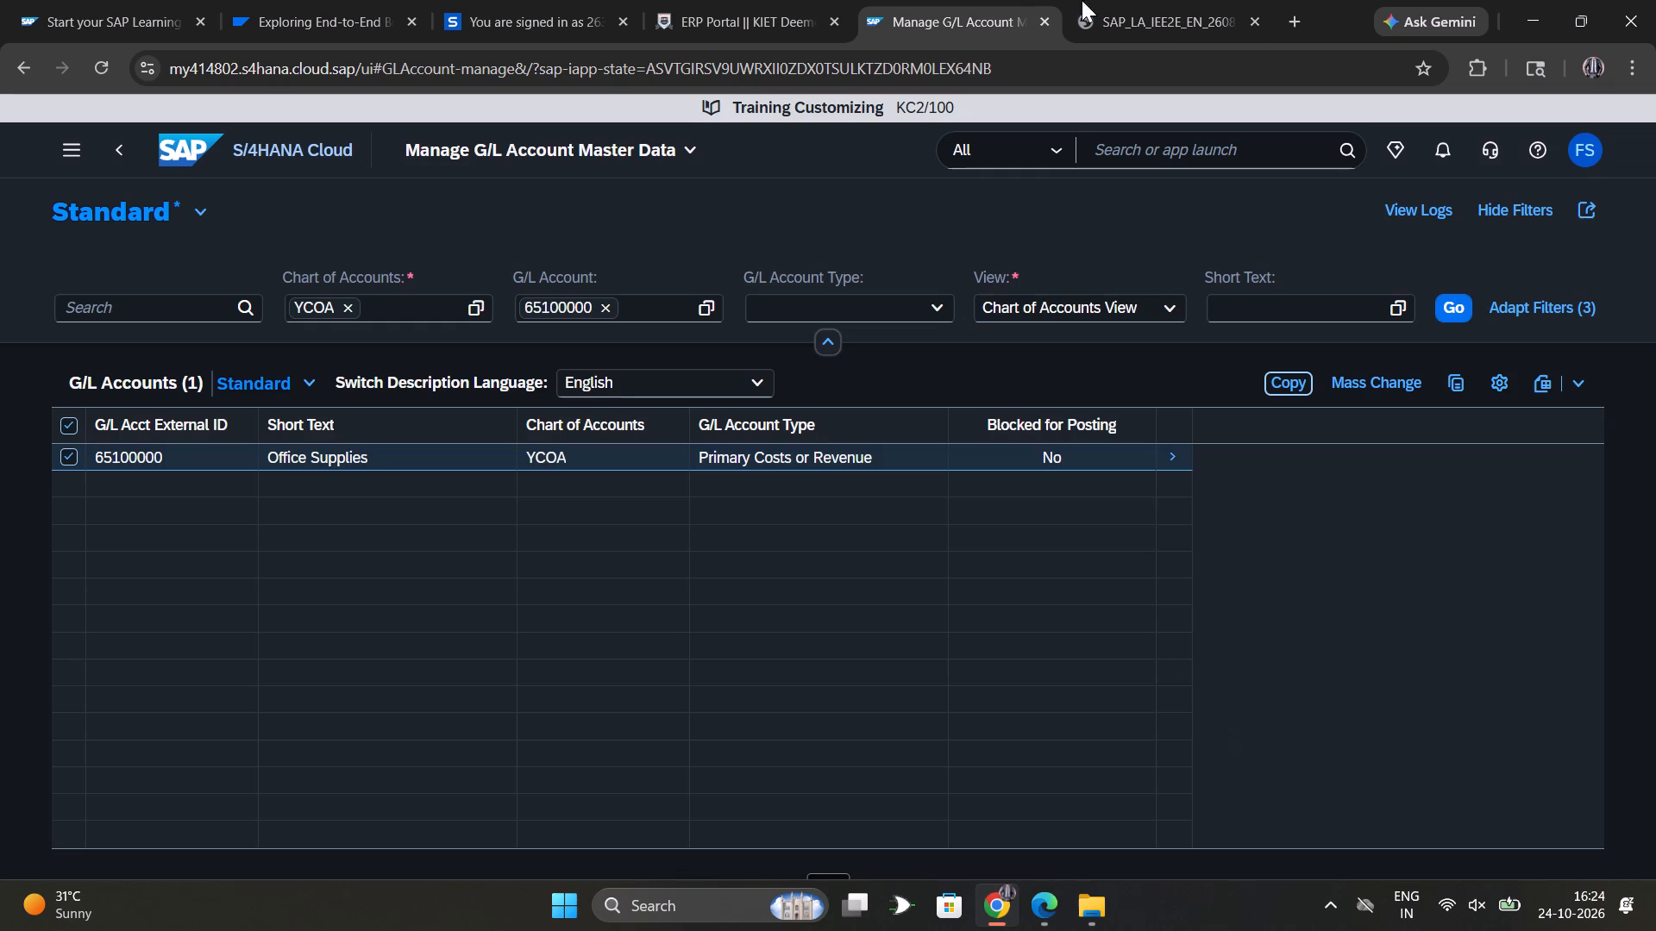
Start copying account 65100000 again and enter 65100### from step f of the exercise PDF as the first new account number.
left_click(1126, 0)
scroll(1083, 320, "up", 2)
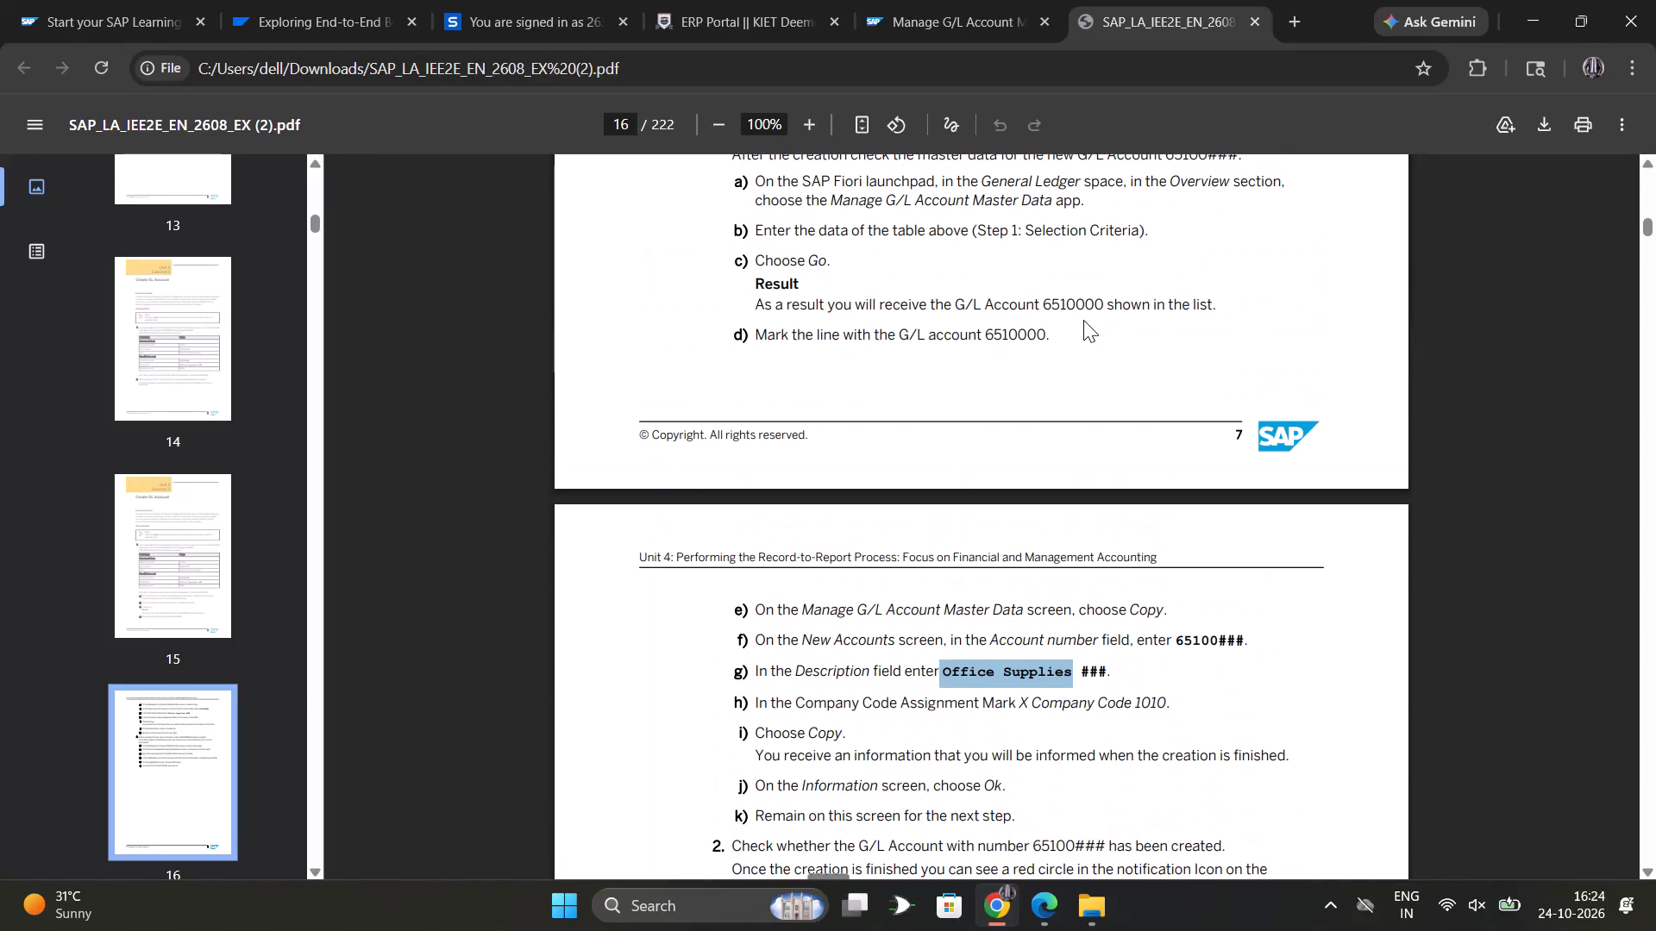
left_click(934, 0)
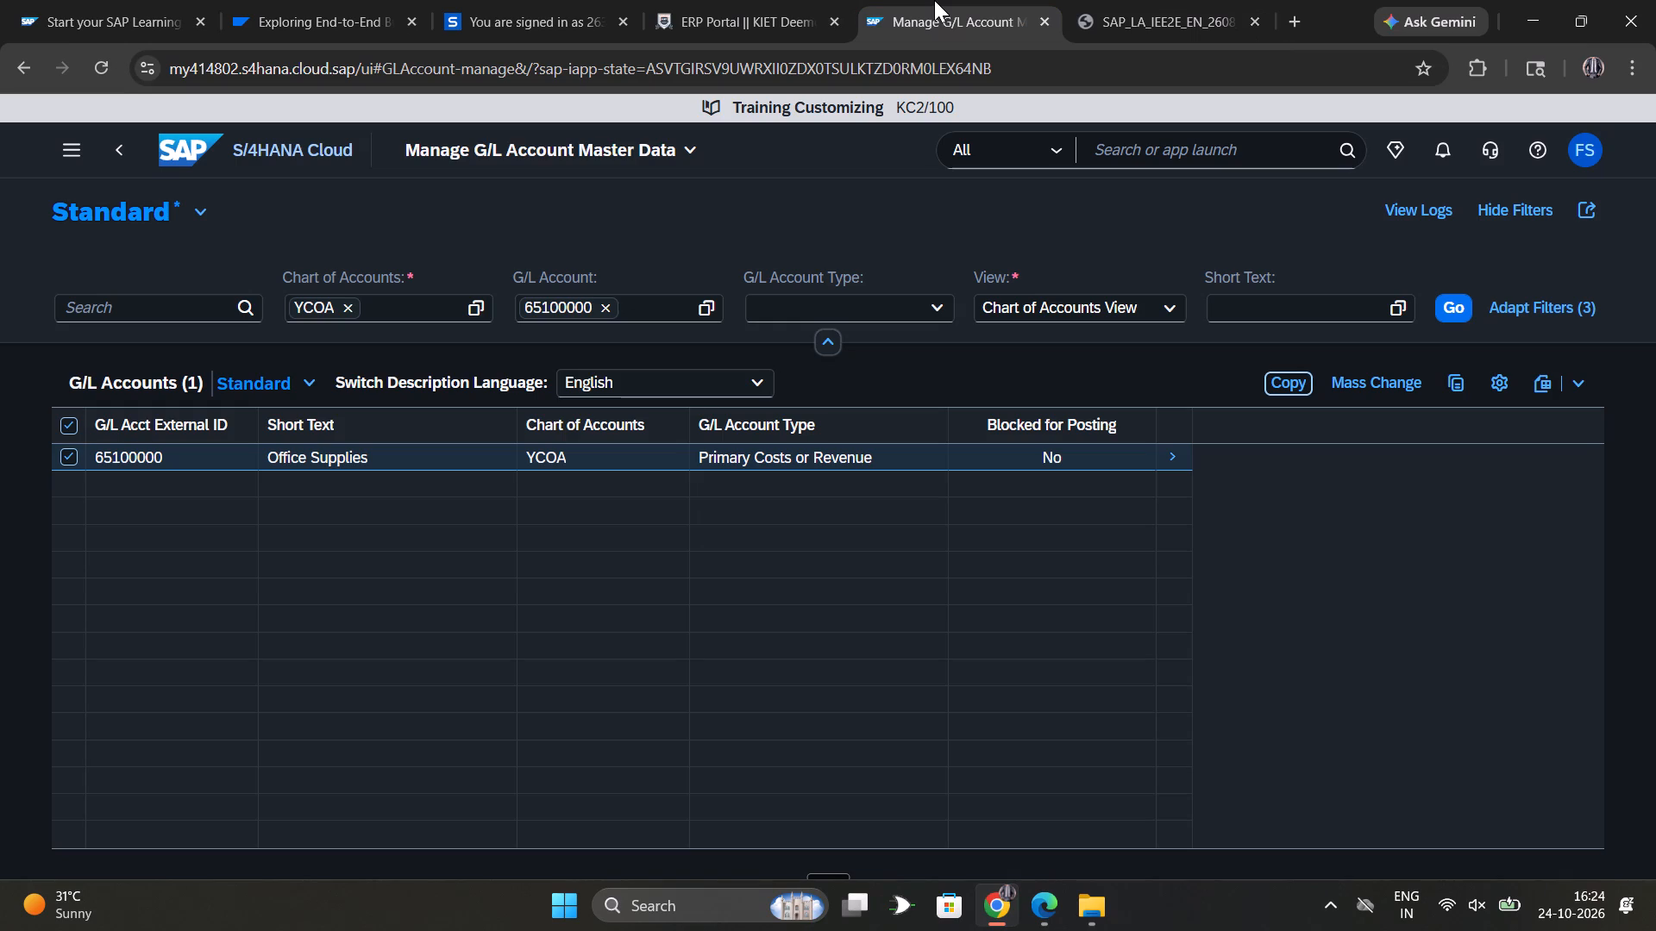
left_click(1185, 5)
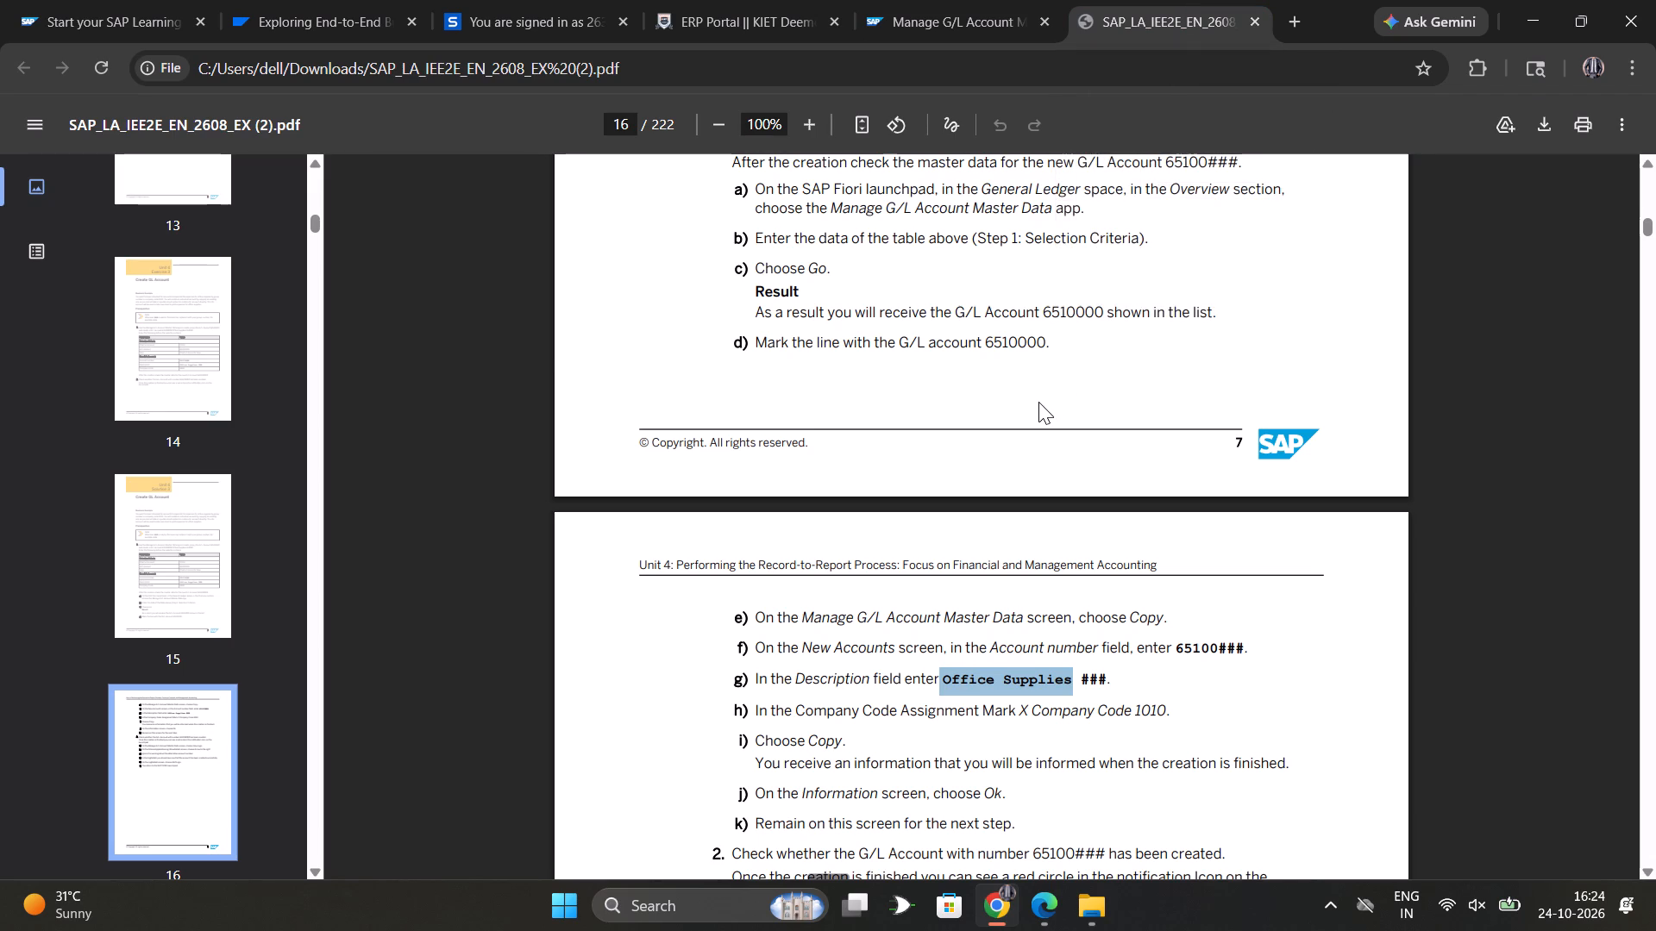
scroll(1038, 402, "down", 1)
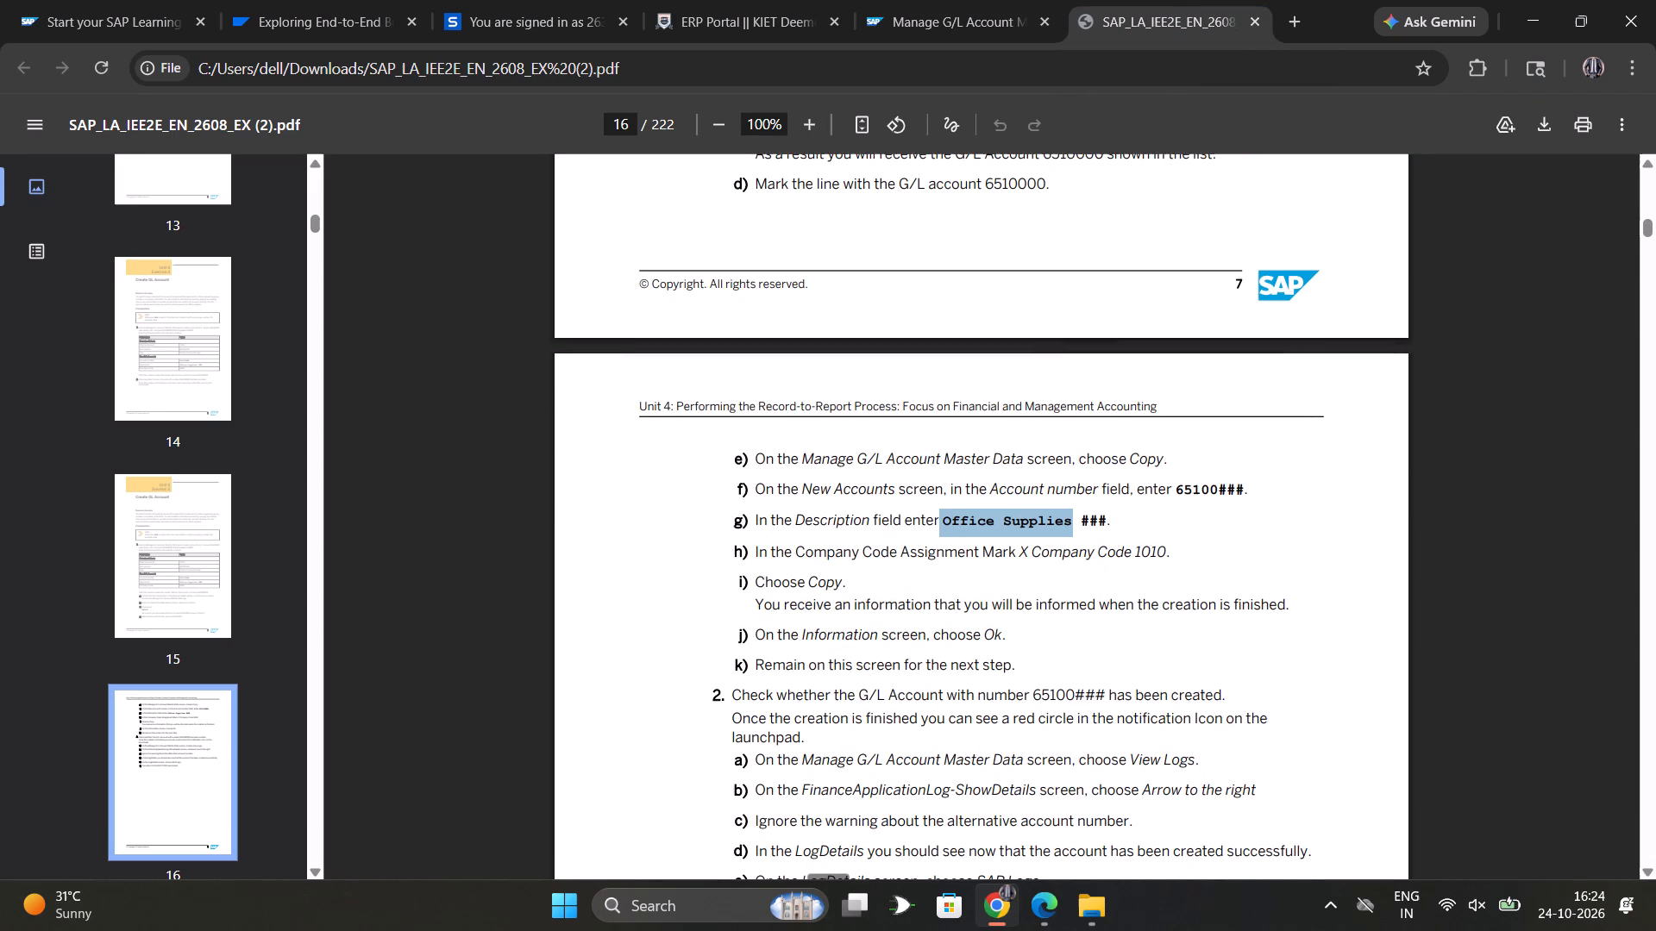
left_click_drag(1177, 488, 1252, 503)
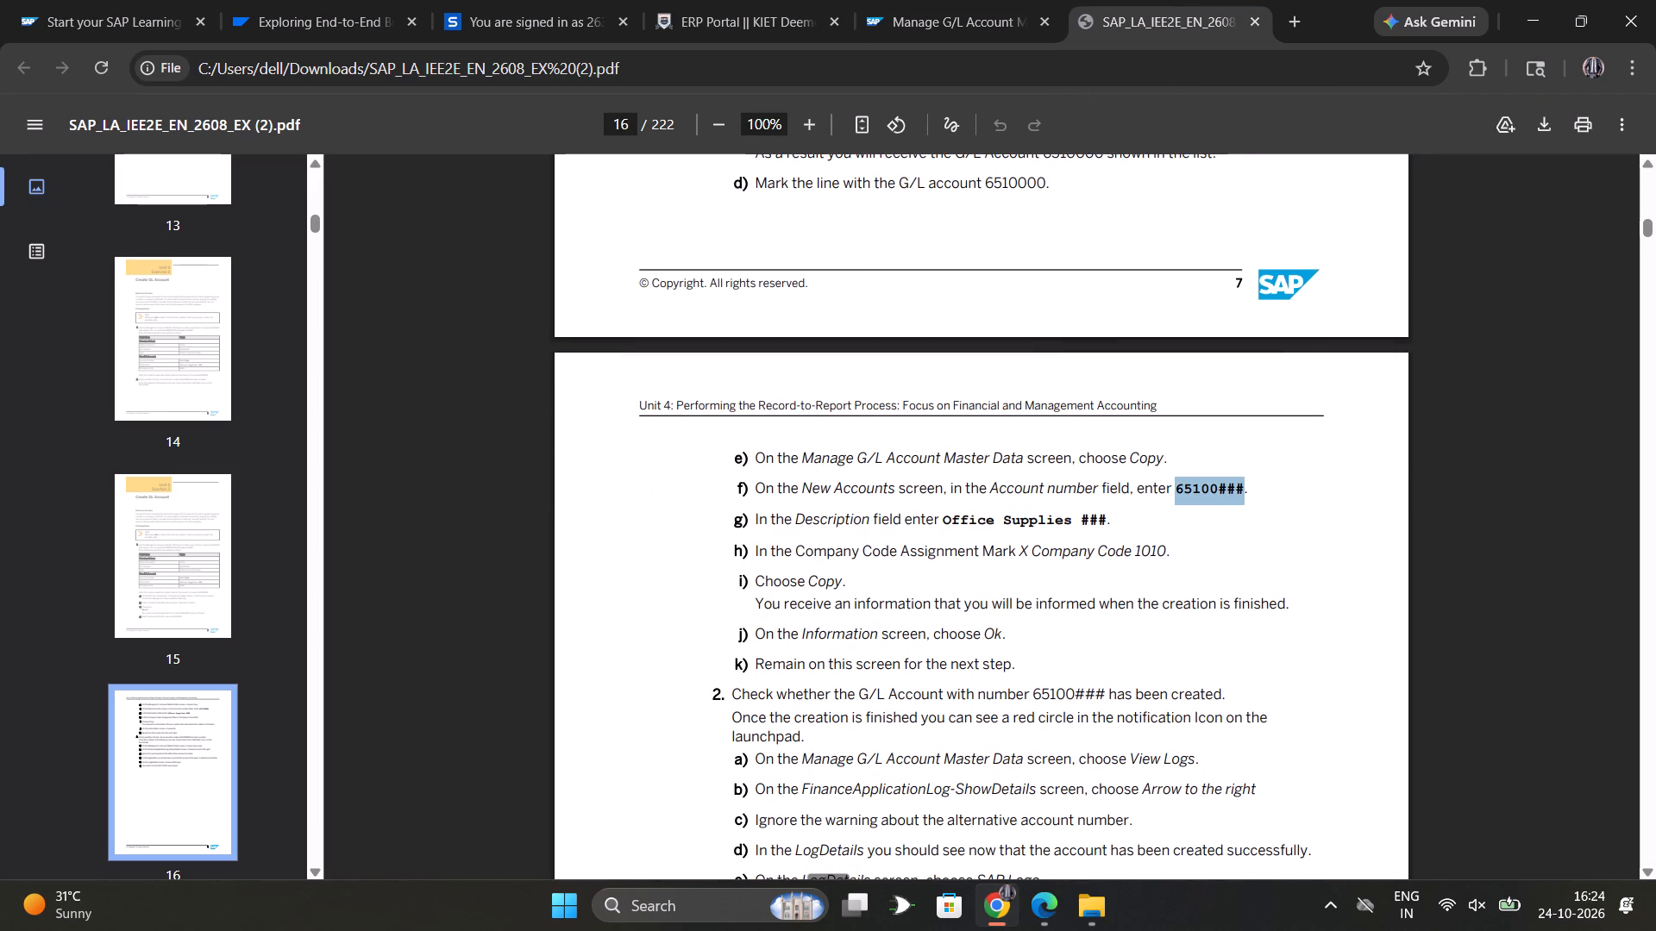
key("ctrl+c")
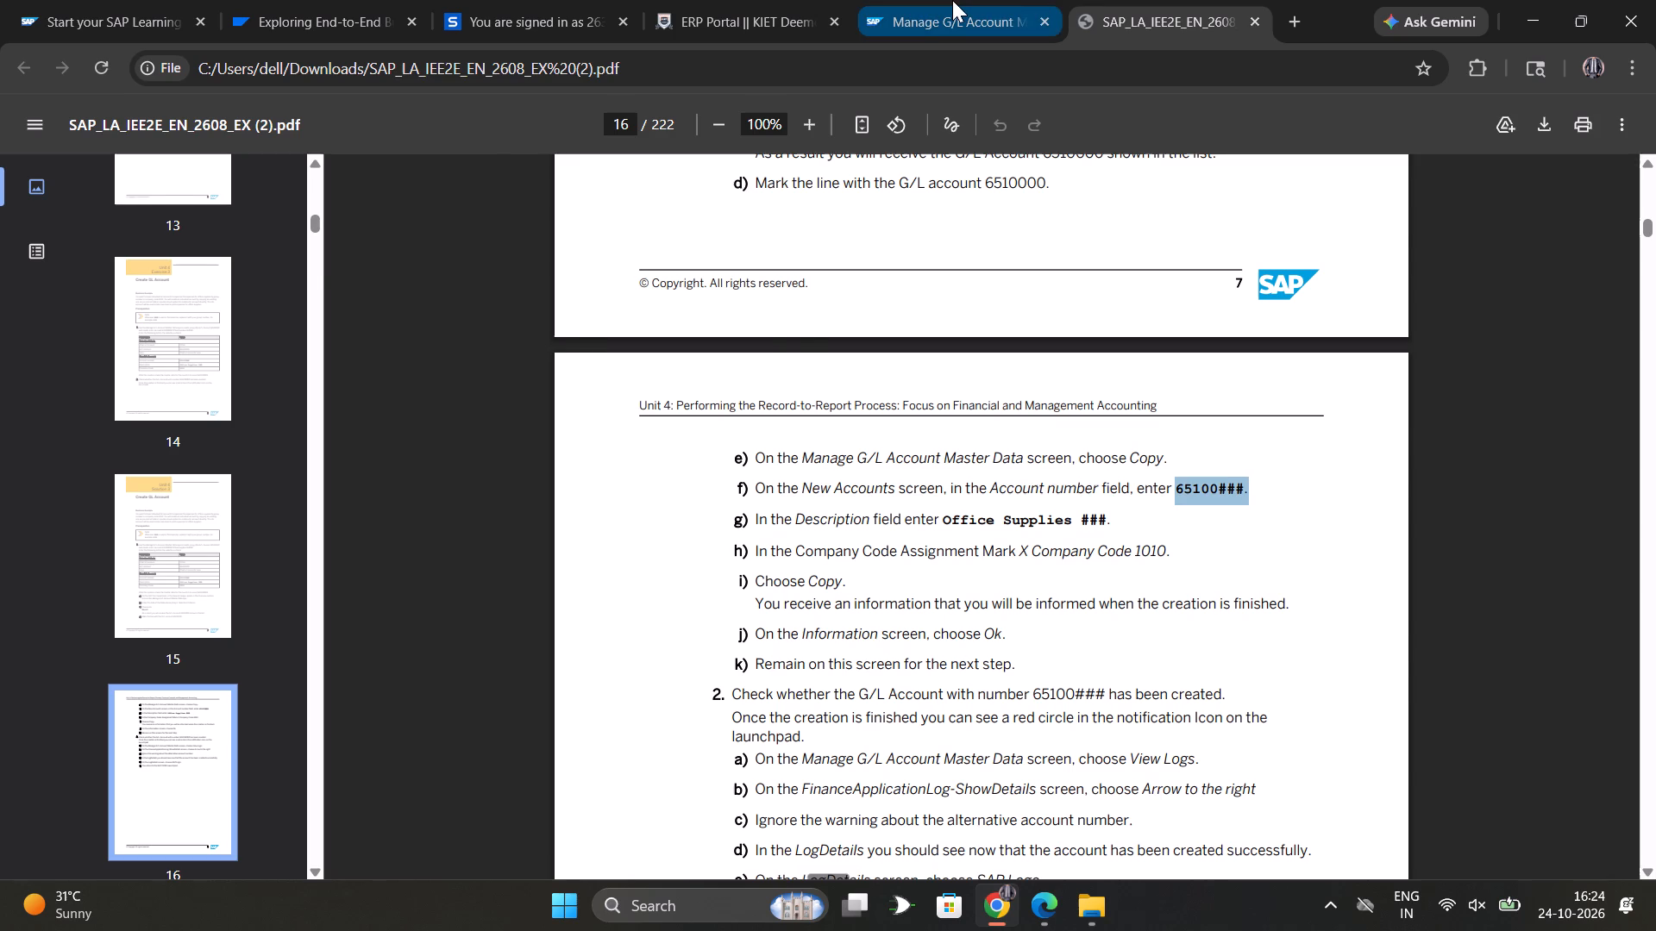
left_click(952, 0)
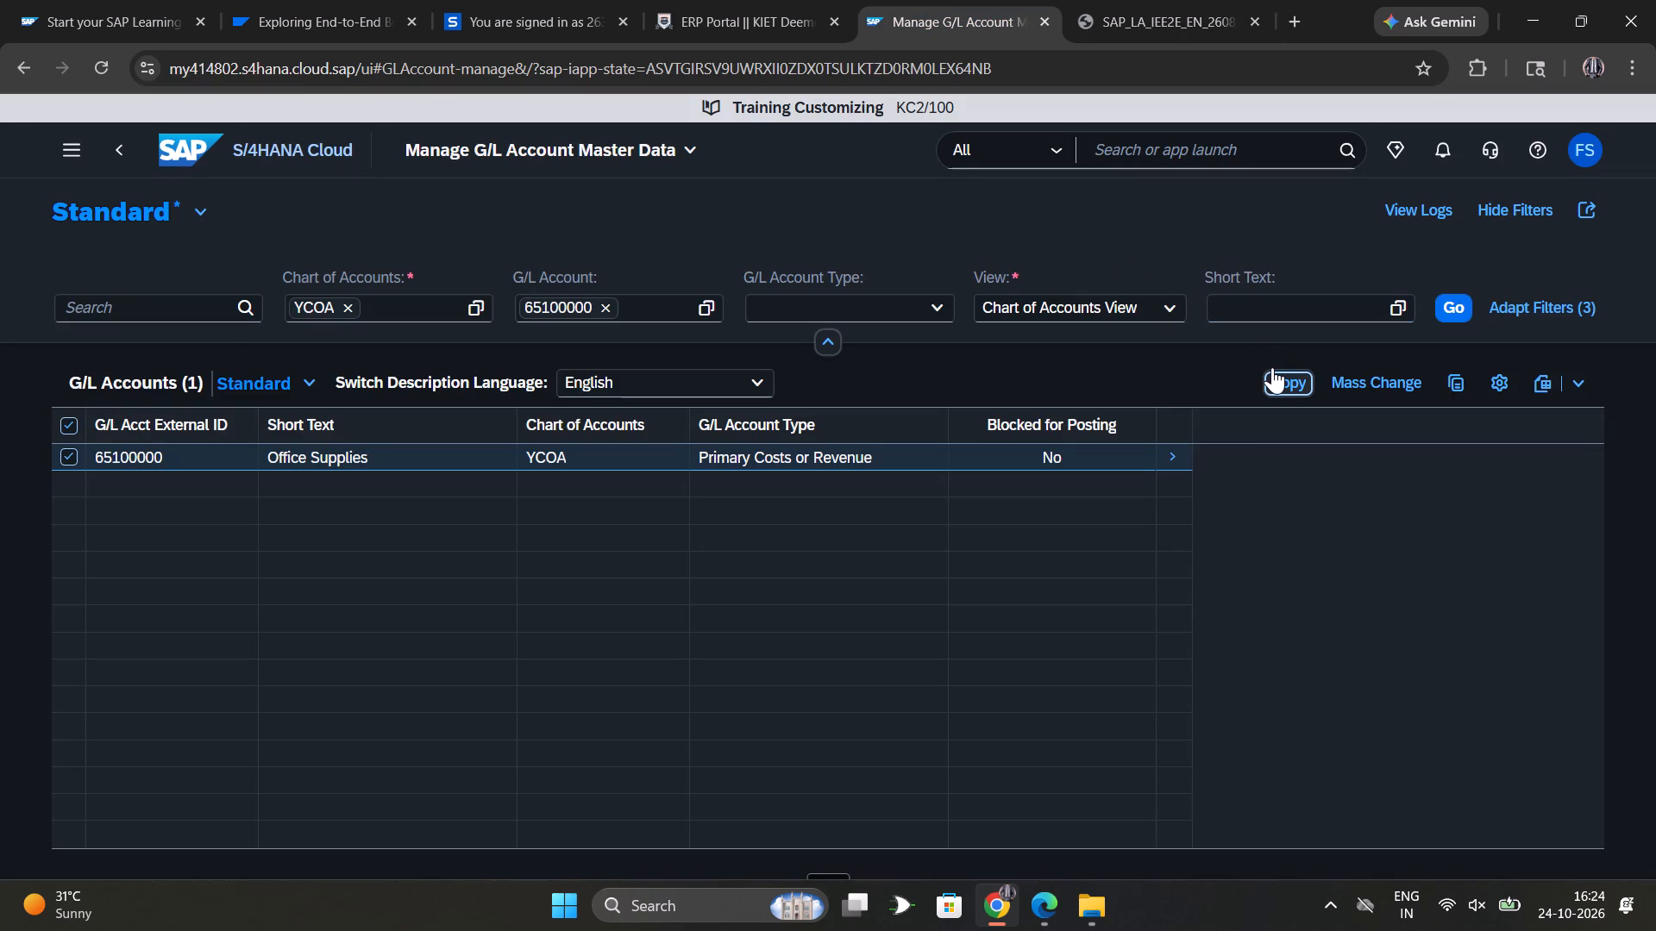
left_click(1272, 367)
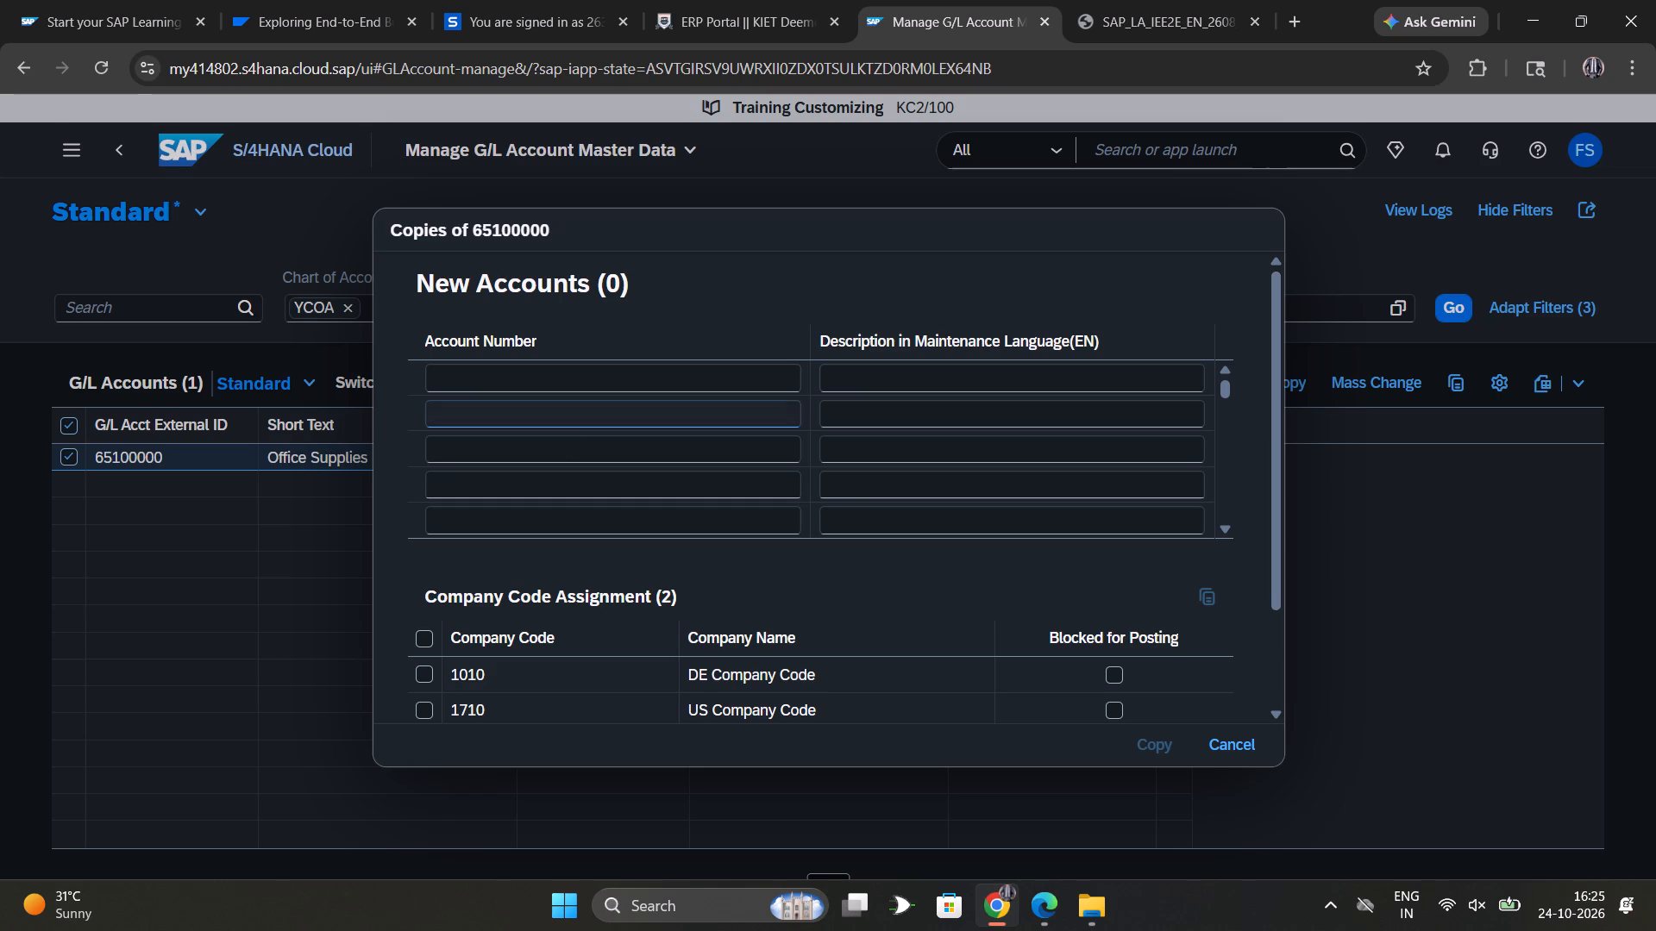
left_click(587, 379)
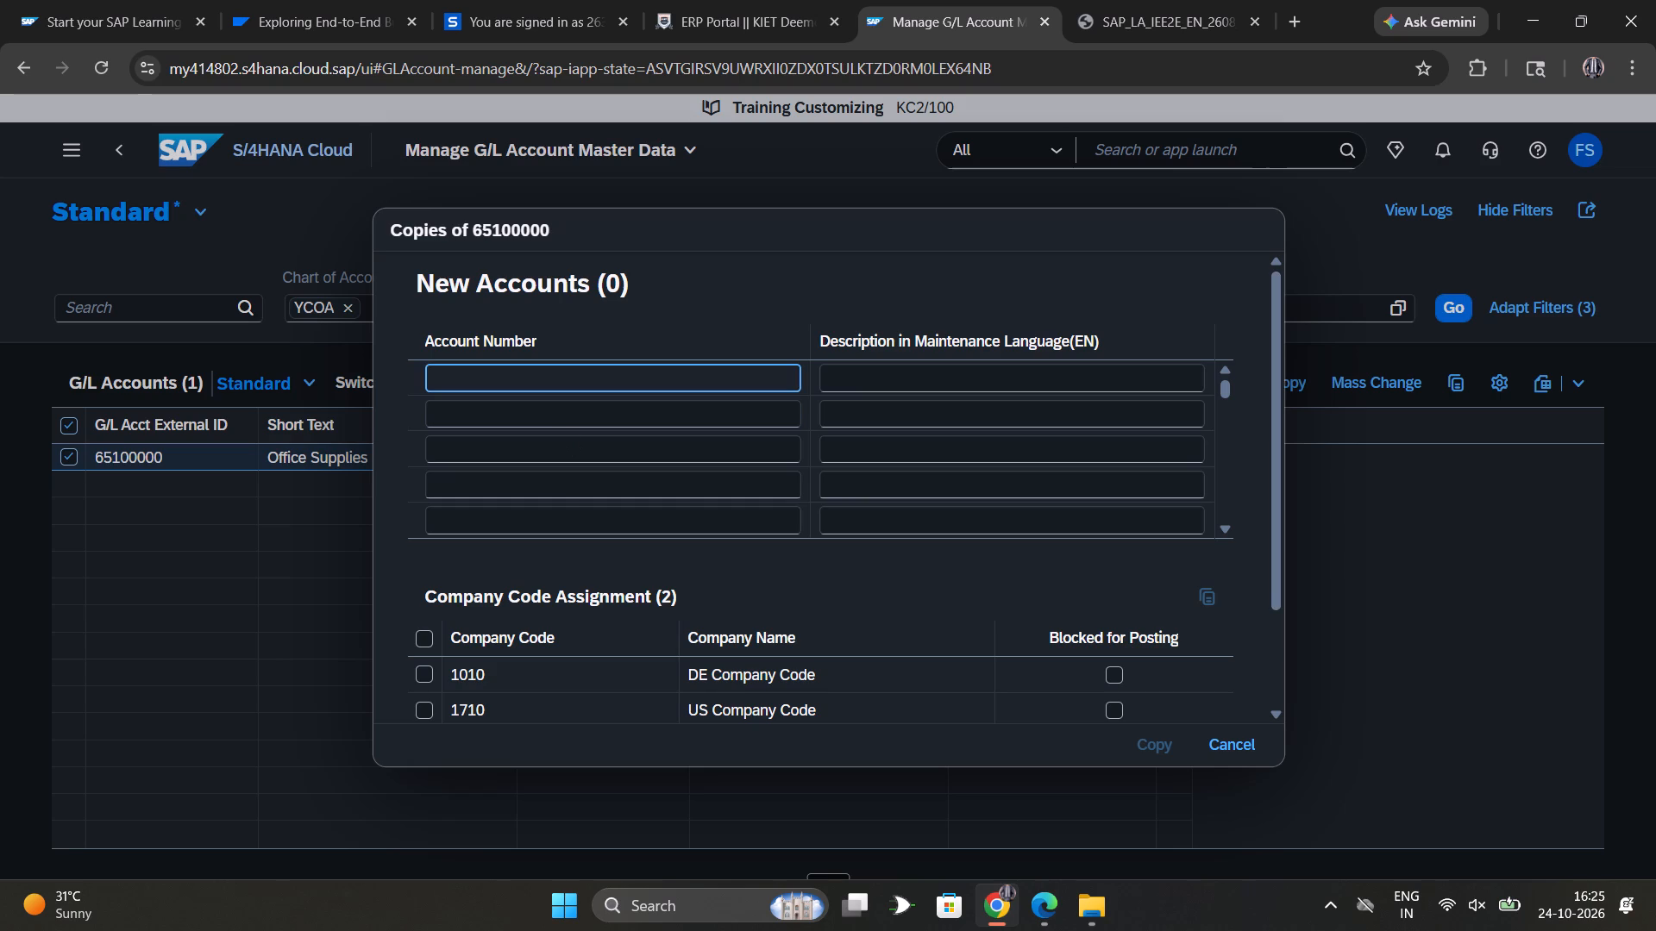
key("ctrl+c")
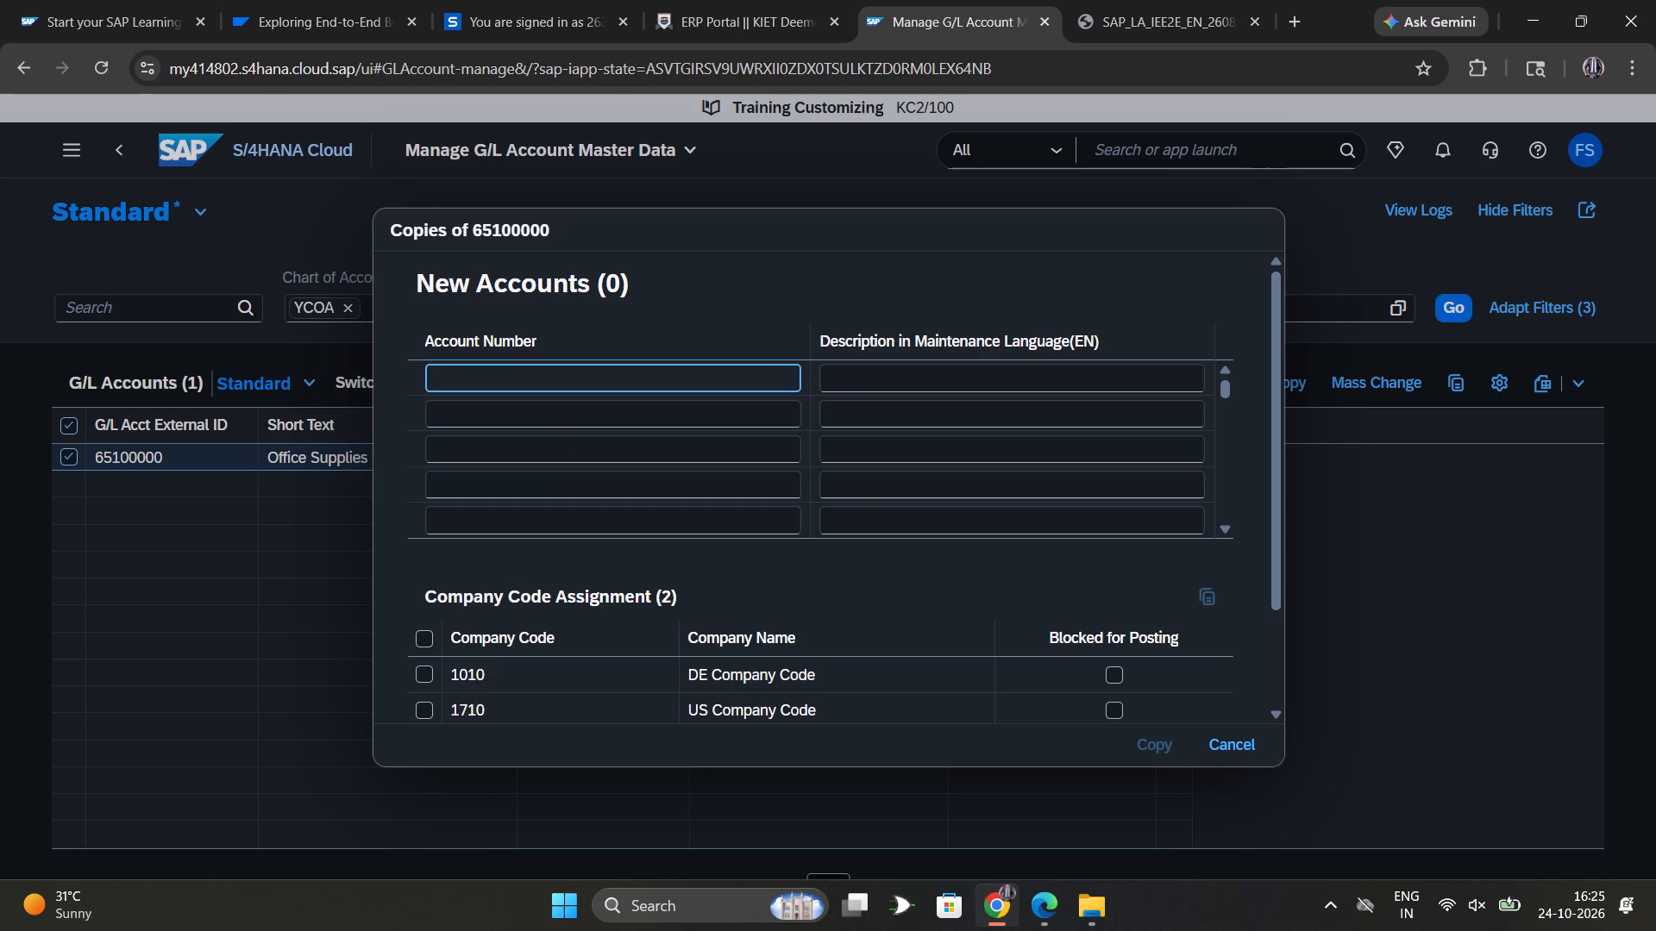
left_click(587, 379)
key("ctrl+v")
Copy the full description Office Supplies ### from step g of the exercise PDF.
left_click(1173, 0)
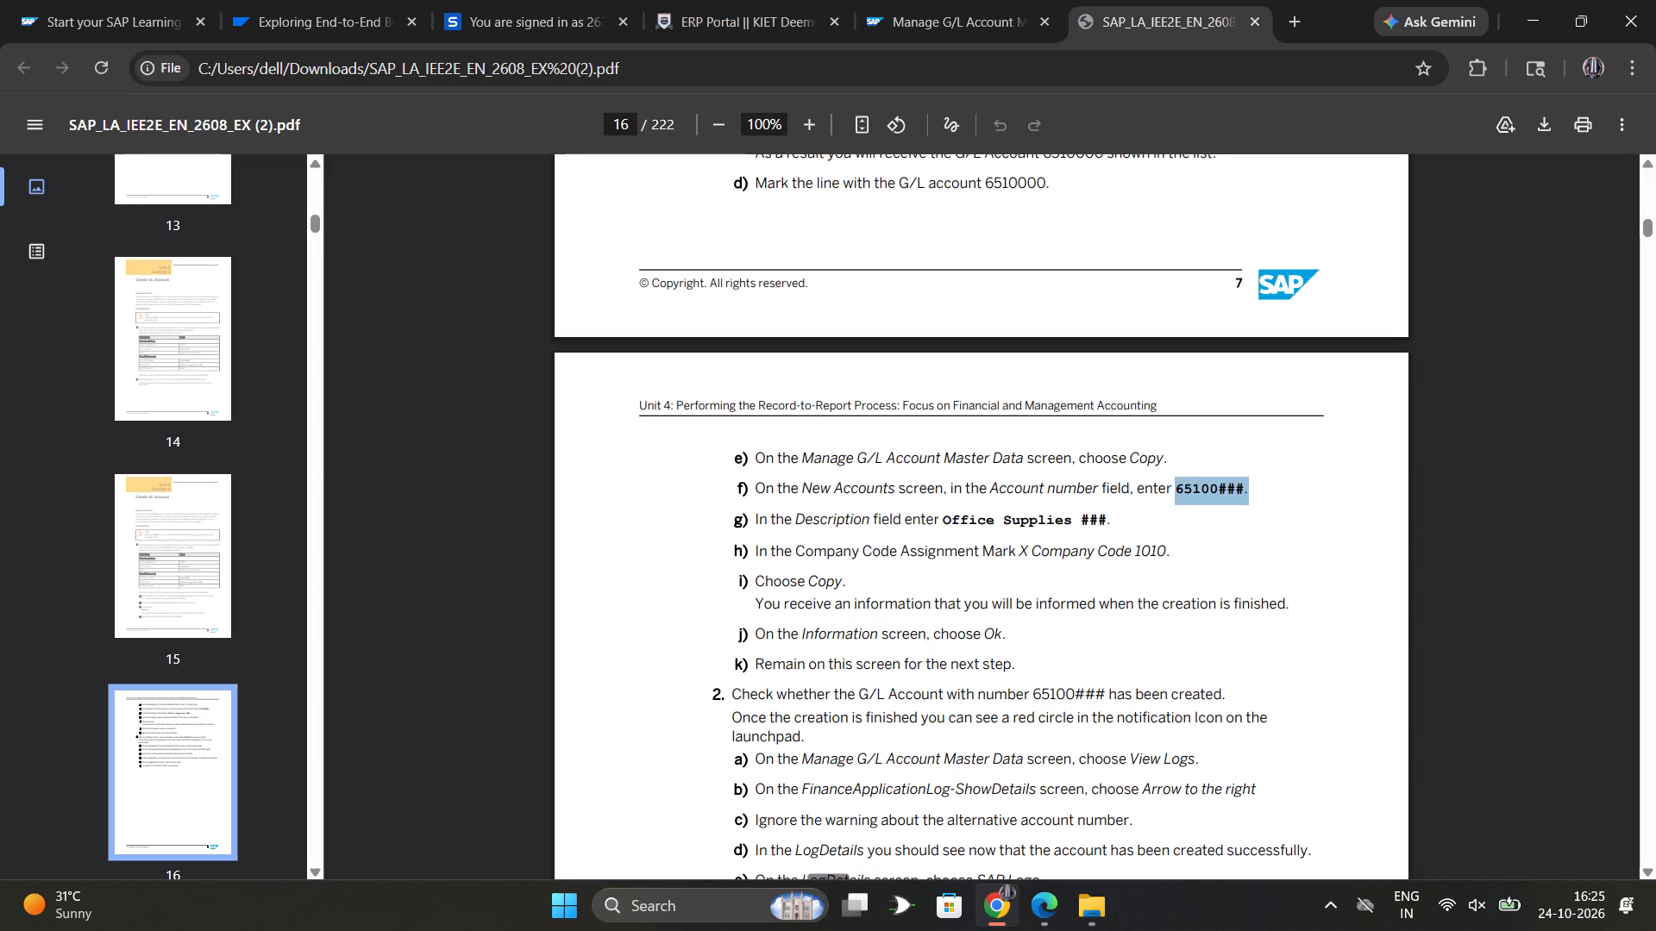
left_click_drag(940, 518, 1117, 521)
left_click(942, 520)
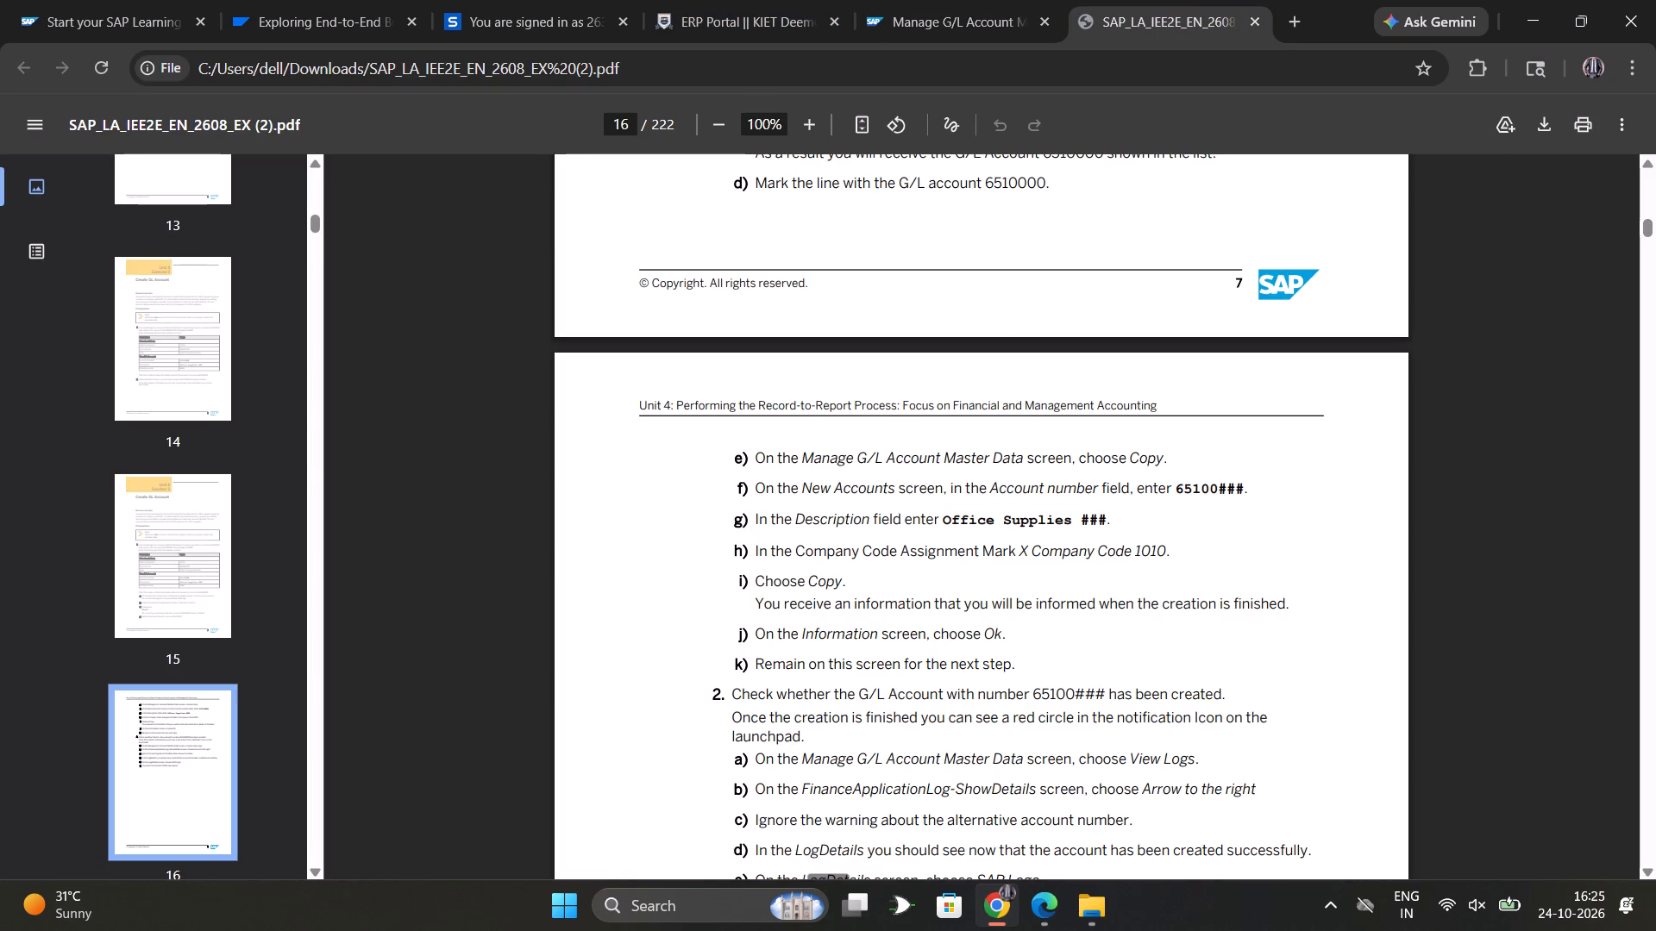
left_click_drag(942, 520, 969, 527)
left_click_drag(969, 527, 944, 515)
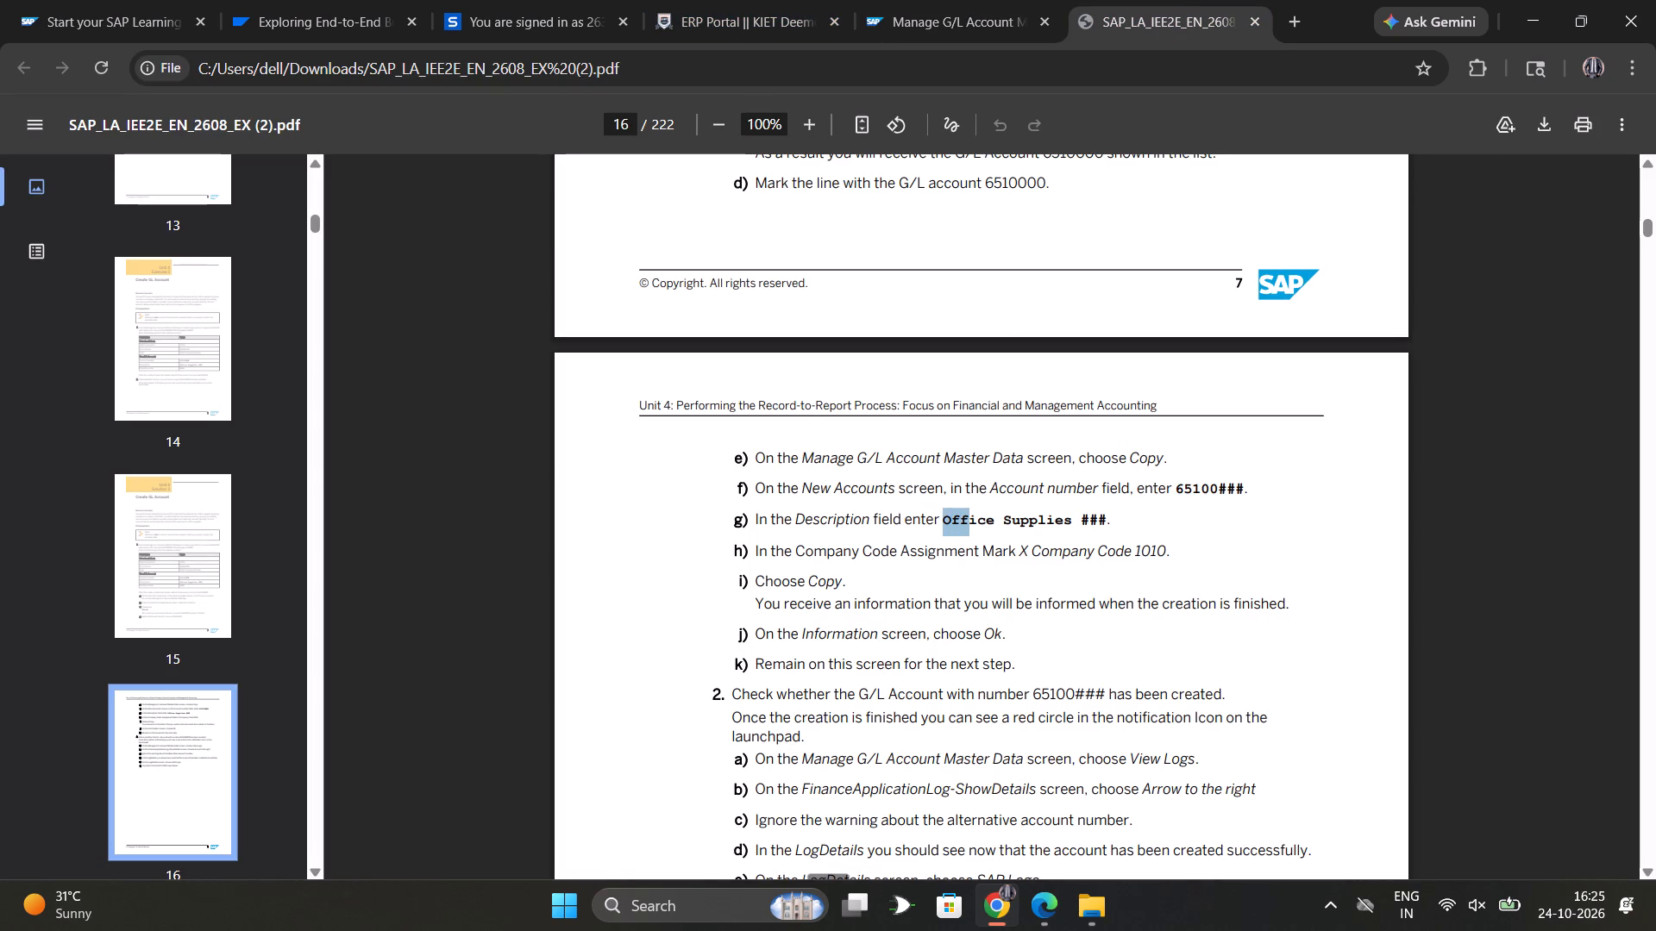
left_click_drag(944, 515, 944, 515)
left_click(944, 515)
left_click_drag(944, 515, 1051, 527)
left_click(944, 513)
left_click(944, 513)
left_click(945, 517)
left_click(945, 517)
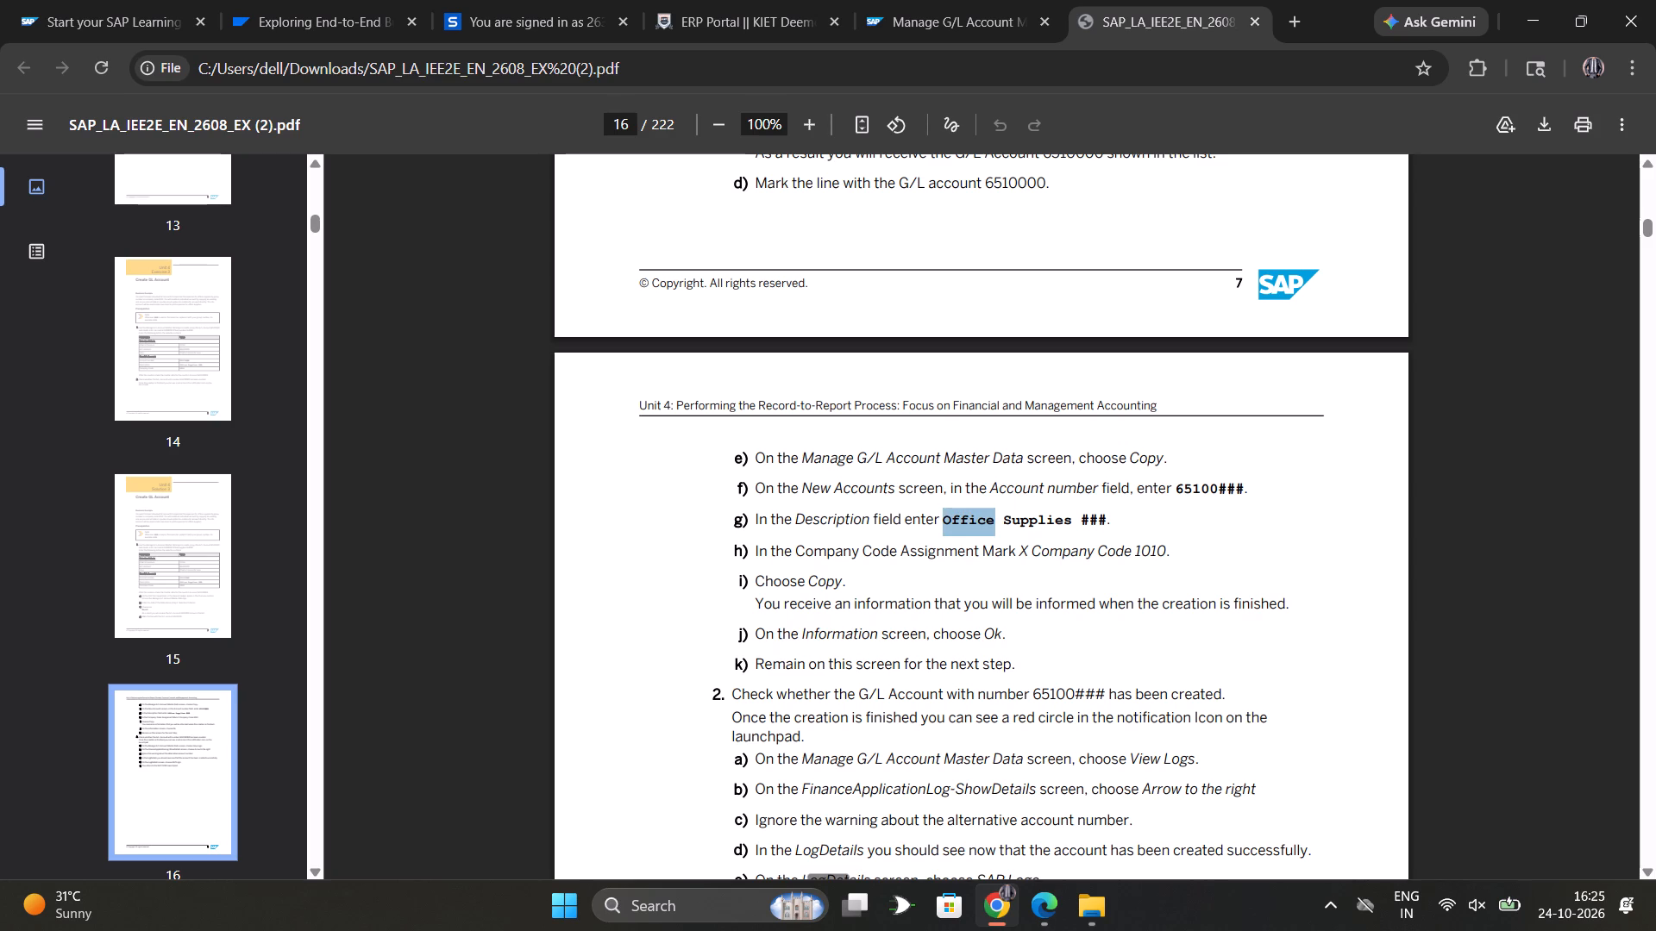
left_click(942, 518)
left_click_drag(942, 518, 978, 518)
left_click_drag(978, 518, 944, 518)
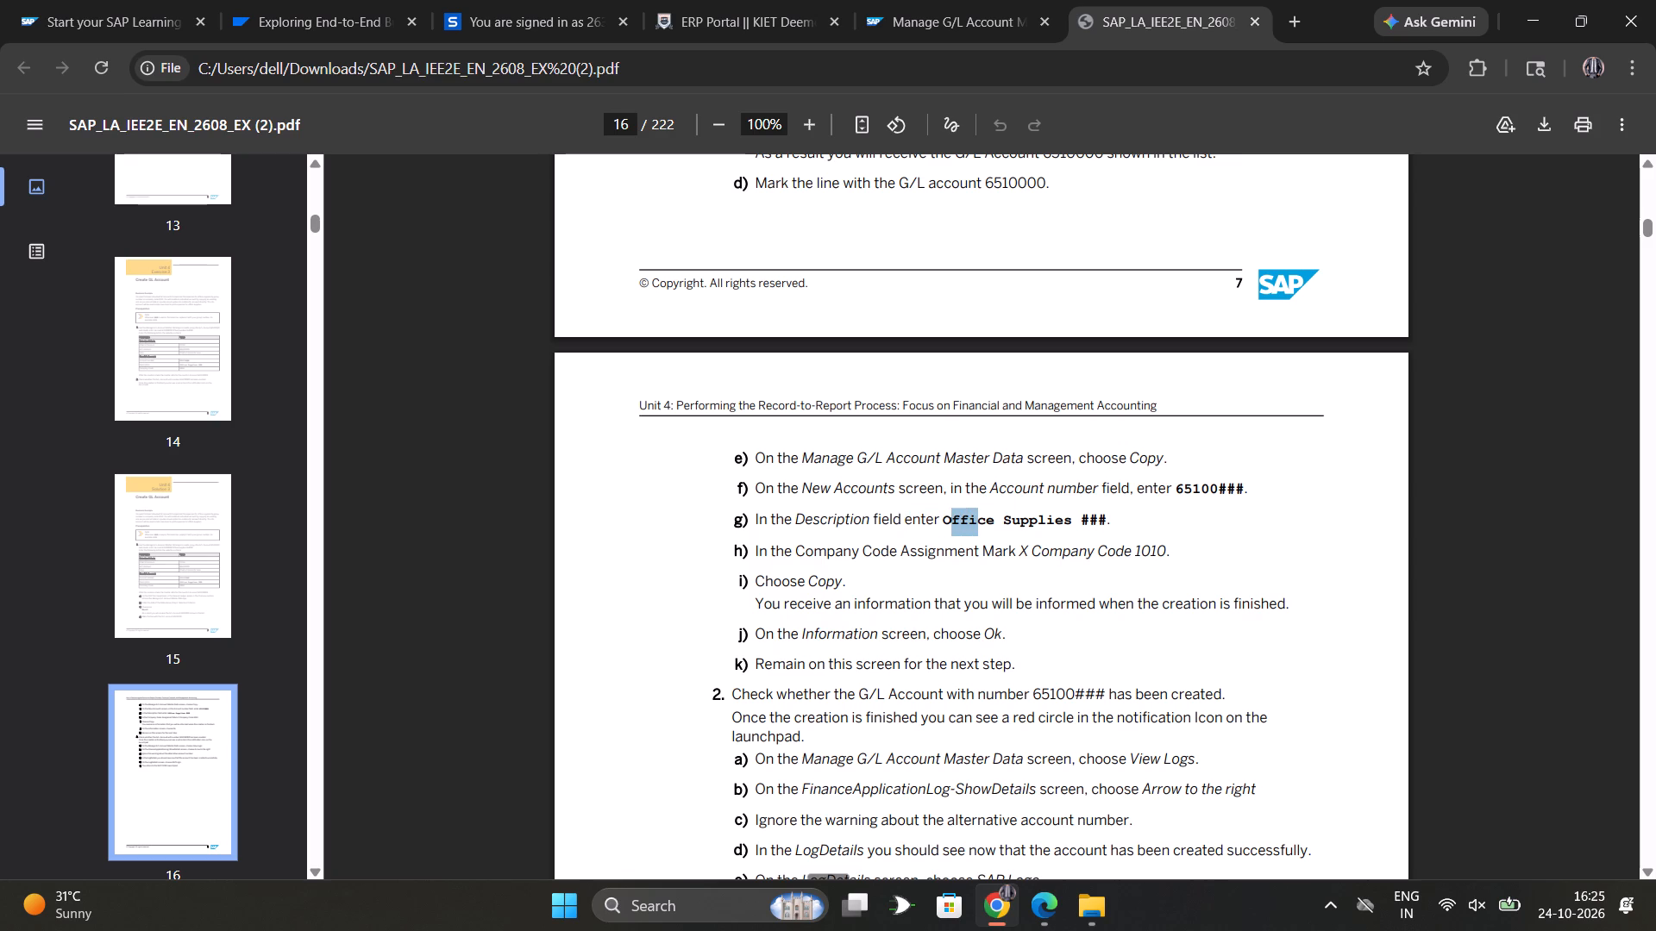
left_click(944, 518)
left_click_drag(944, 518, 1043, 526)
left_click(1043, 526)
left_click_drag(940, 515, 1110, 522)
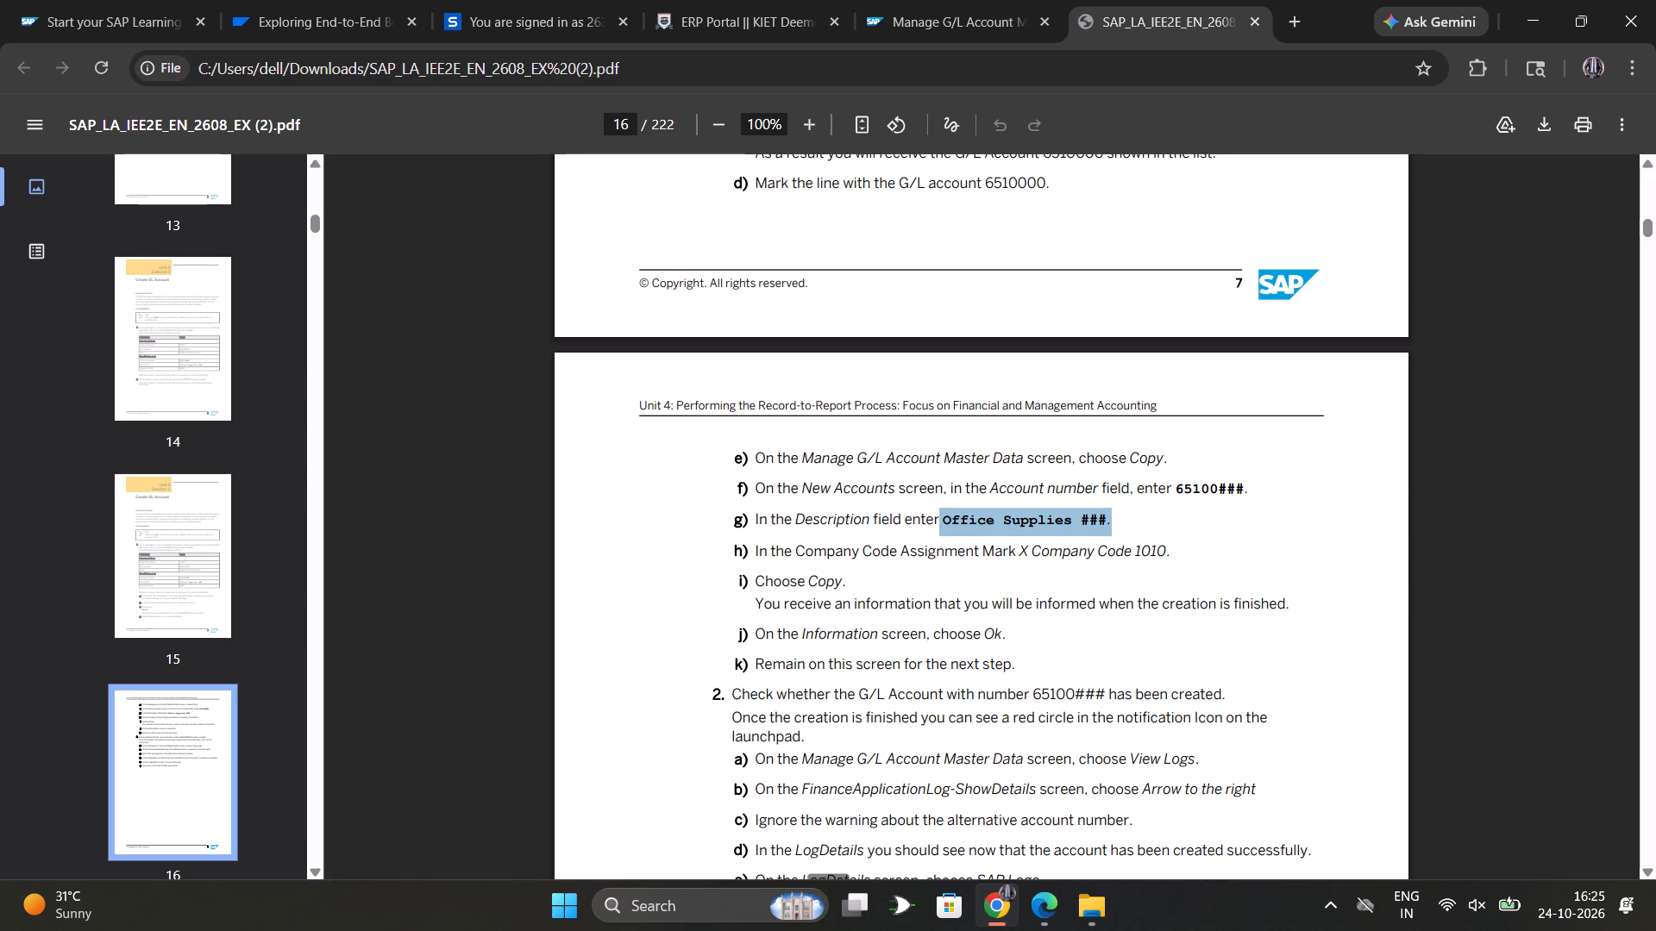
left_click_drag(1110, 522, 1111, 522)
key("ctrl+c")
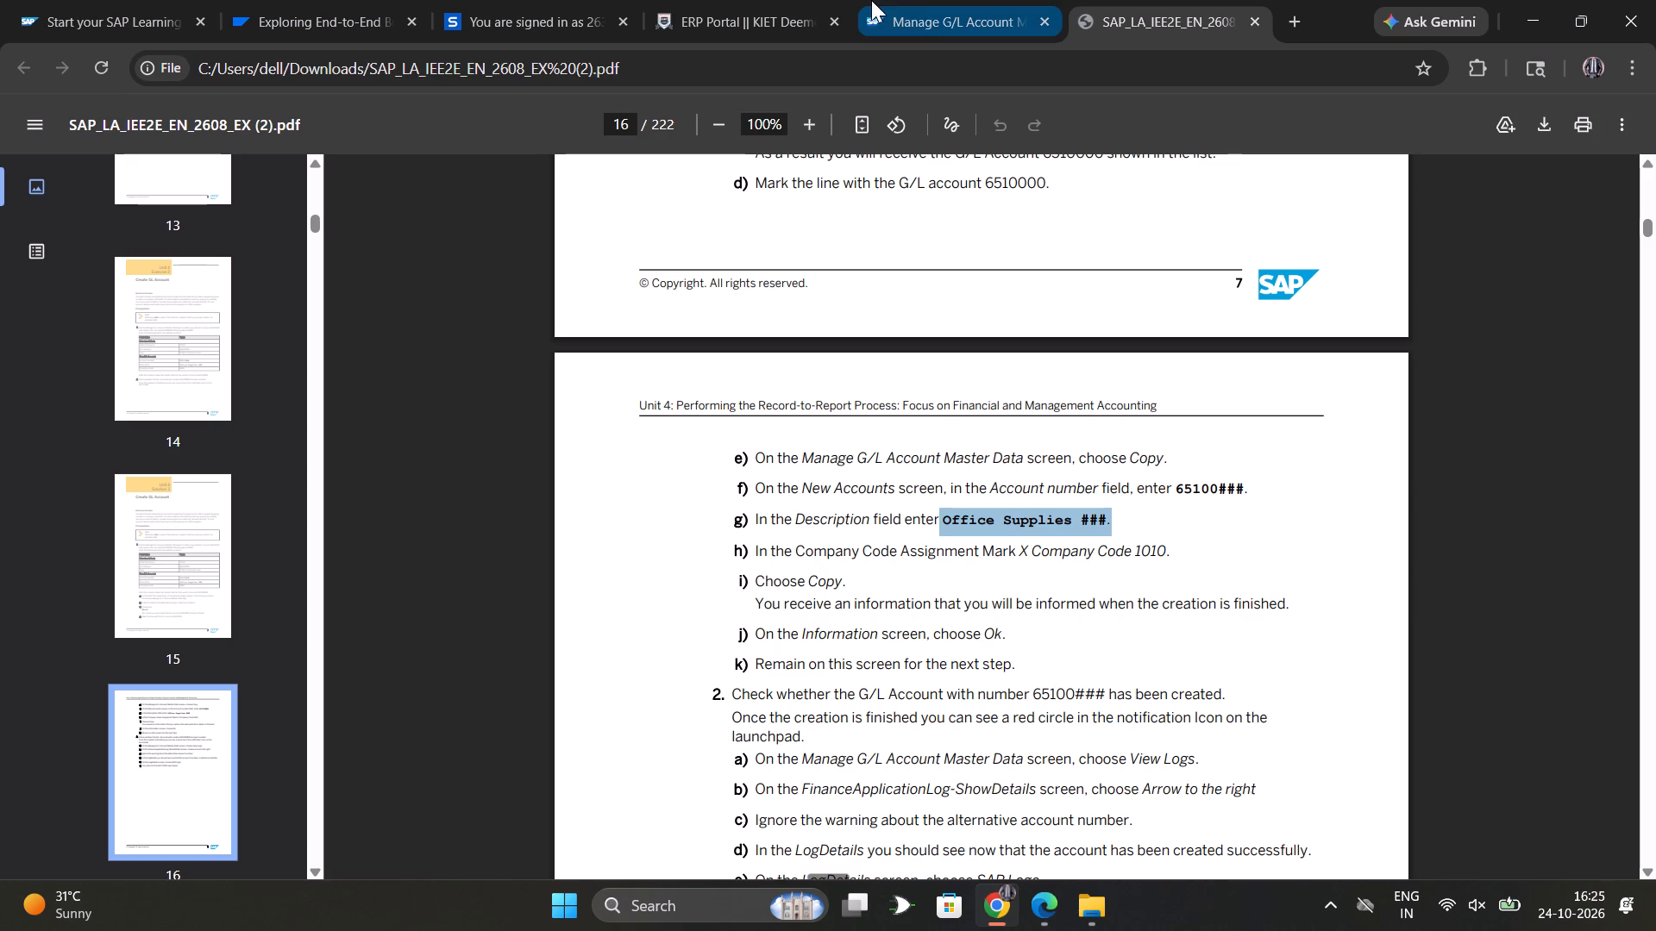
Place the Manage G/L Account page after the exercise PDF and enter Office Supplies ### as the first new account's description.
left_click_drag(919, 0, 949, 80)
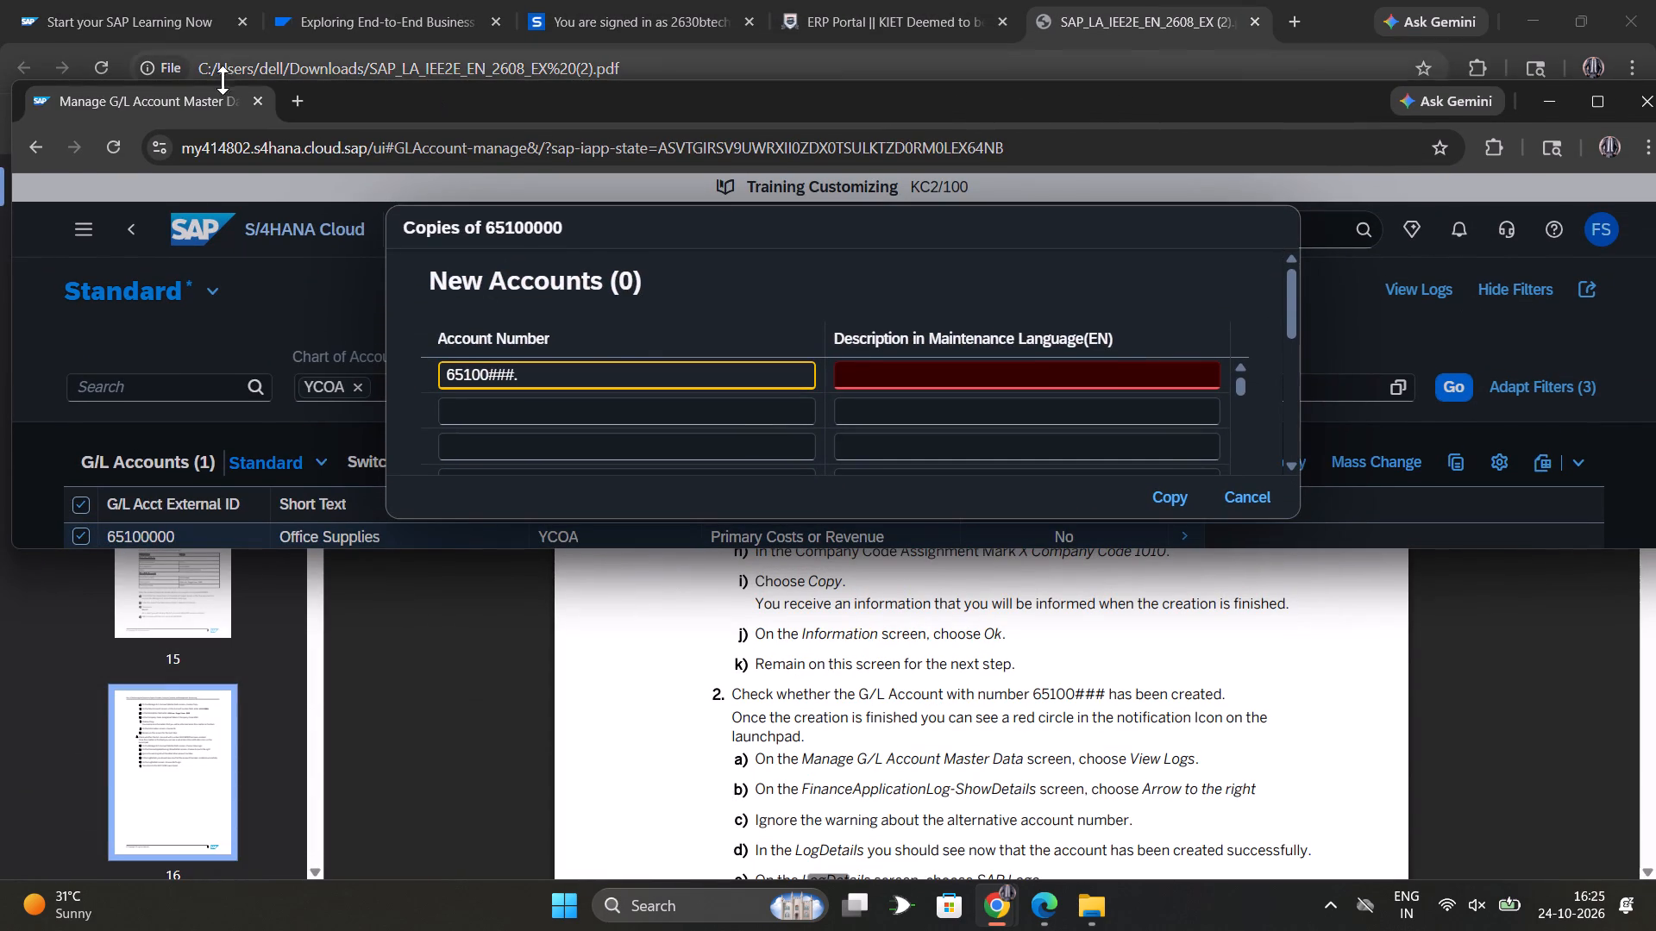
left_click_drag(204, 103, 1038, 19)
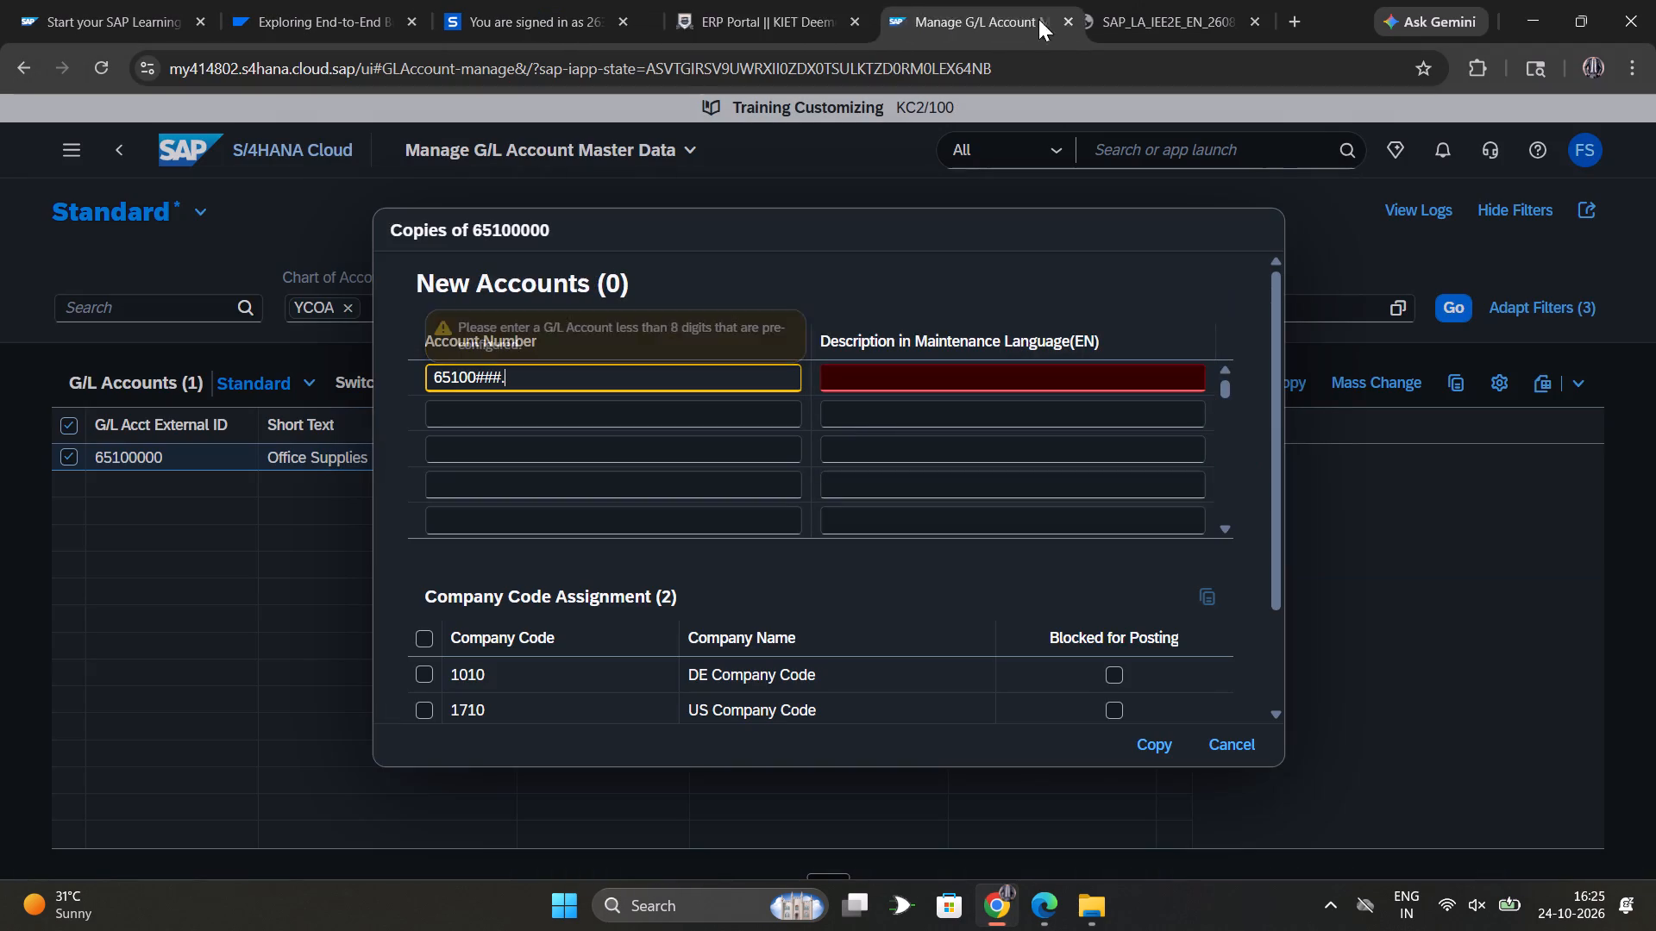
left_click_drag(1038, 19, 1208, 35)
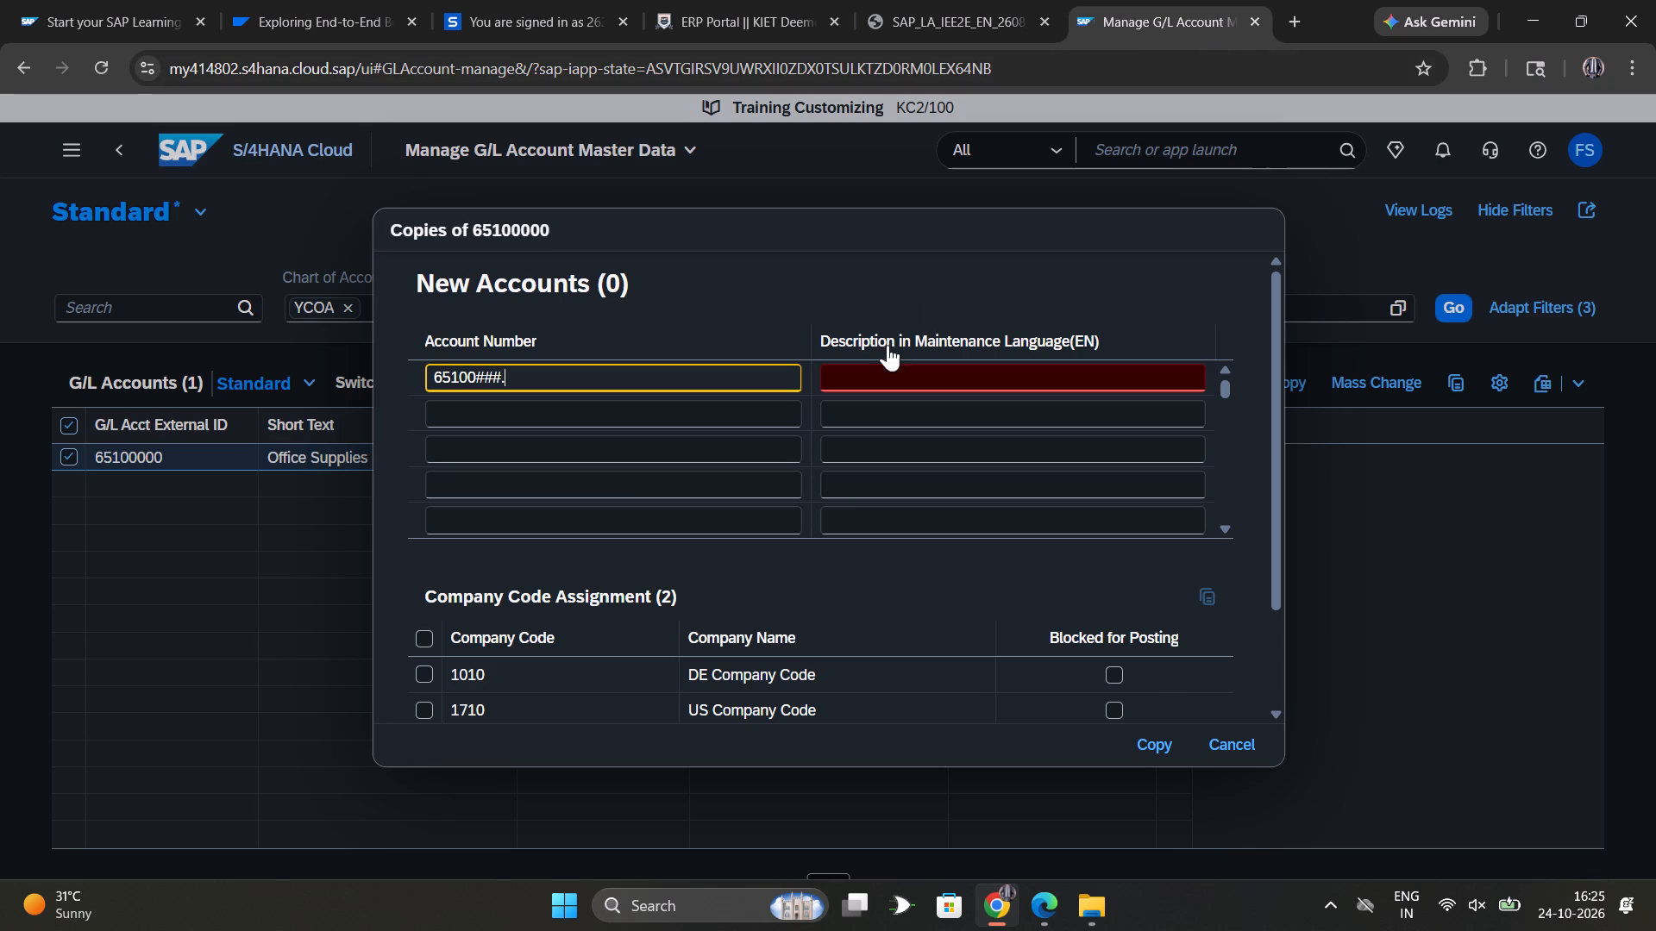
left_click(872, 381)
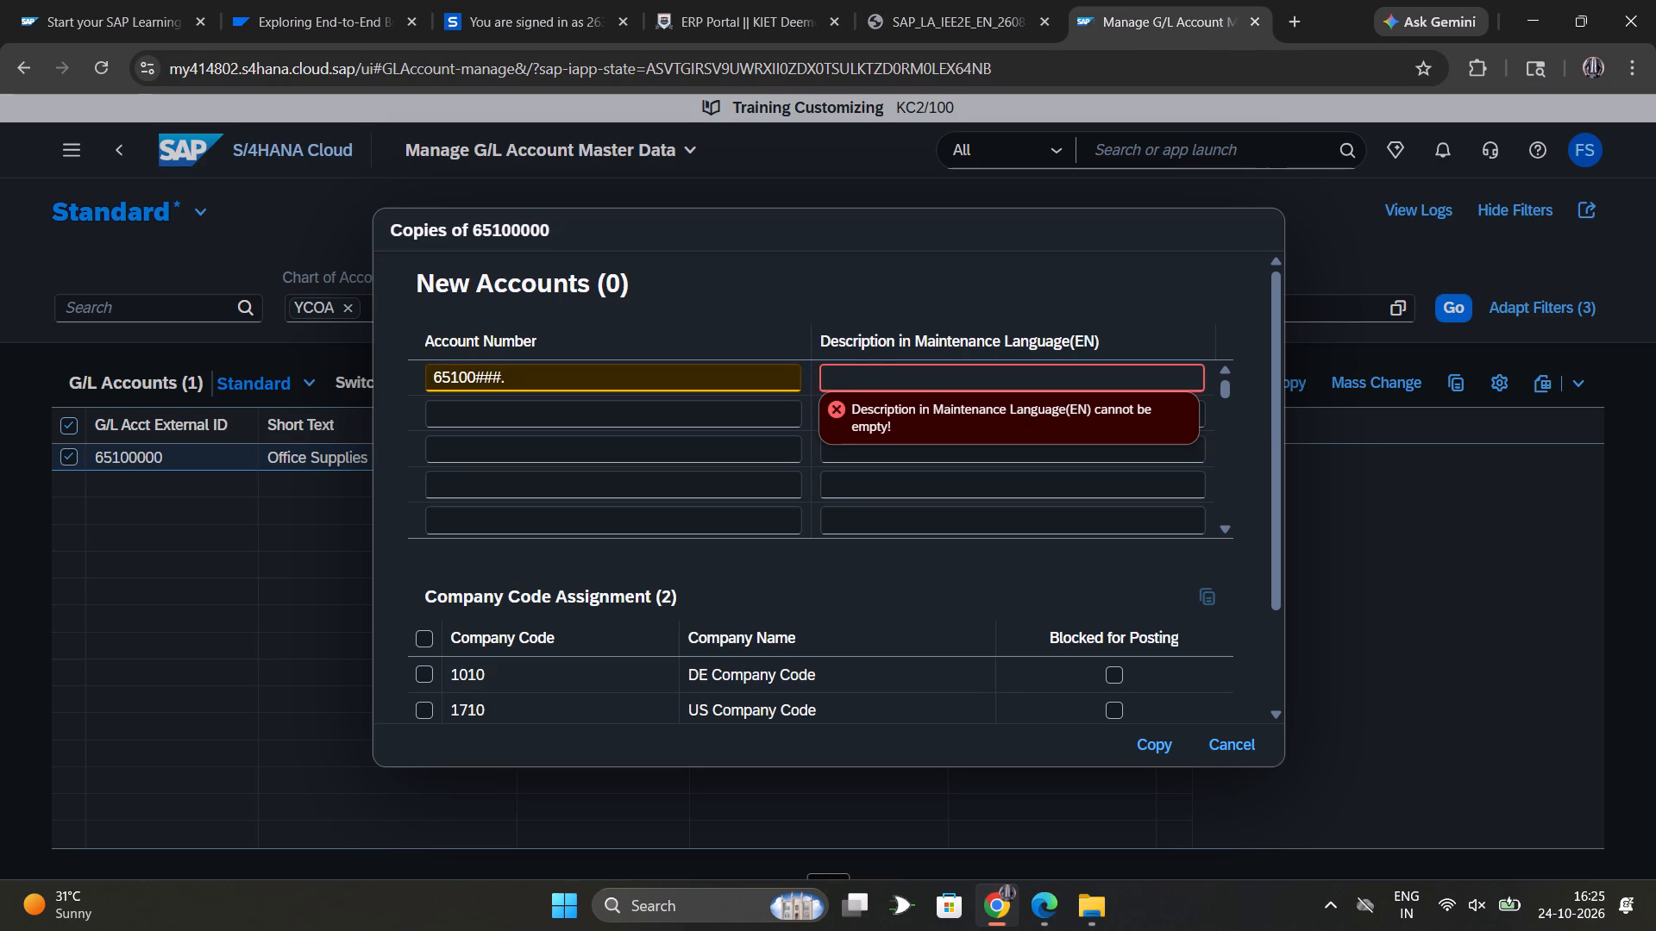
key("ctrl+v")
Remove the spaces from the first new account's description so it reads OfficeSupplies###.
left_click(831, 375)
key("BackSpace")
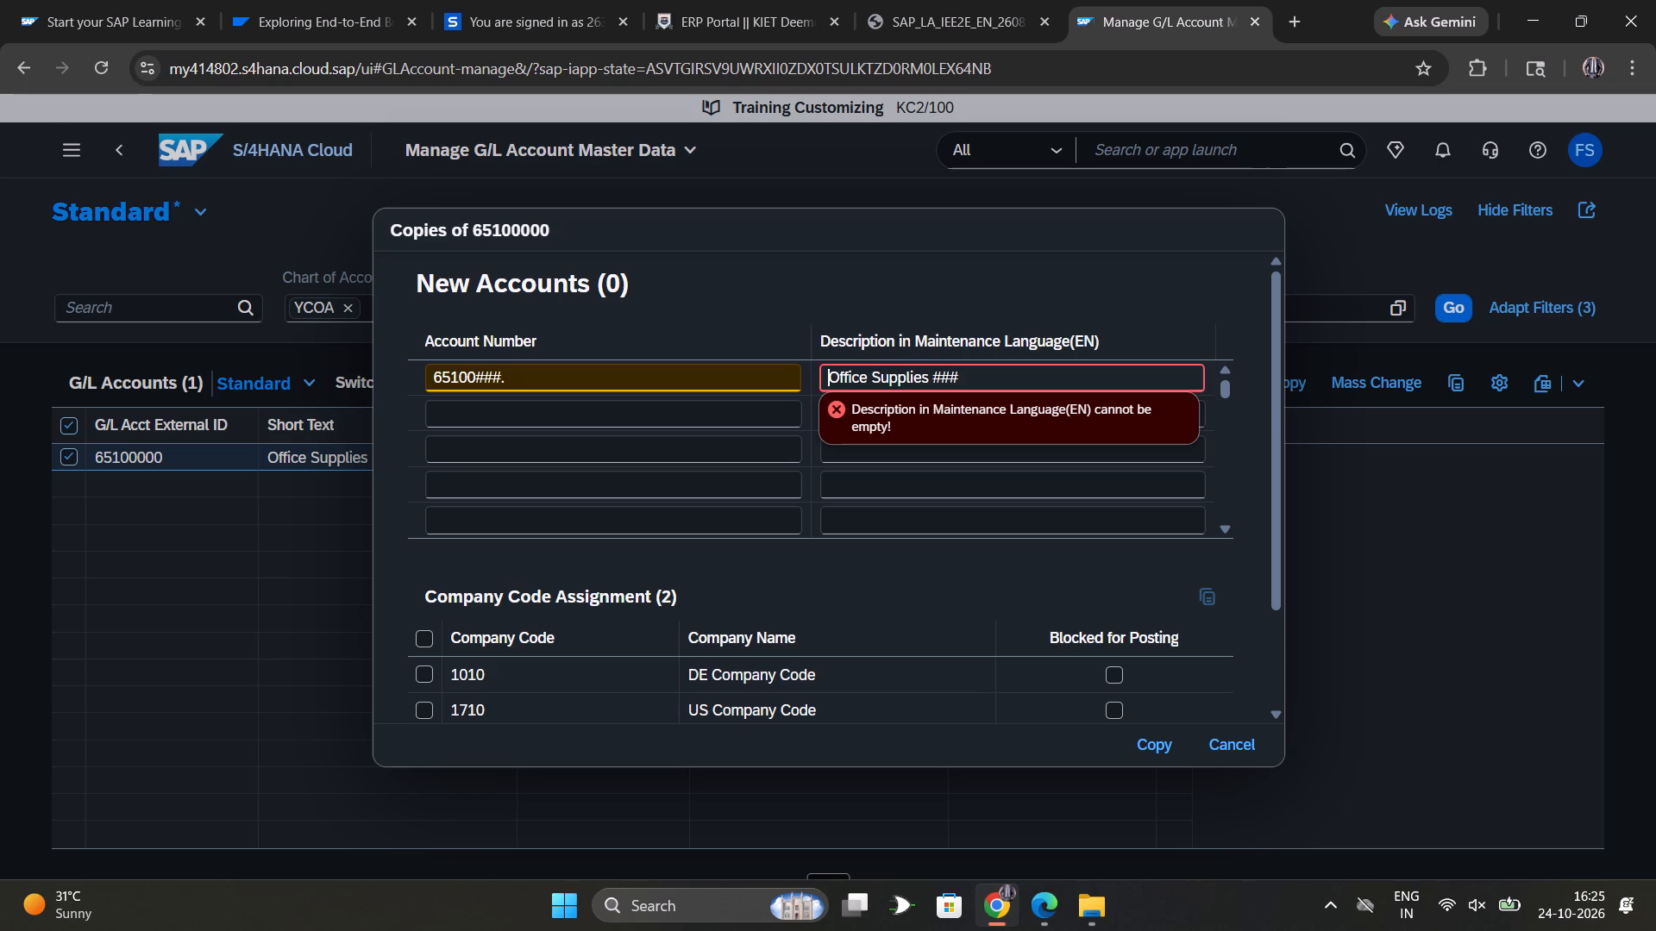
left_click(869, 375)
left_click(875, 372)
key("BackSpace")
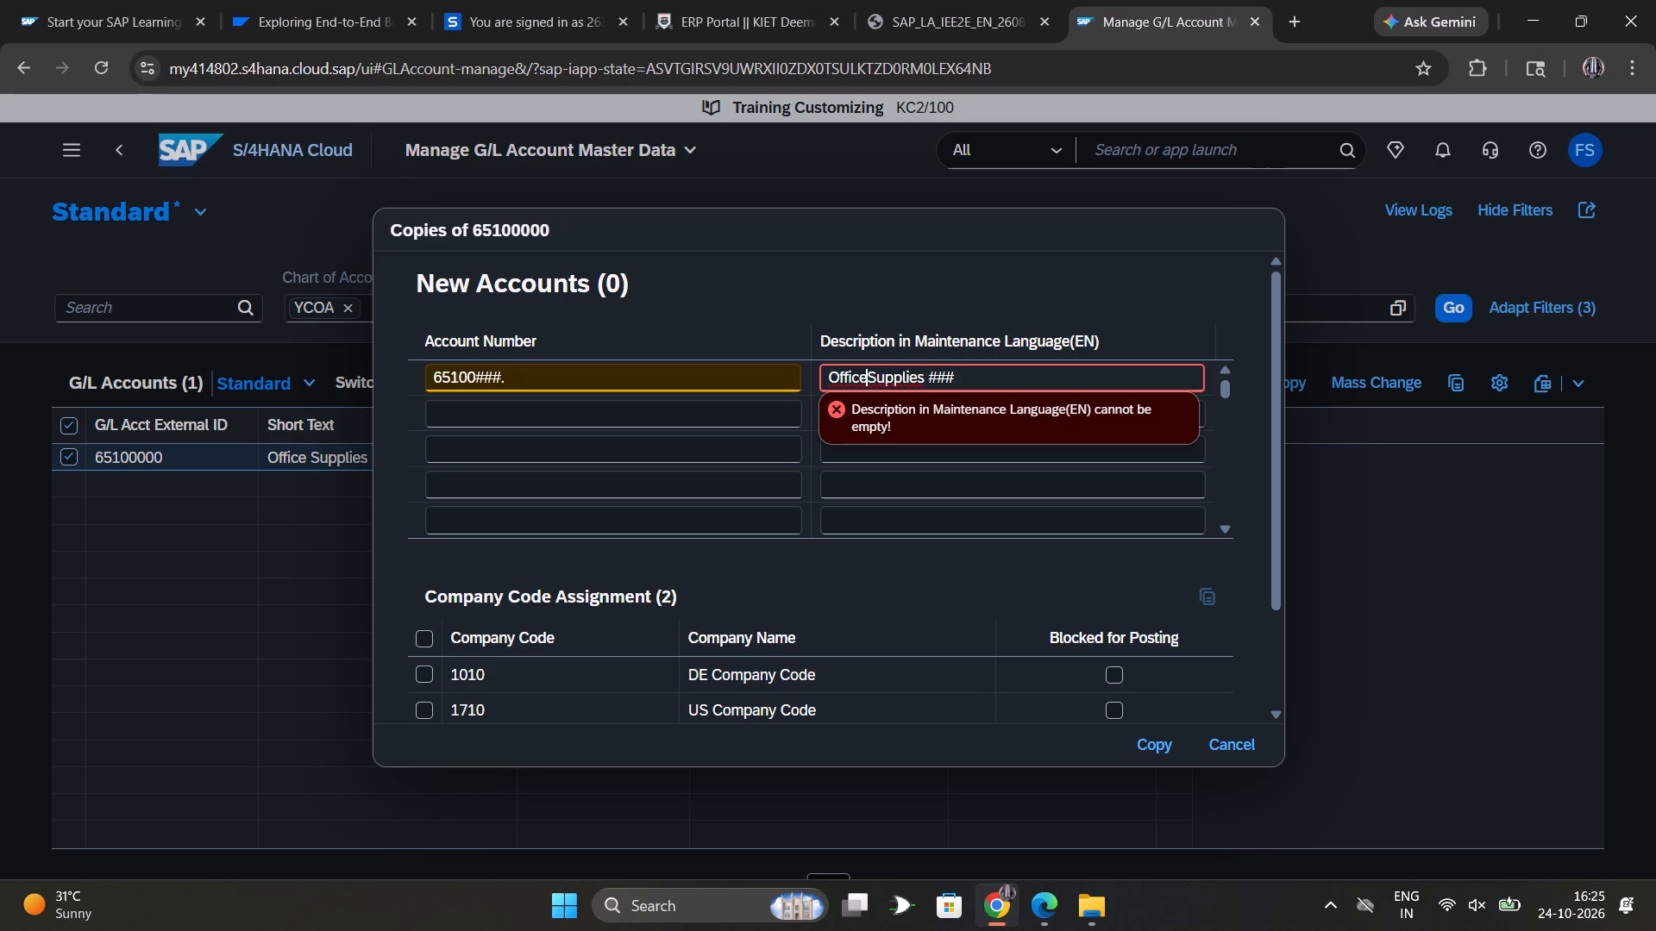
left_click(925, 377)
left_click(929, 376)
key("BackSpace")
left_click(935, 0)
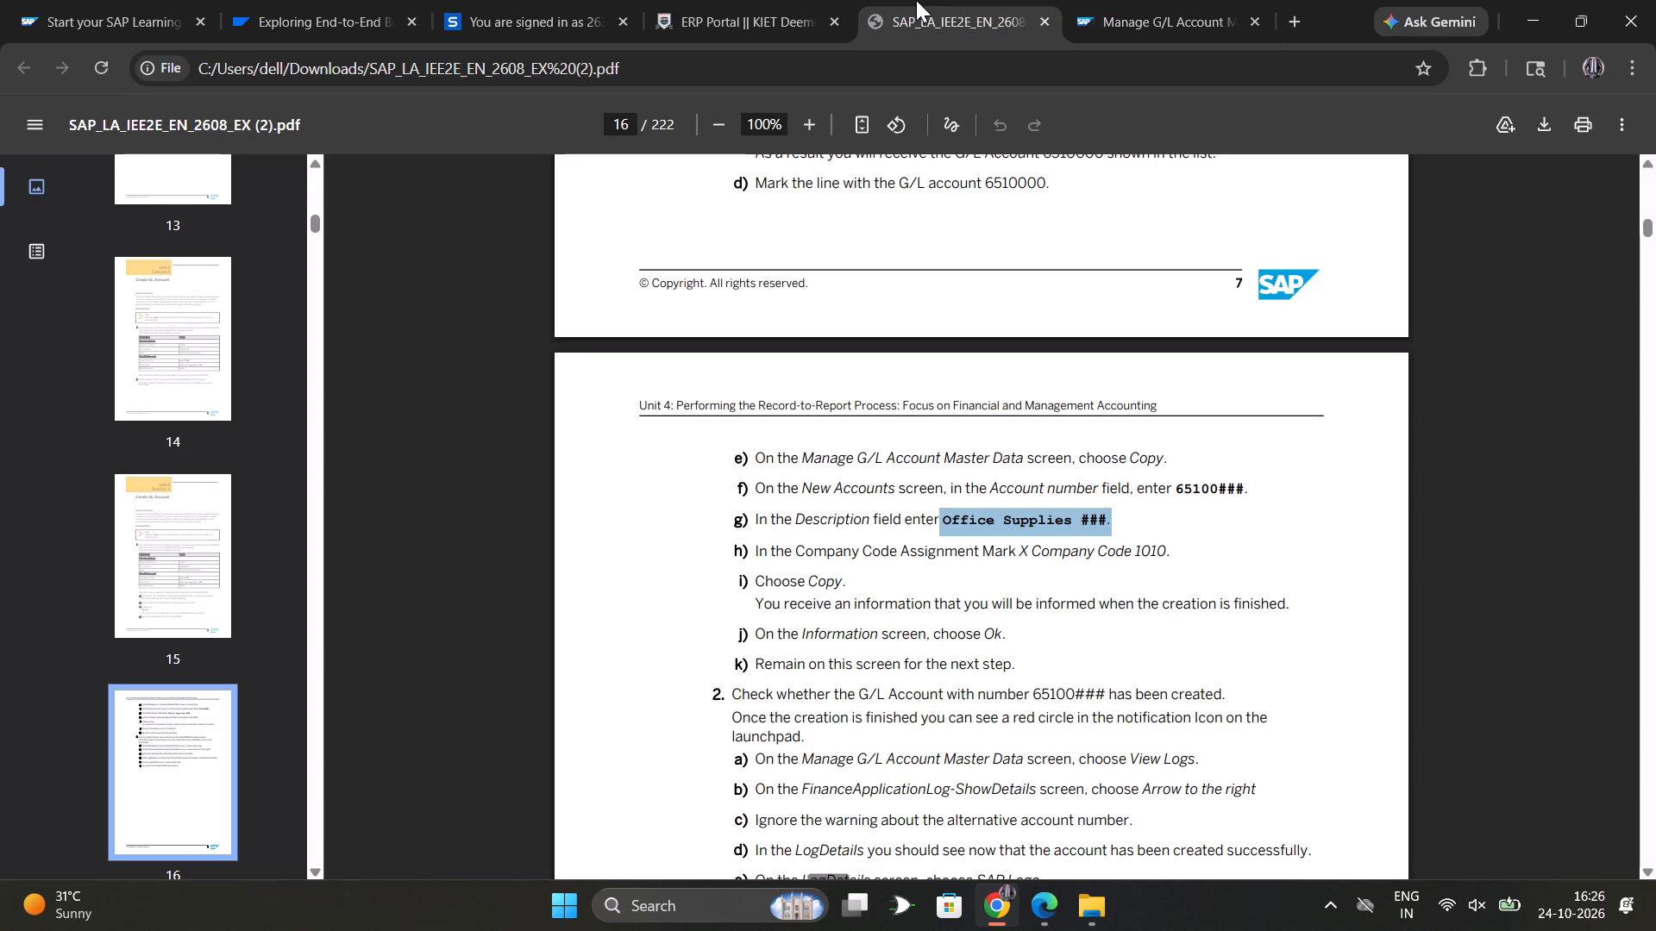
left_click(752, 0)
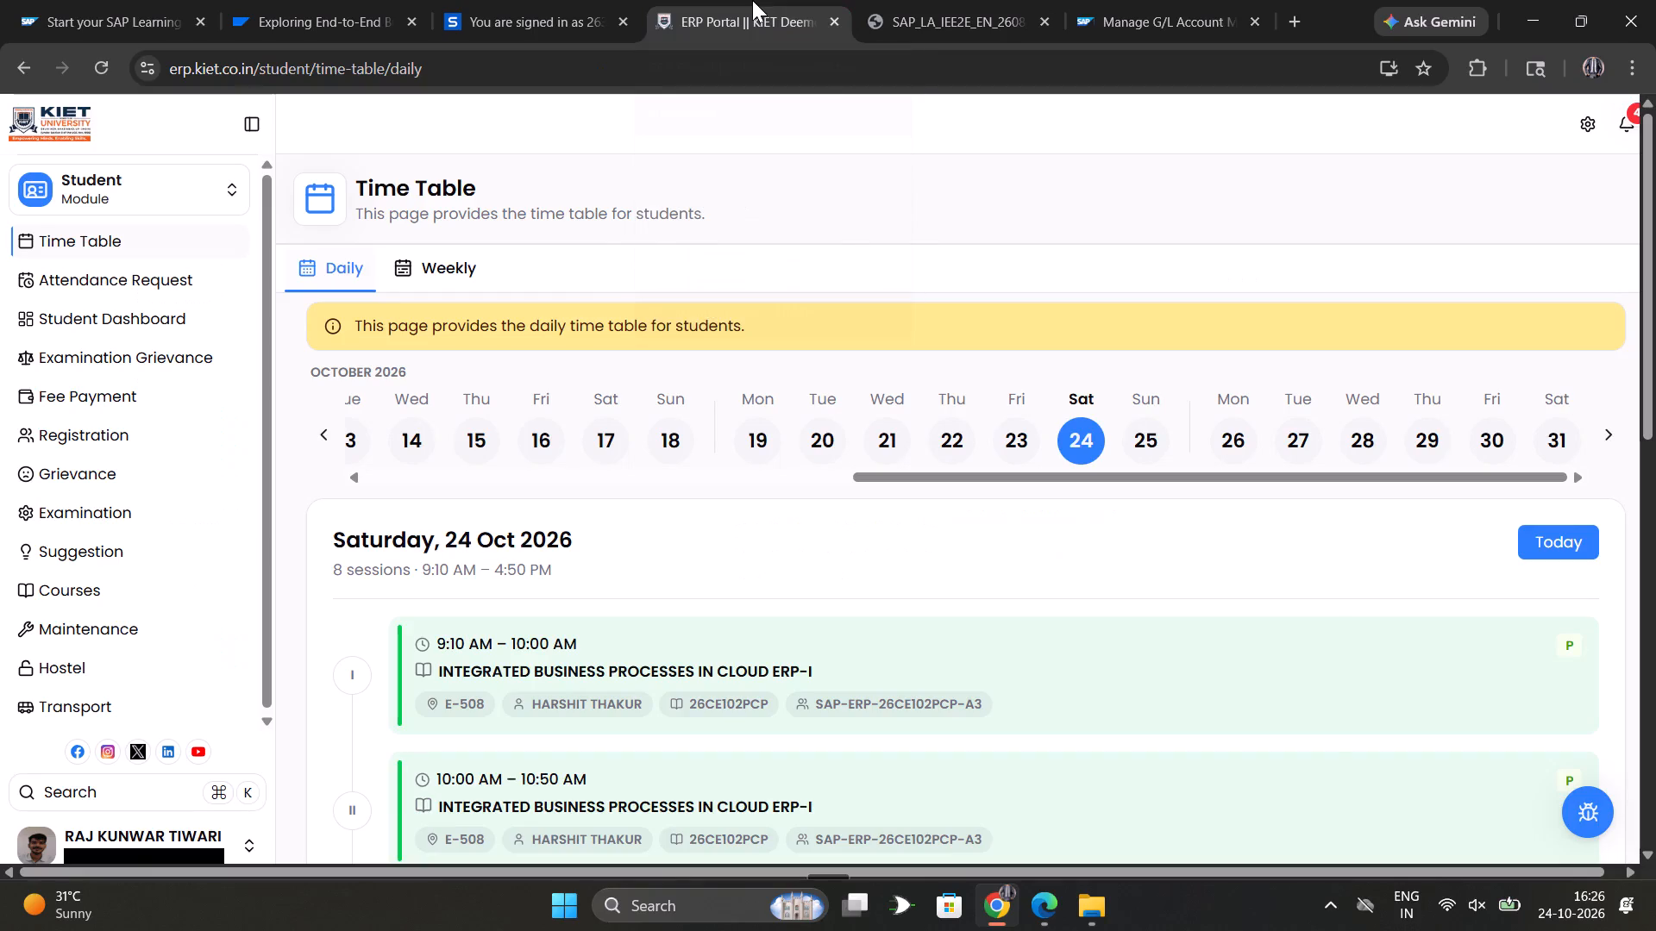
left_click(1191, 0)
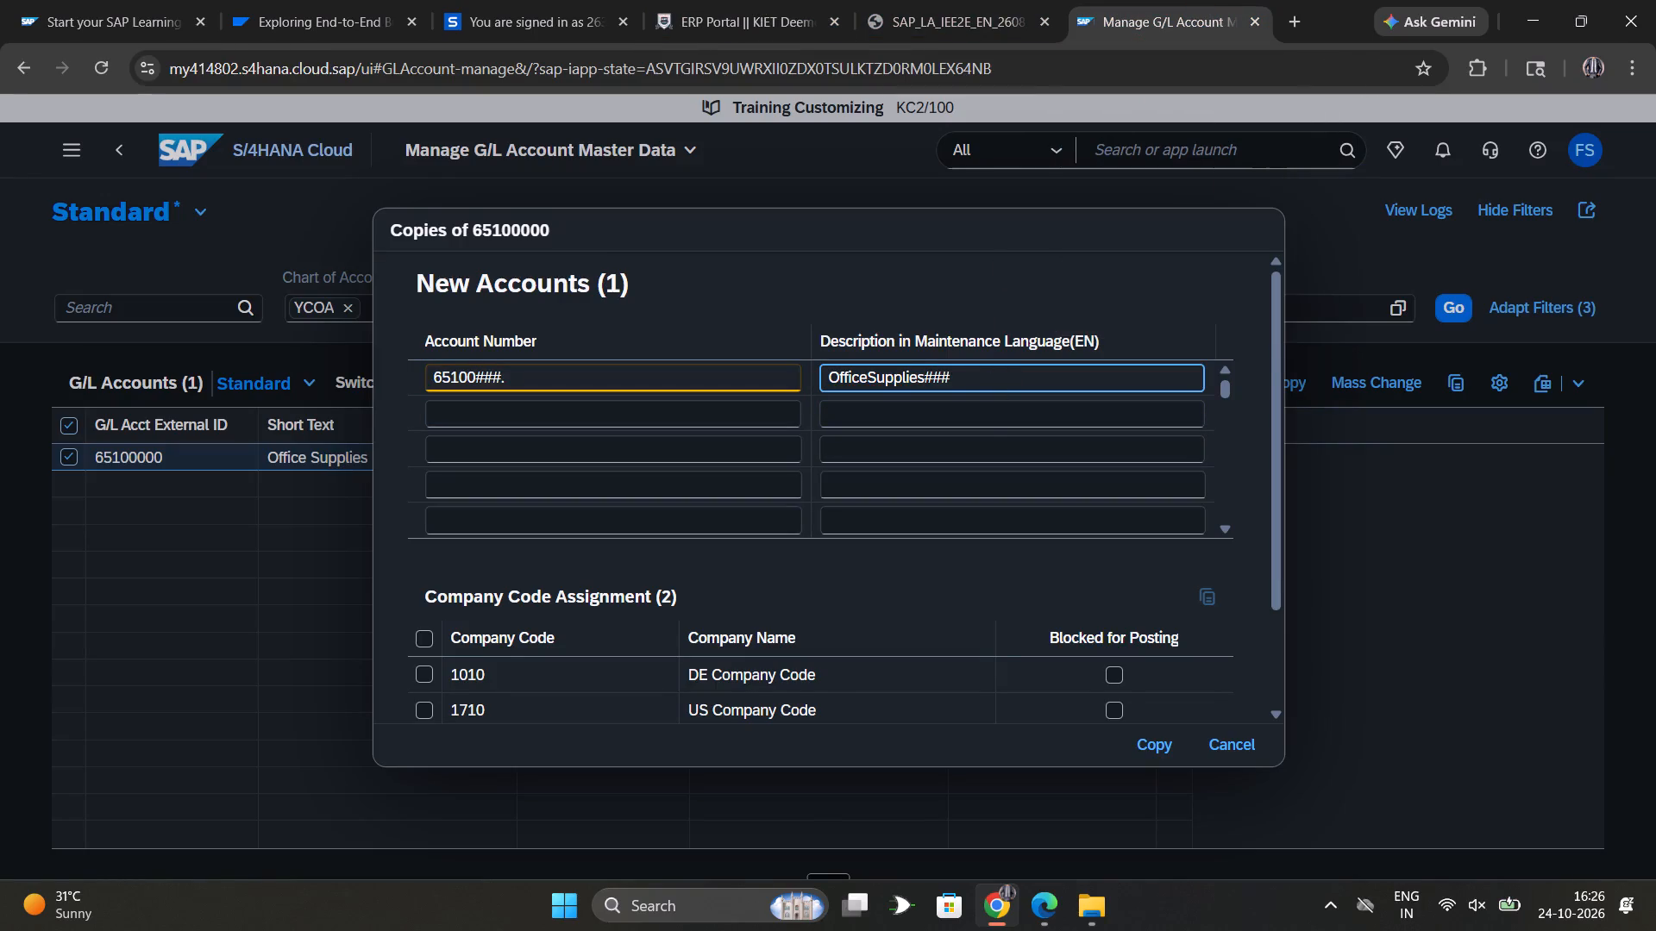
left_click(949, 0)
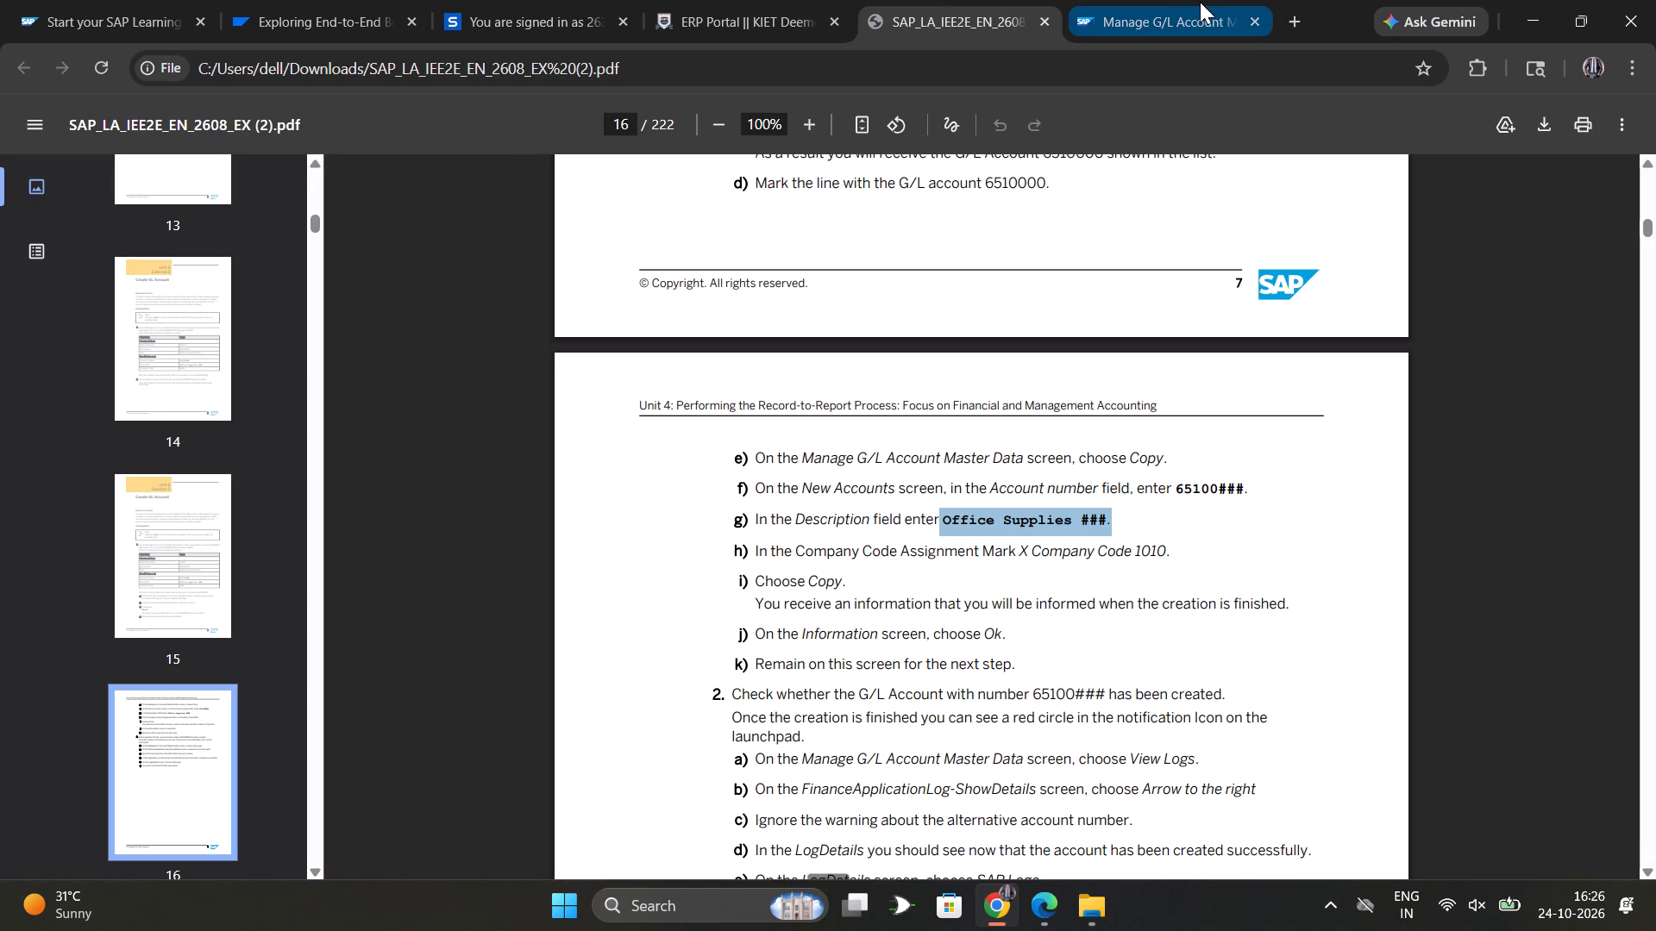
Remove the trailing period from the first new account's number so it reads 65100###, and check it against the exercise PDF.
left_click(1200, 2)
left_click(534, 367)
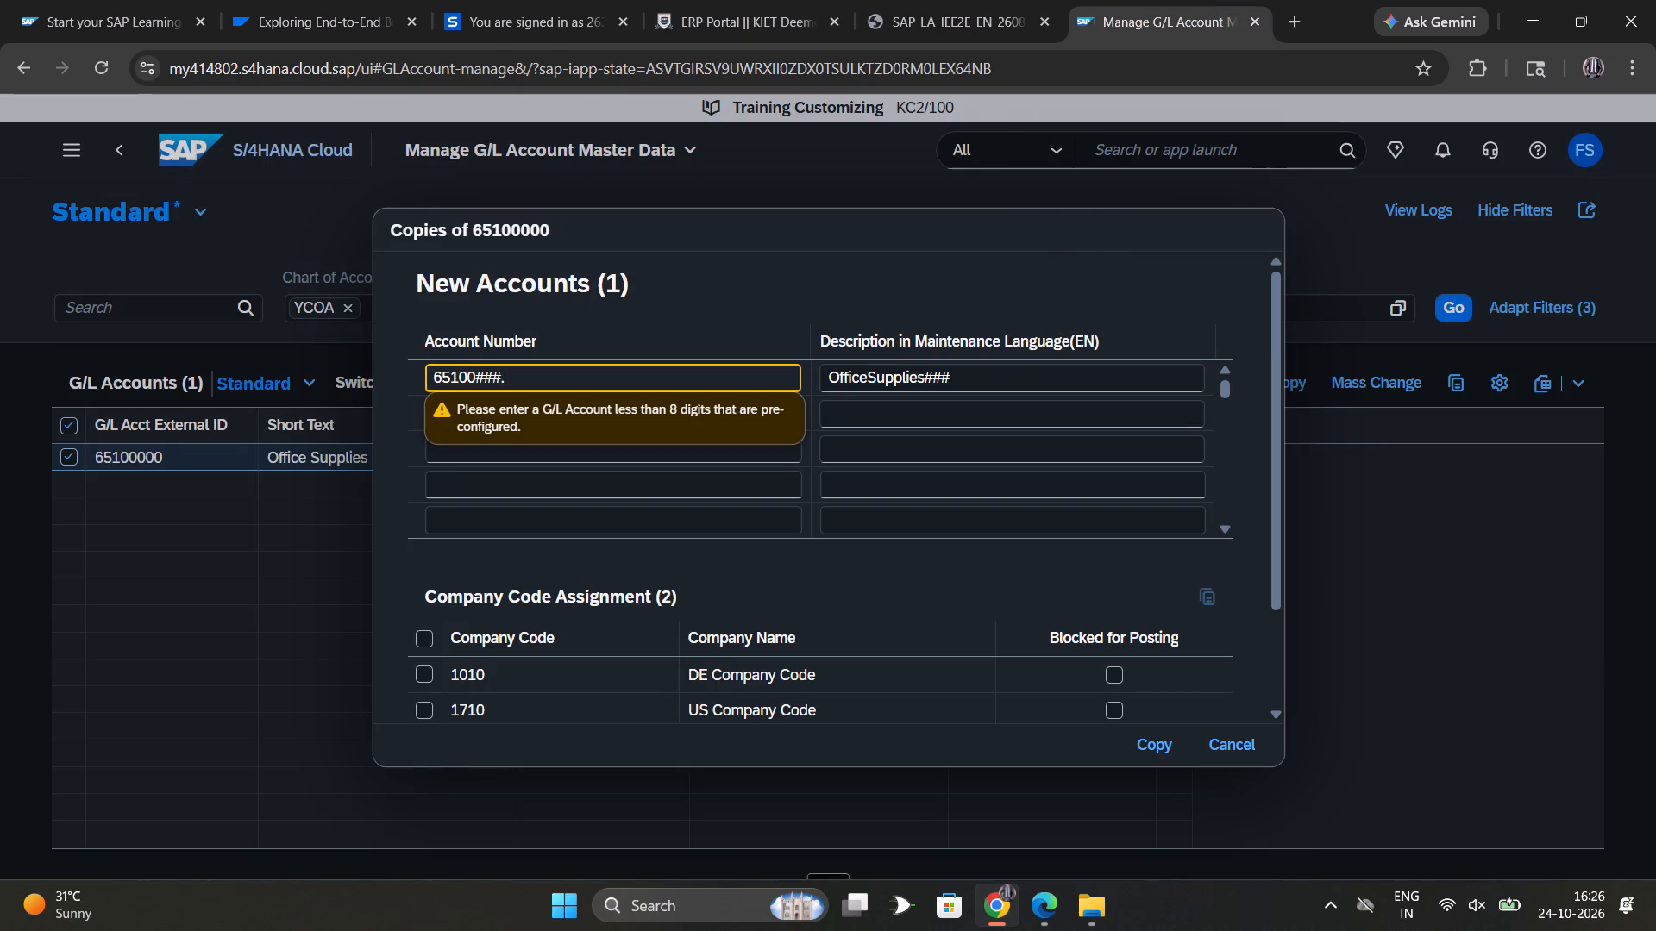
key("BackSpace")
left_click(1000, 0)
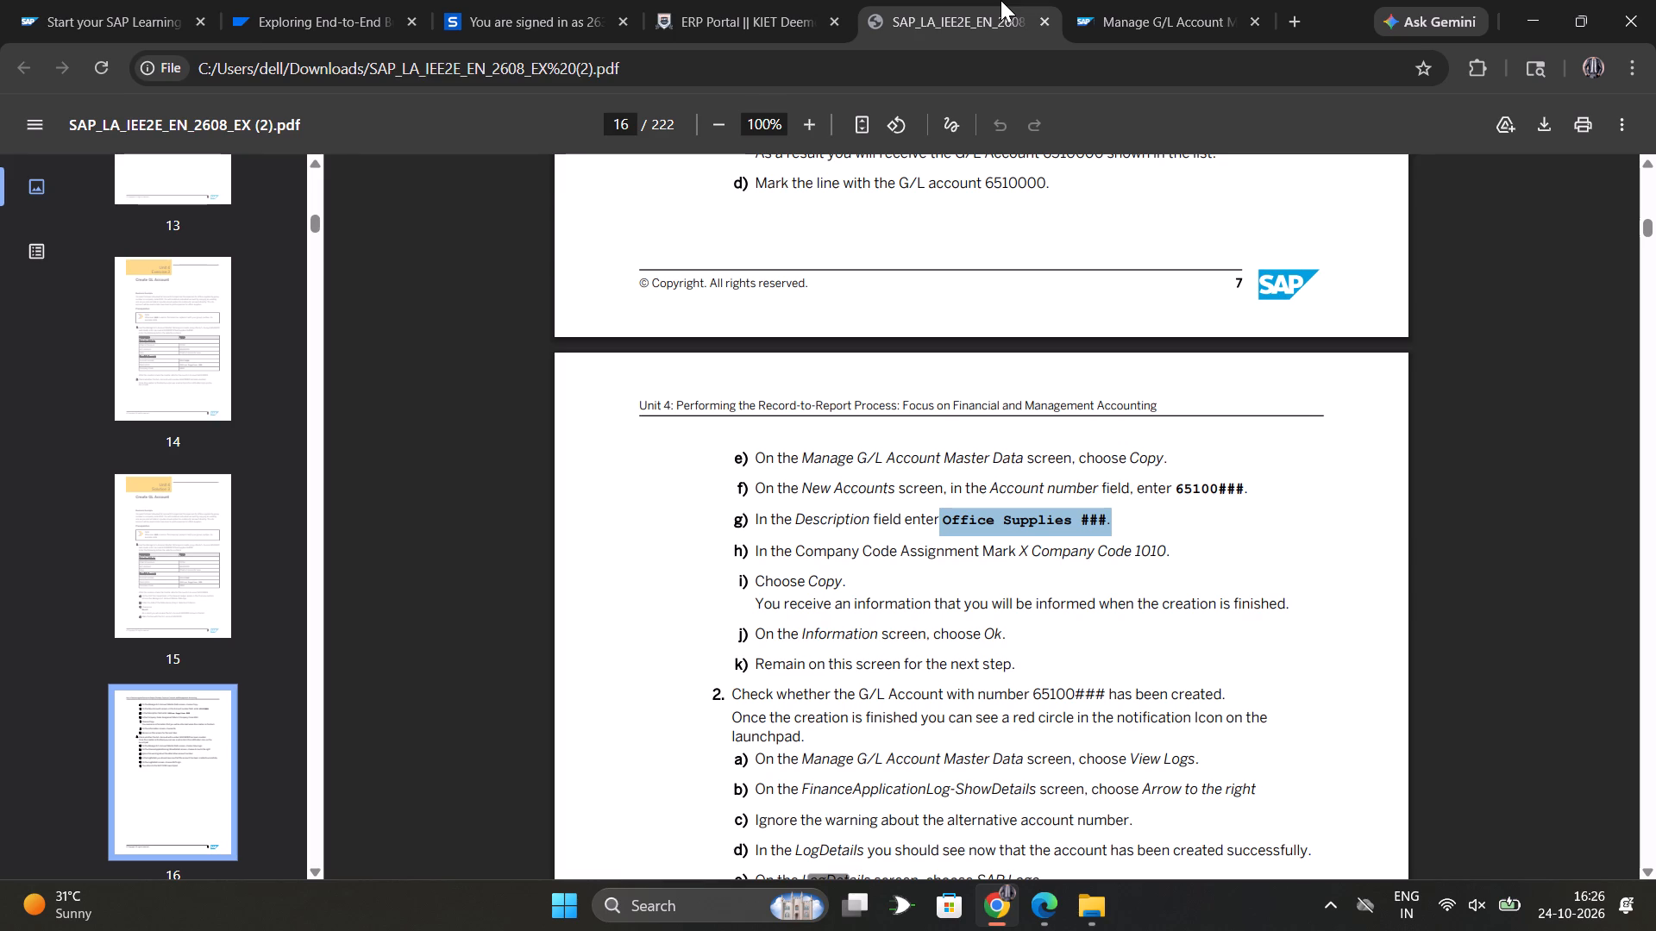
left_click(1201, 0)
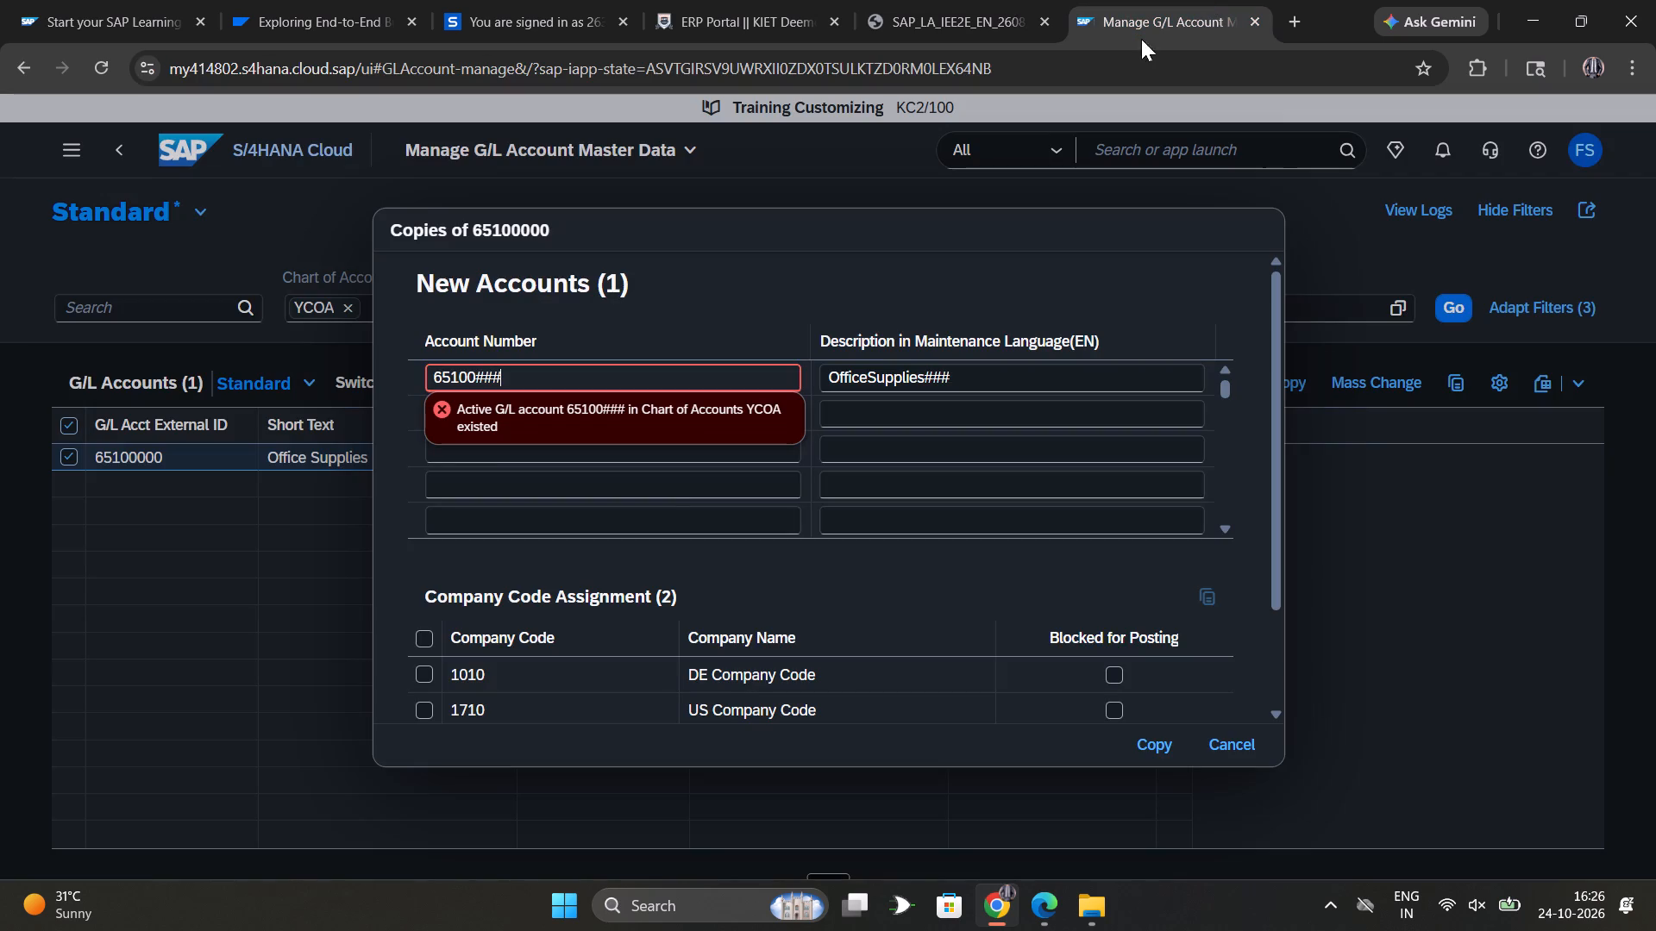
Mark company code 1010 in the new account's company code assignment.
left_click(426, 670)
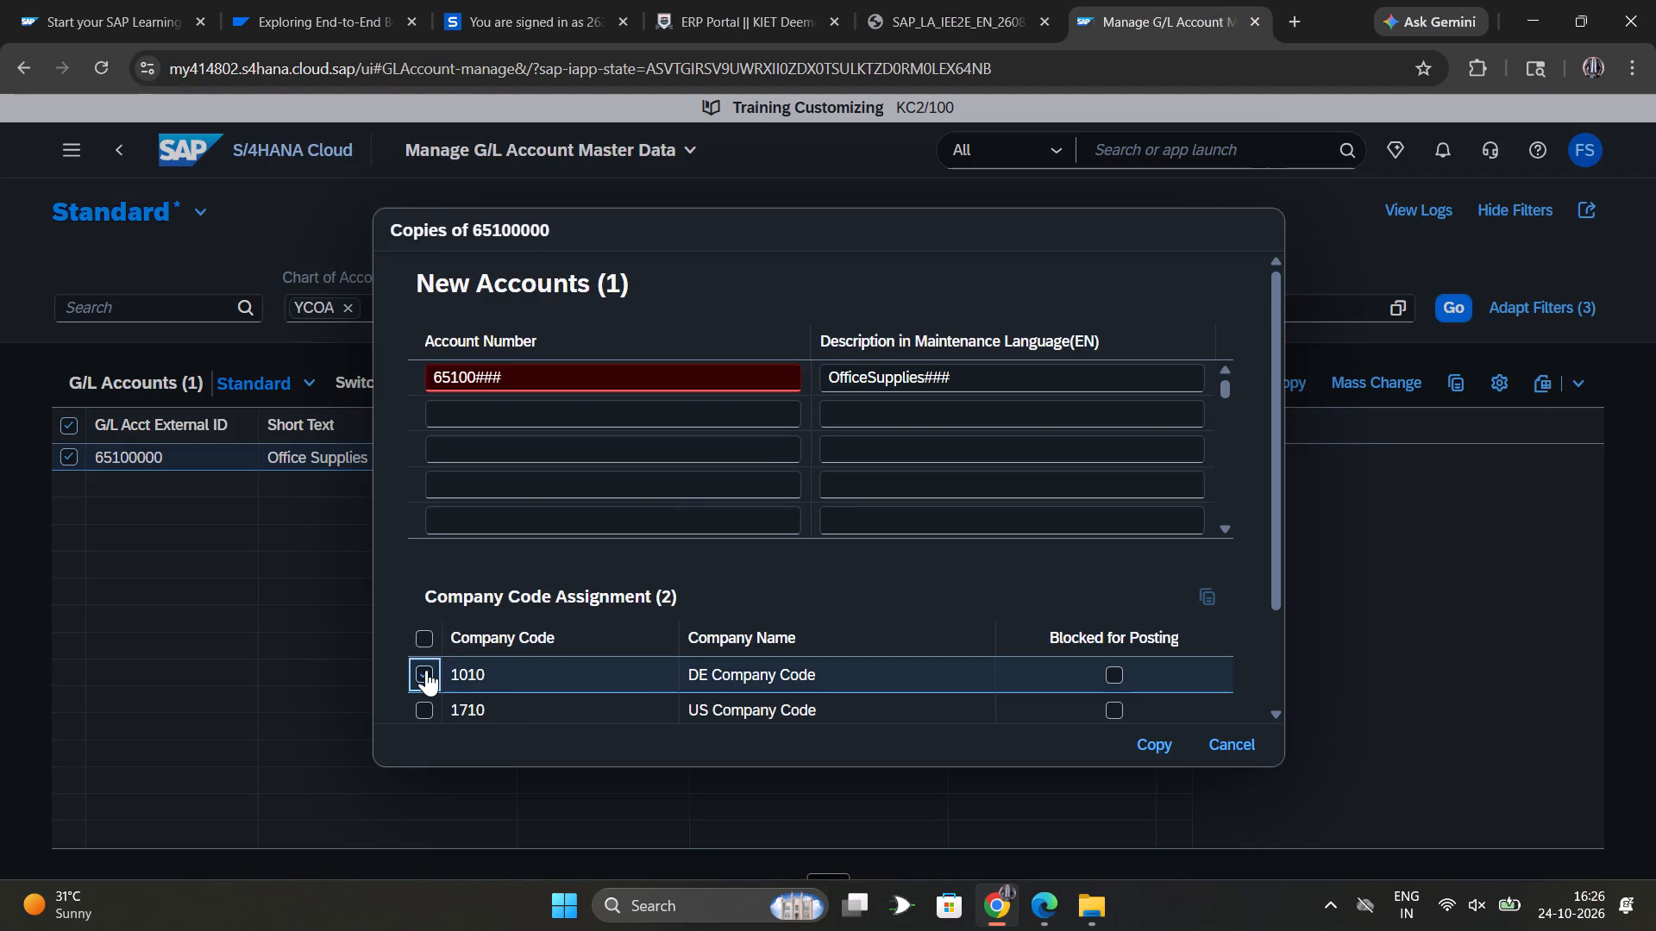
Add a trailing period to the new account number 65100### and submit the copy of account 65100000.
left_click(577, 374)
key("period")
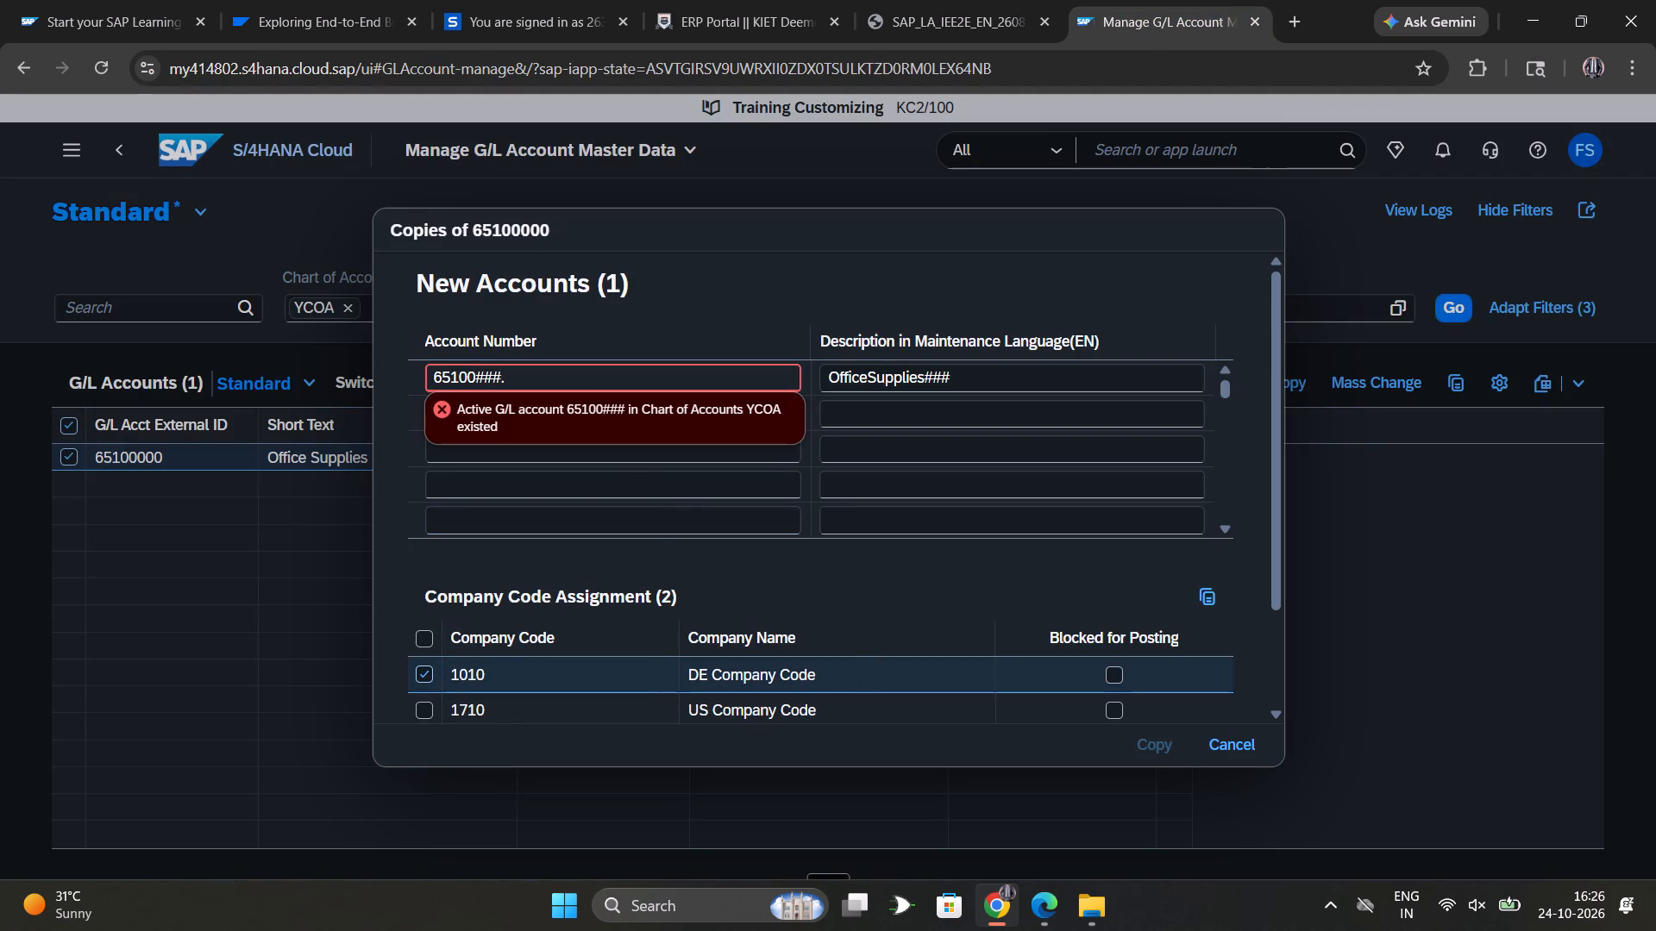
left_click(789, 552)
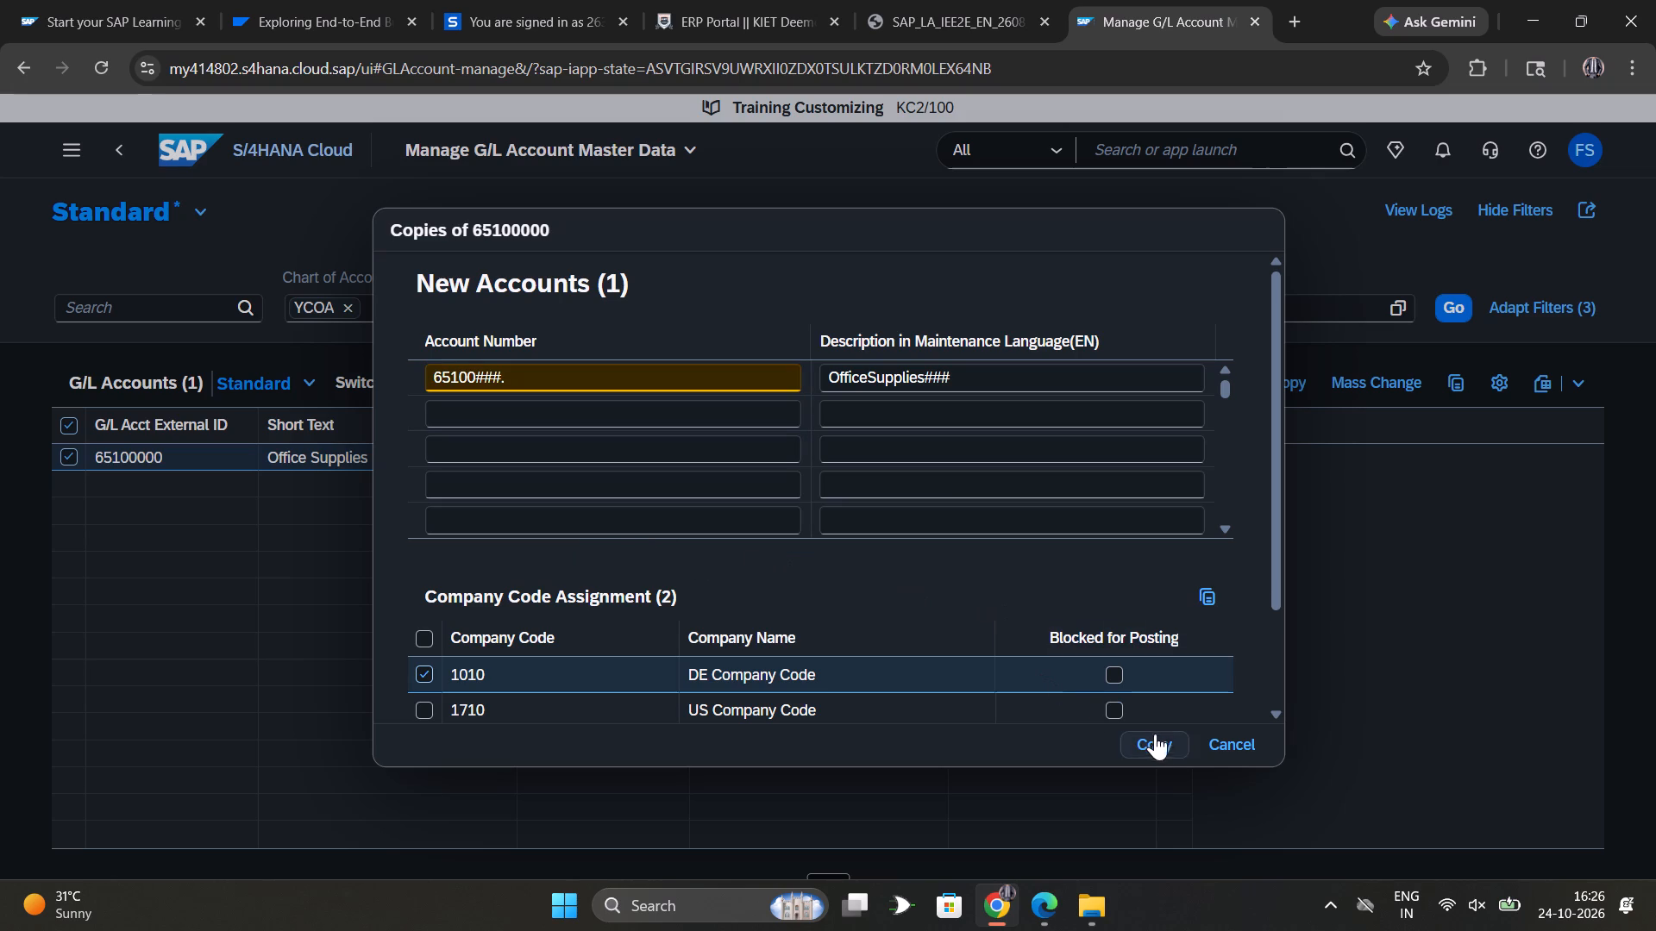
left_click(1163, 740)
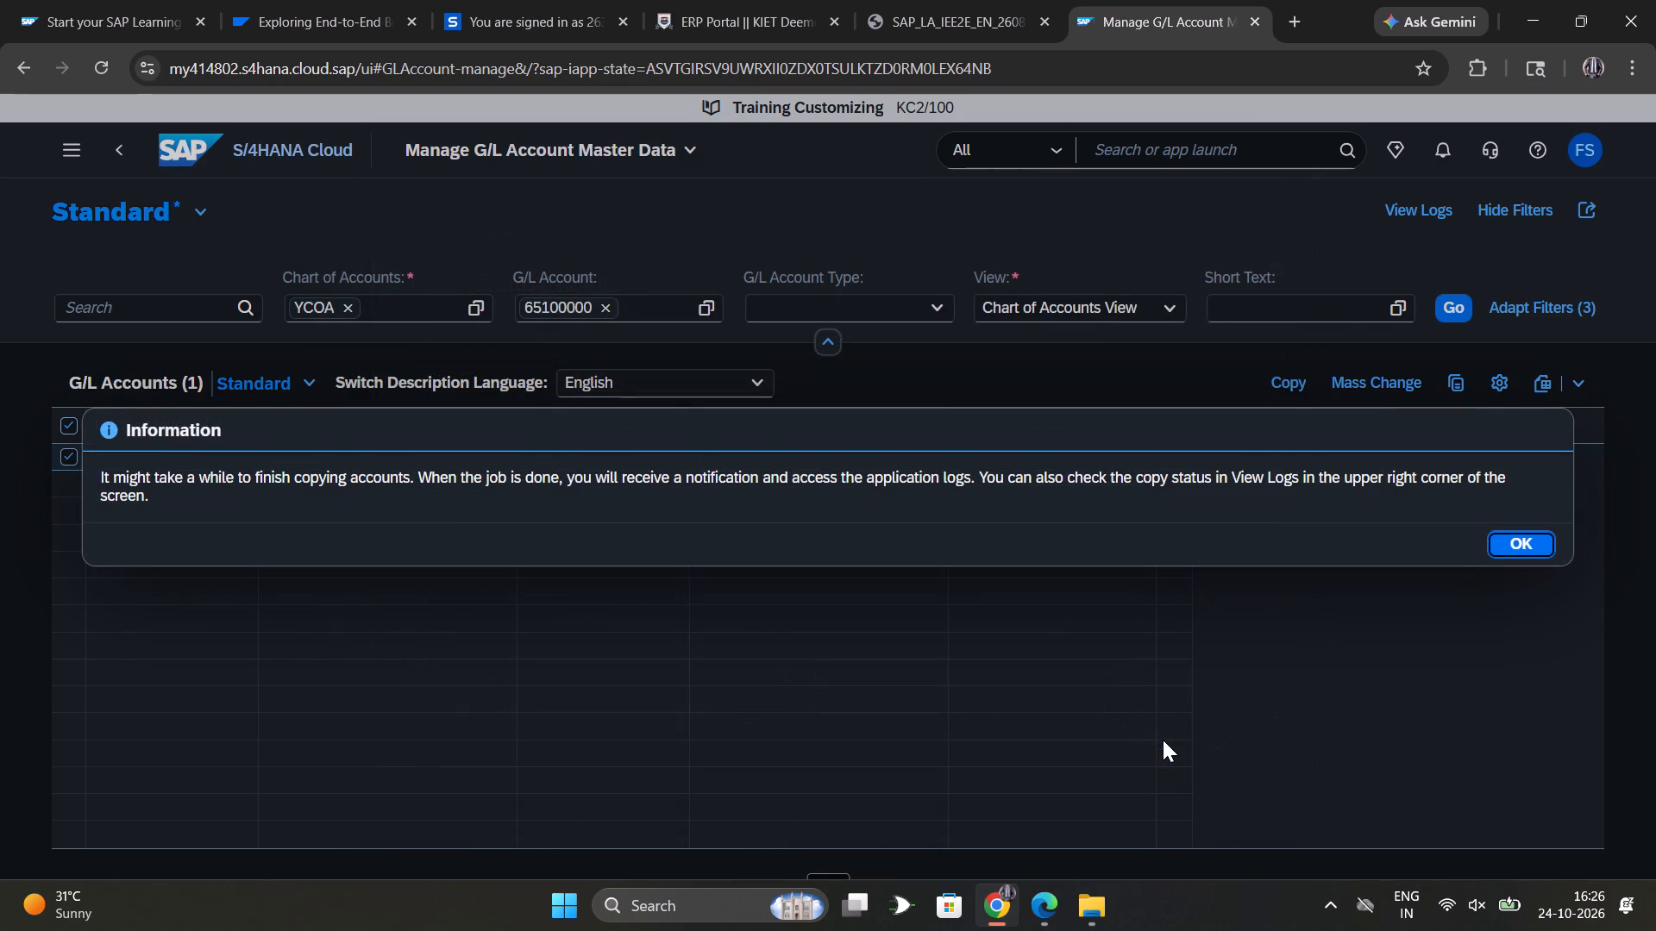
left_click(1515, 552)
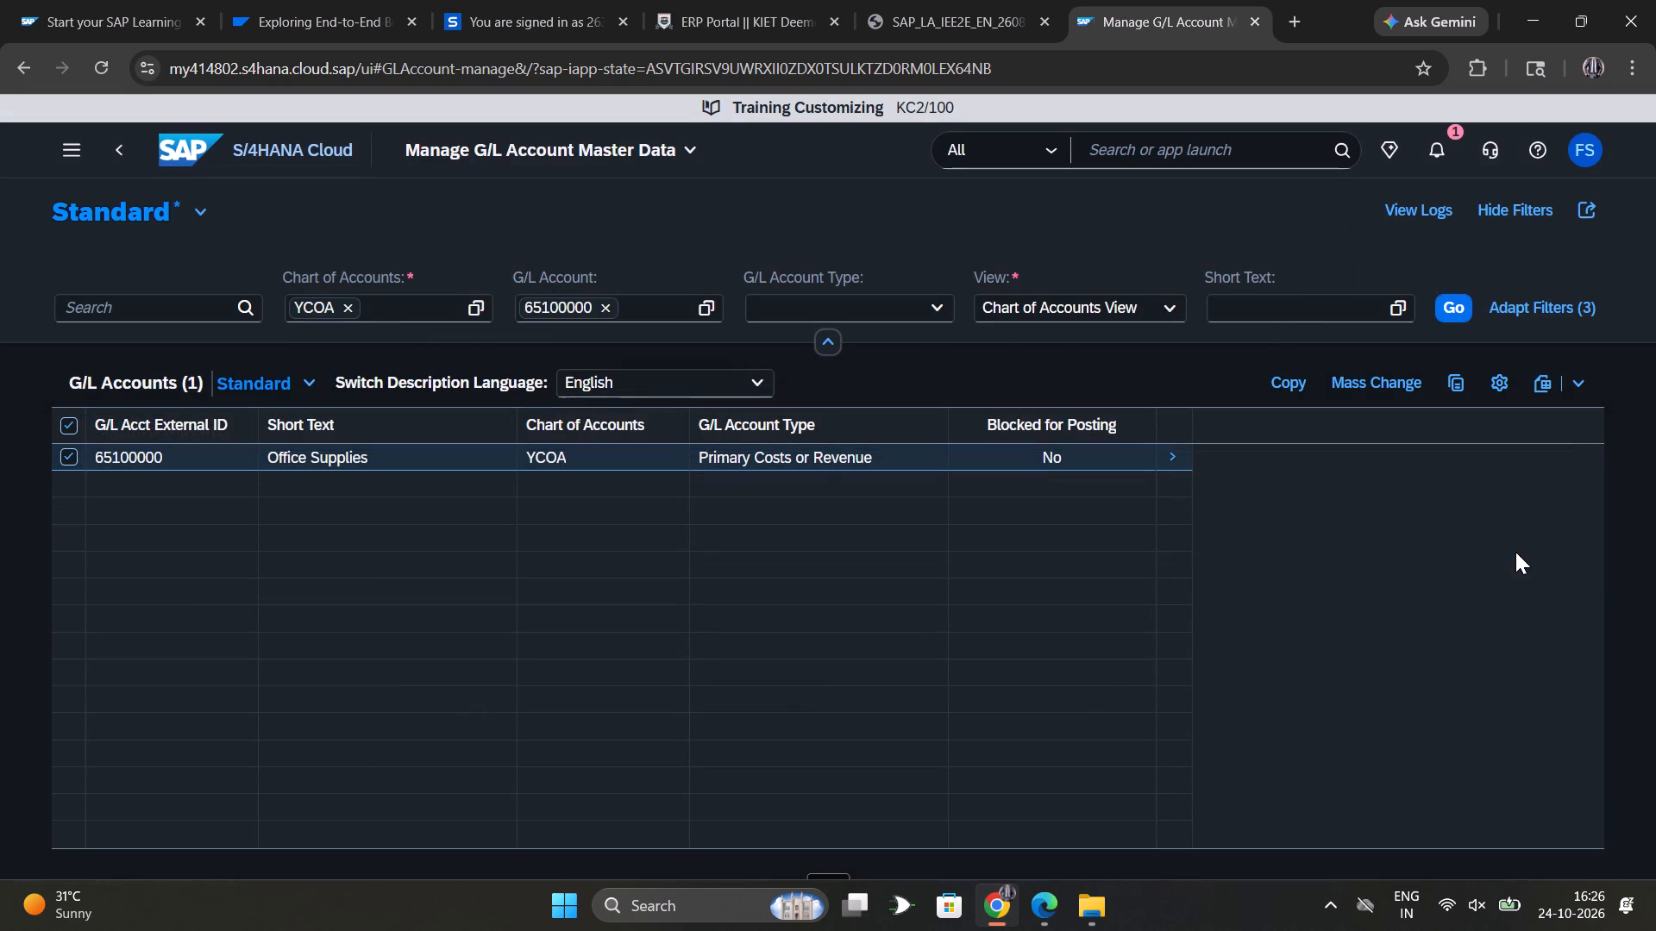
Read step 2 of the exercise PDF on checking the new account, and view the SAP notifications about the copy.
left_click(938, 0)
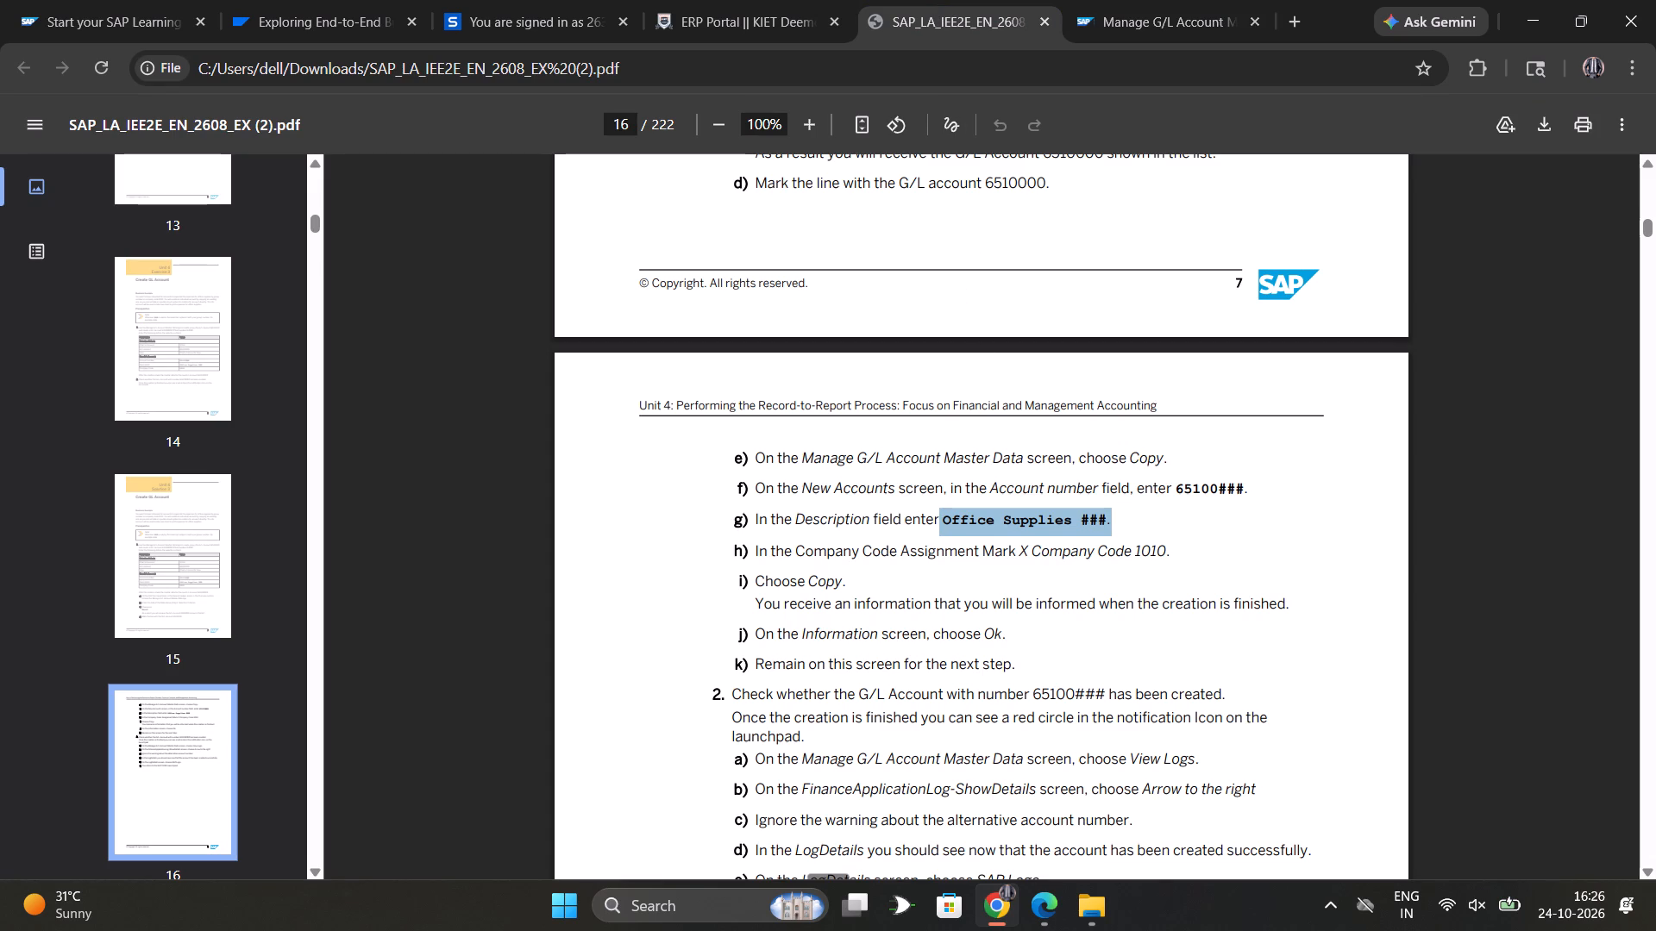
scroll(1026, 544, "down", 2)
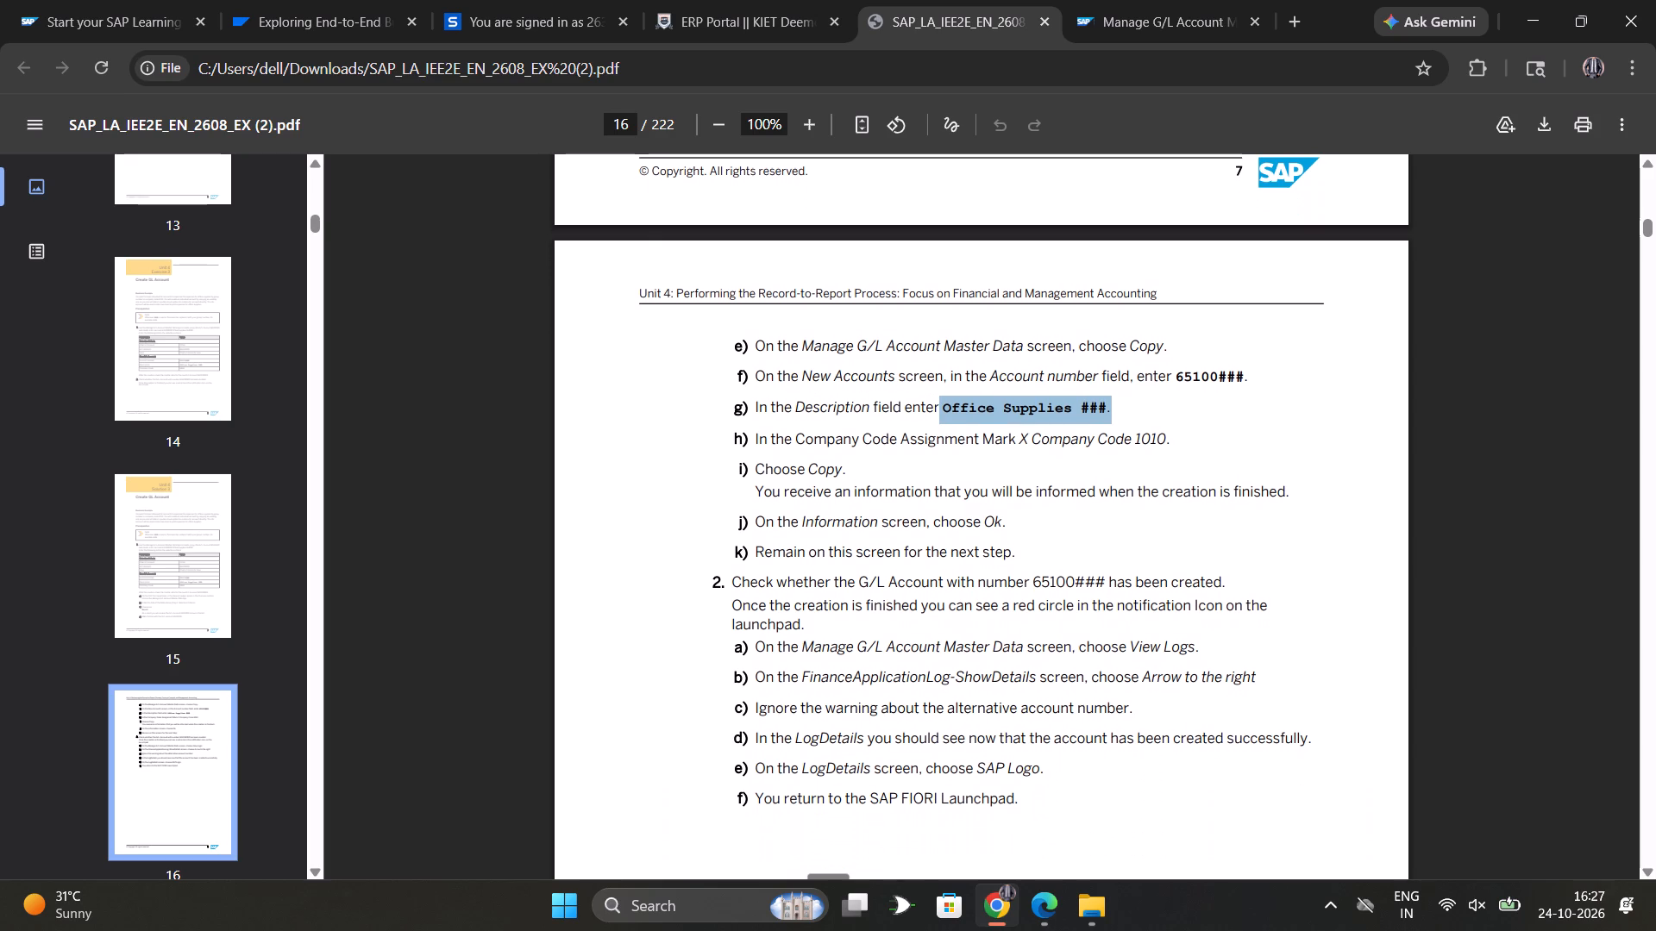
scroll(1026, 544, "down", 1)
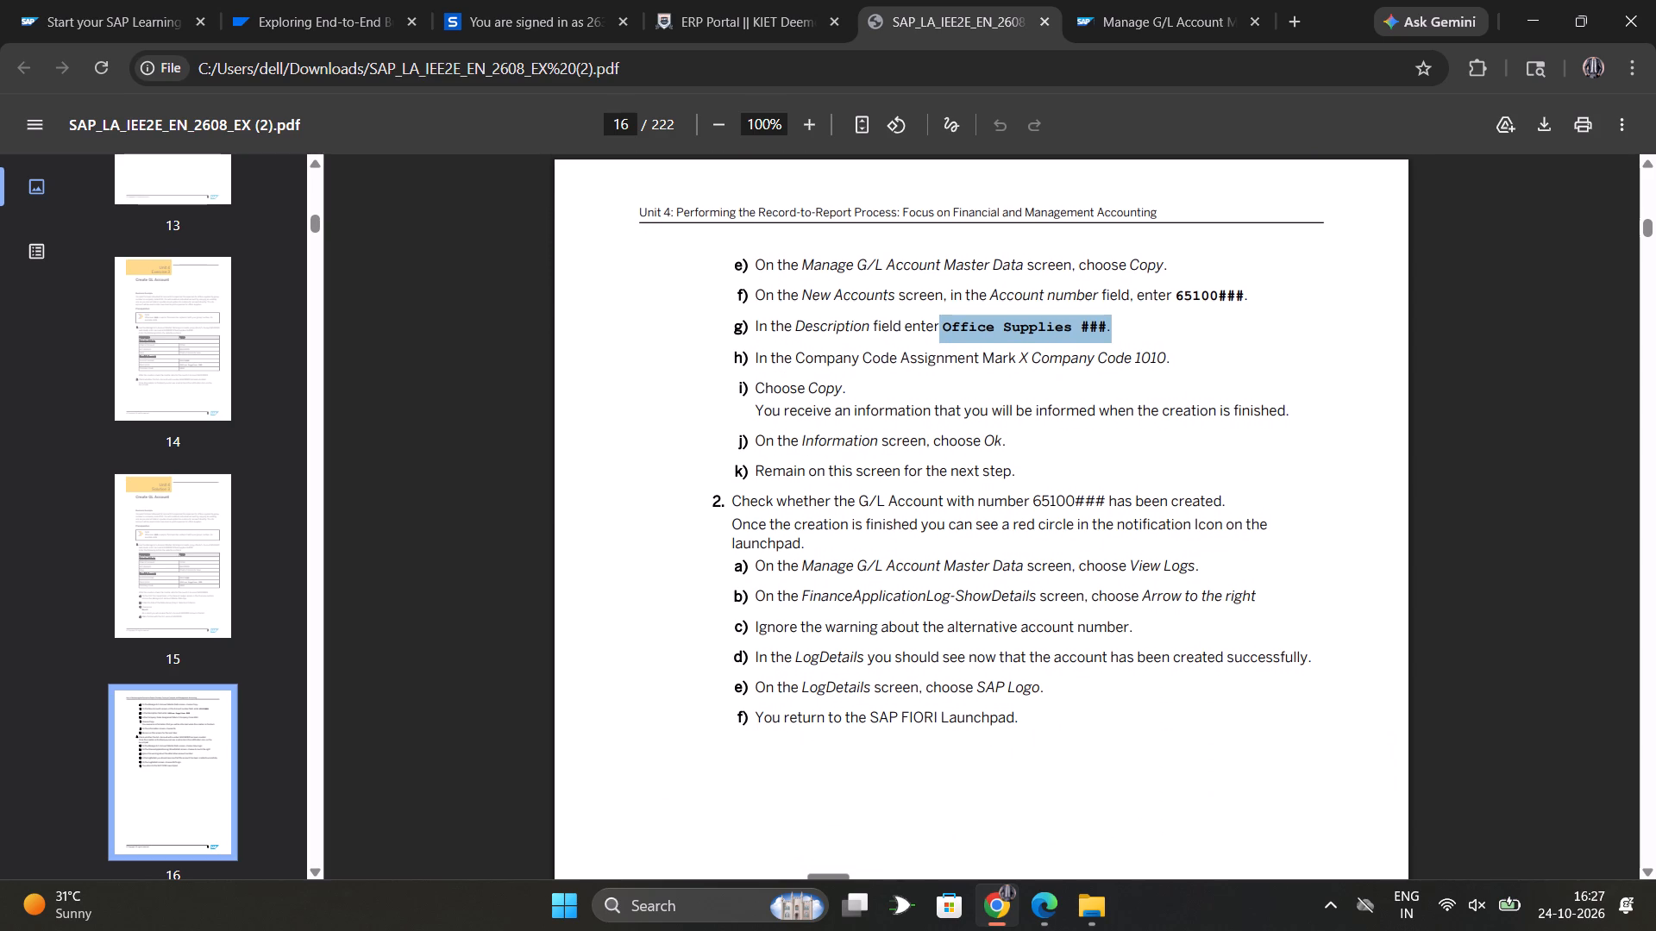
left_click(1133, 16)
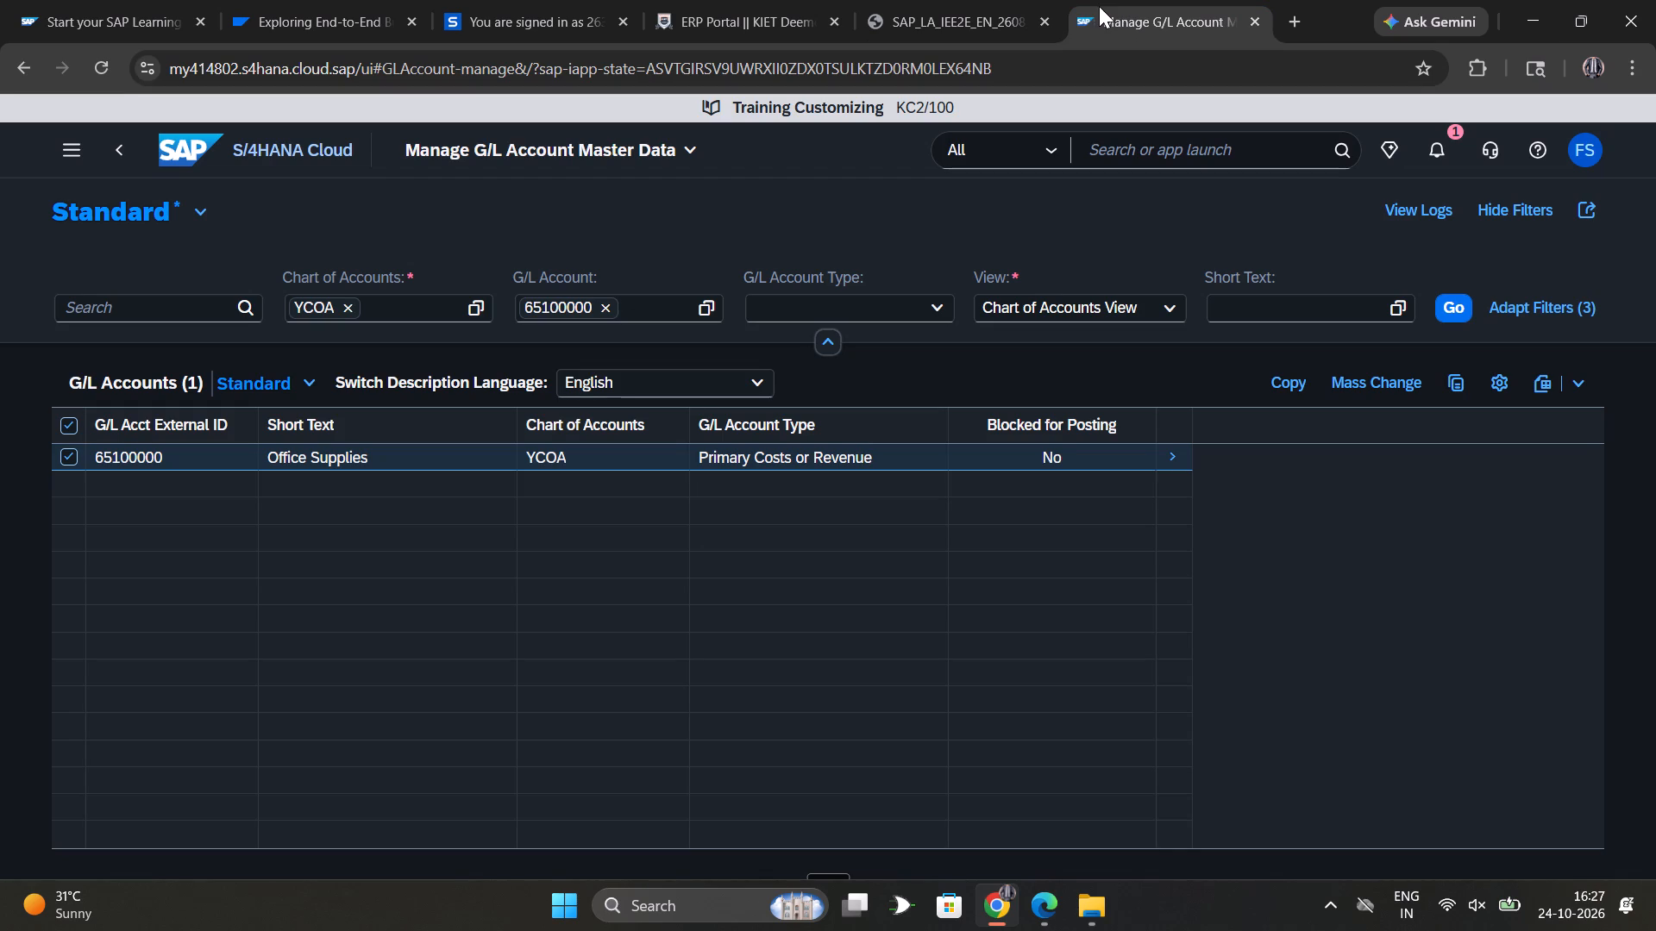
left_click(1440, 142)
left_click(900, 0)
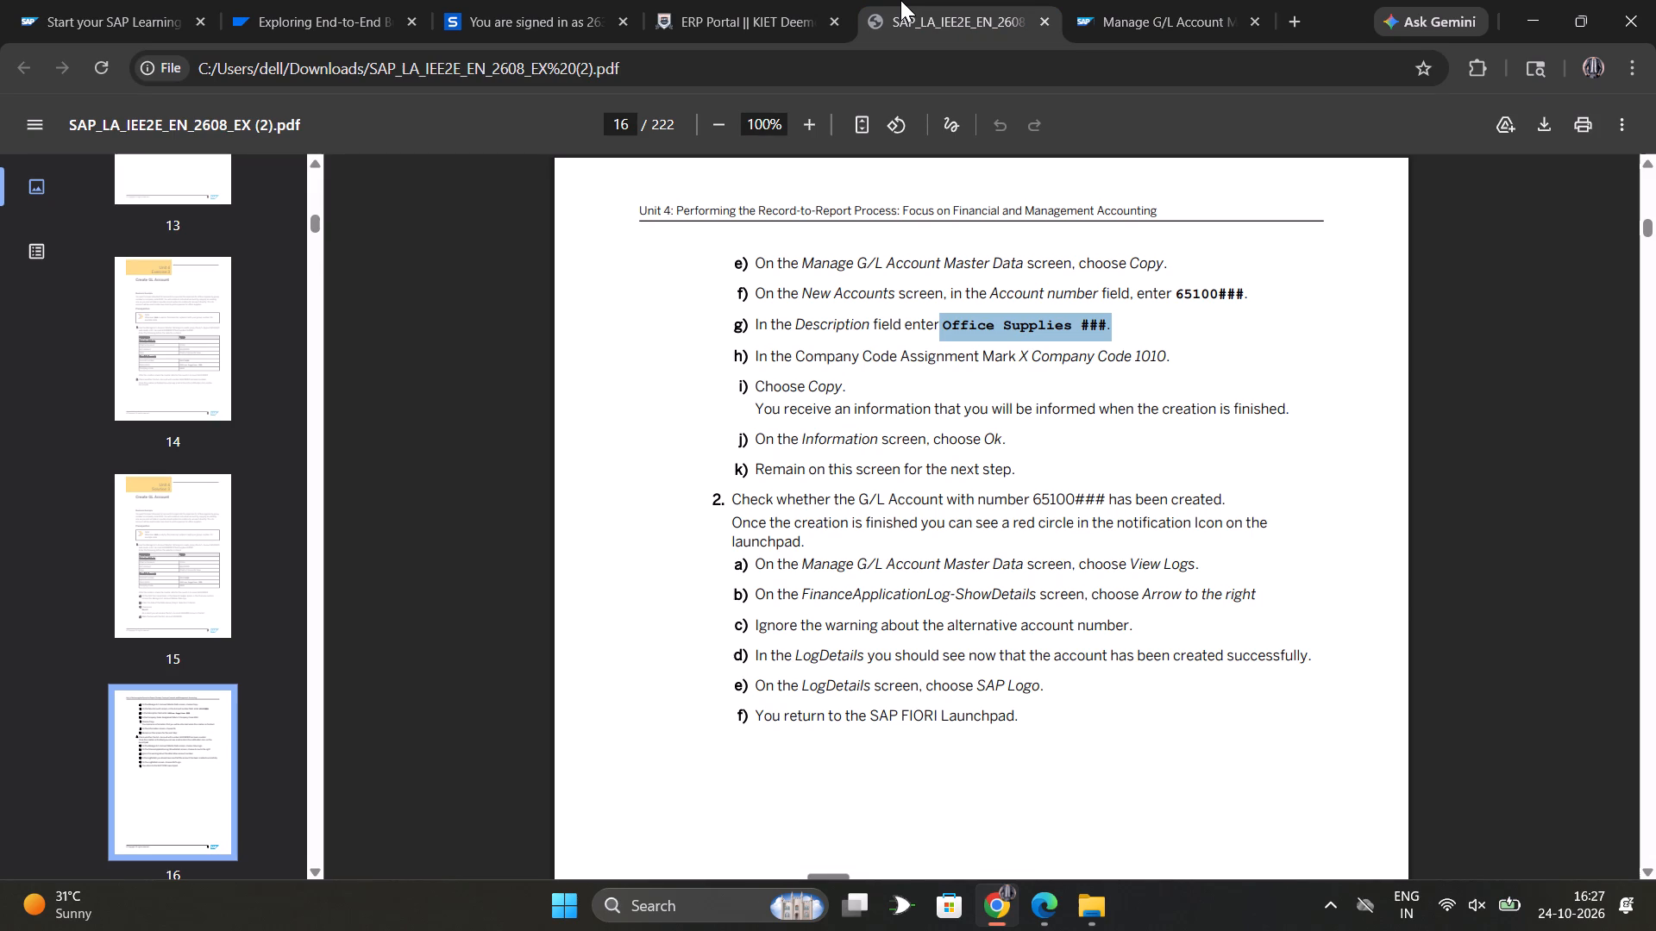
left_click(1138, 0)
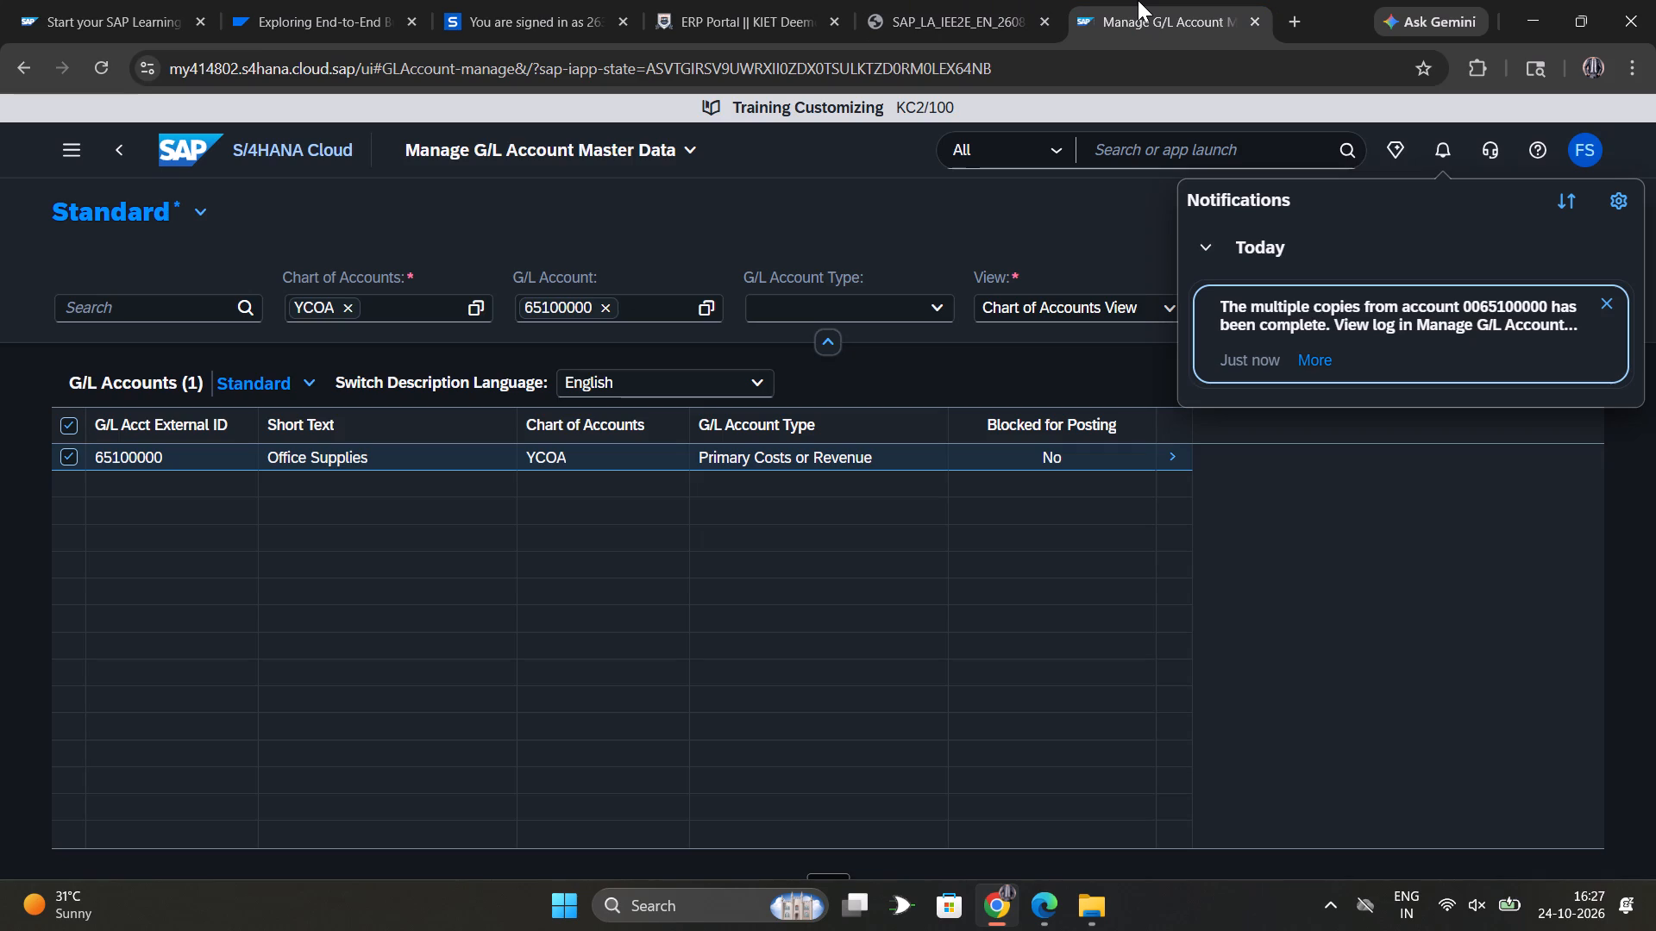
Open the application logs for G/L account copies from Manage G/L Account Master Data.
left_click(691, 148)
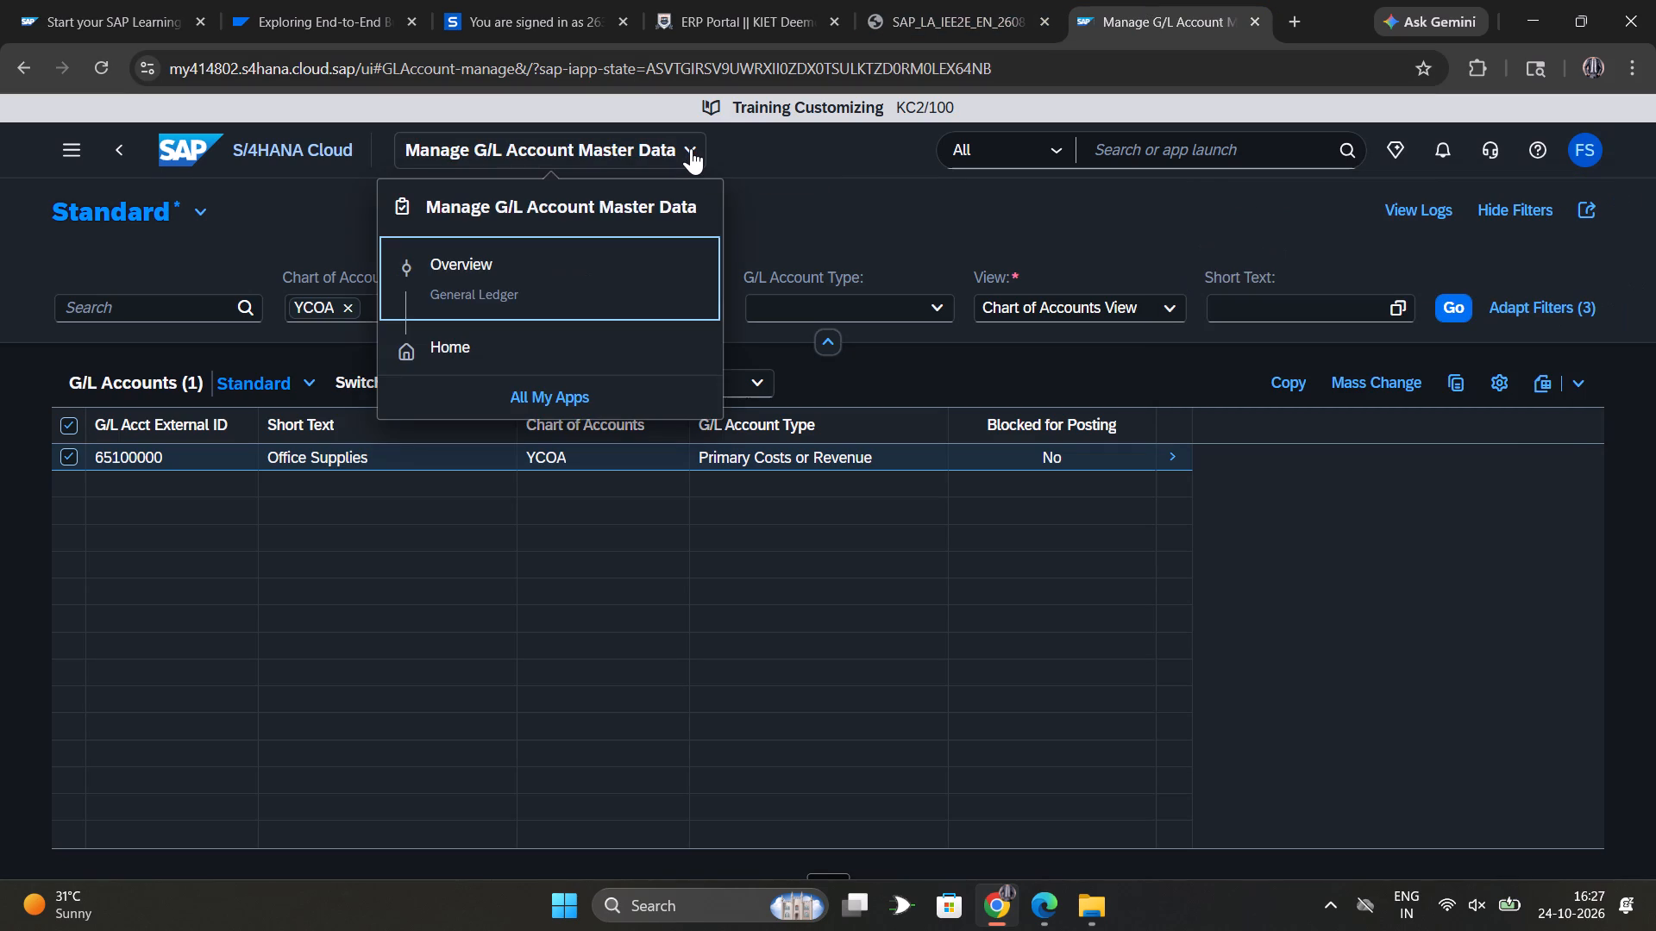
left_click(863, 189)
left_click(1408, 203)
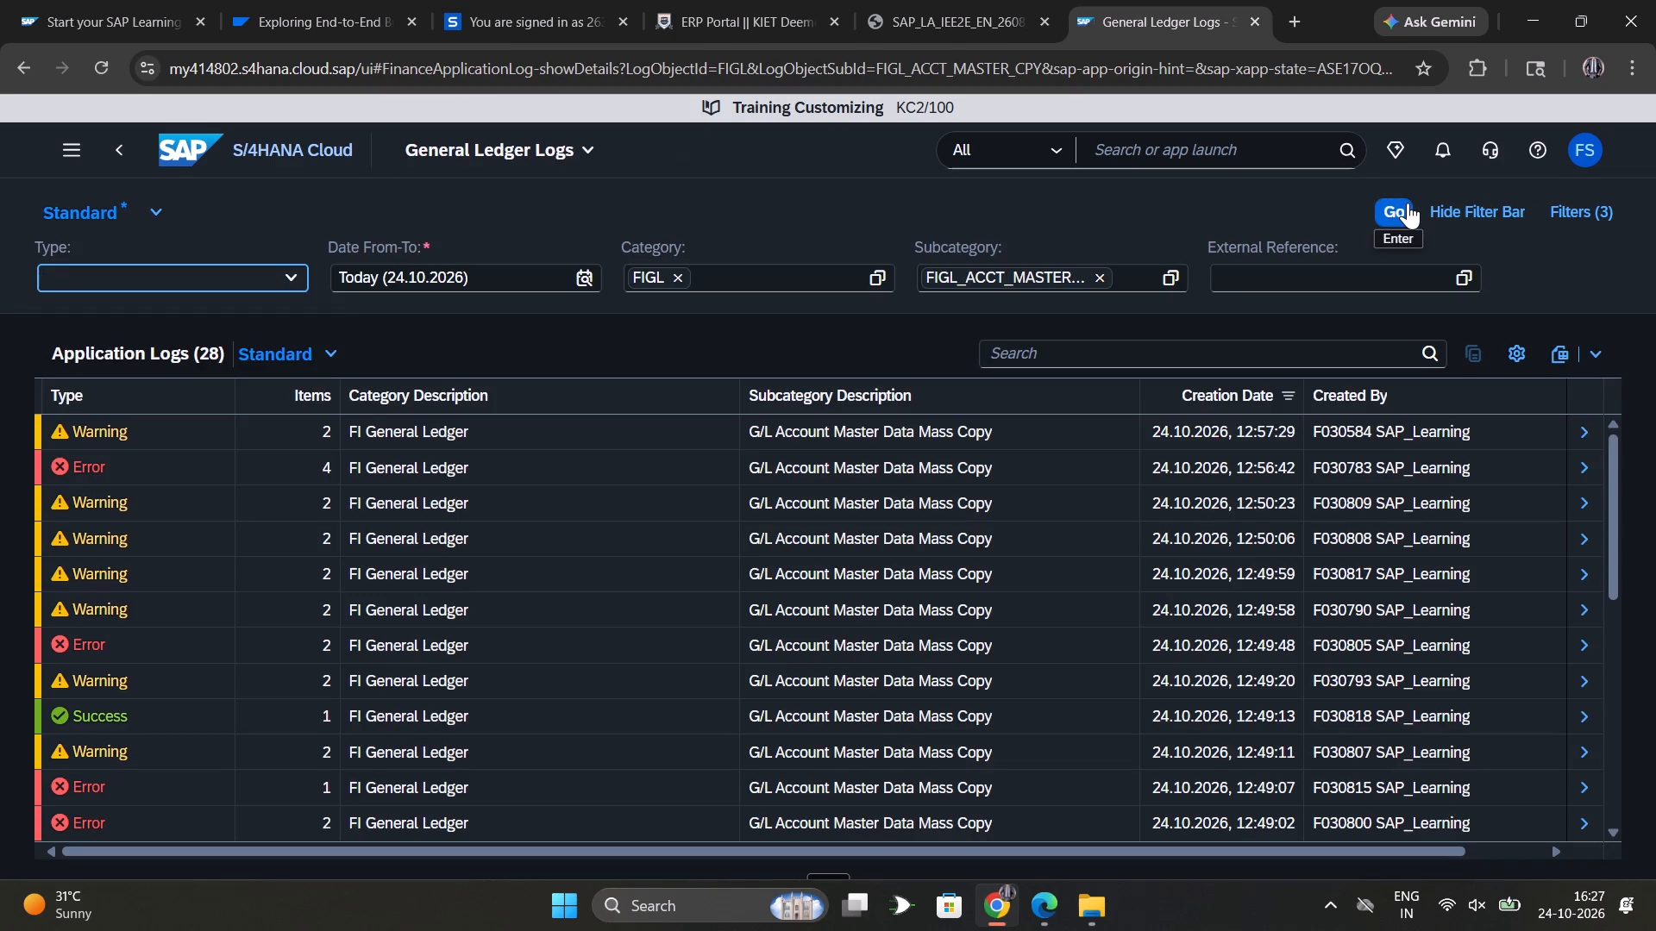
Examine the General Ledger Logs list against step 2 of the exercise PDF, and return to Manage G/L Account Master Data.
left_click(916, 0)
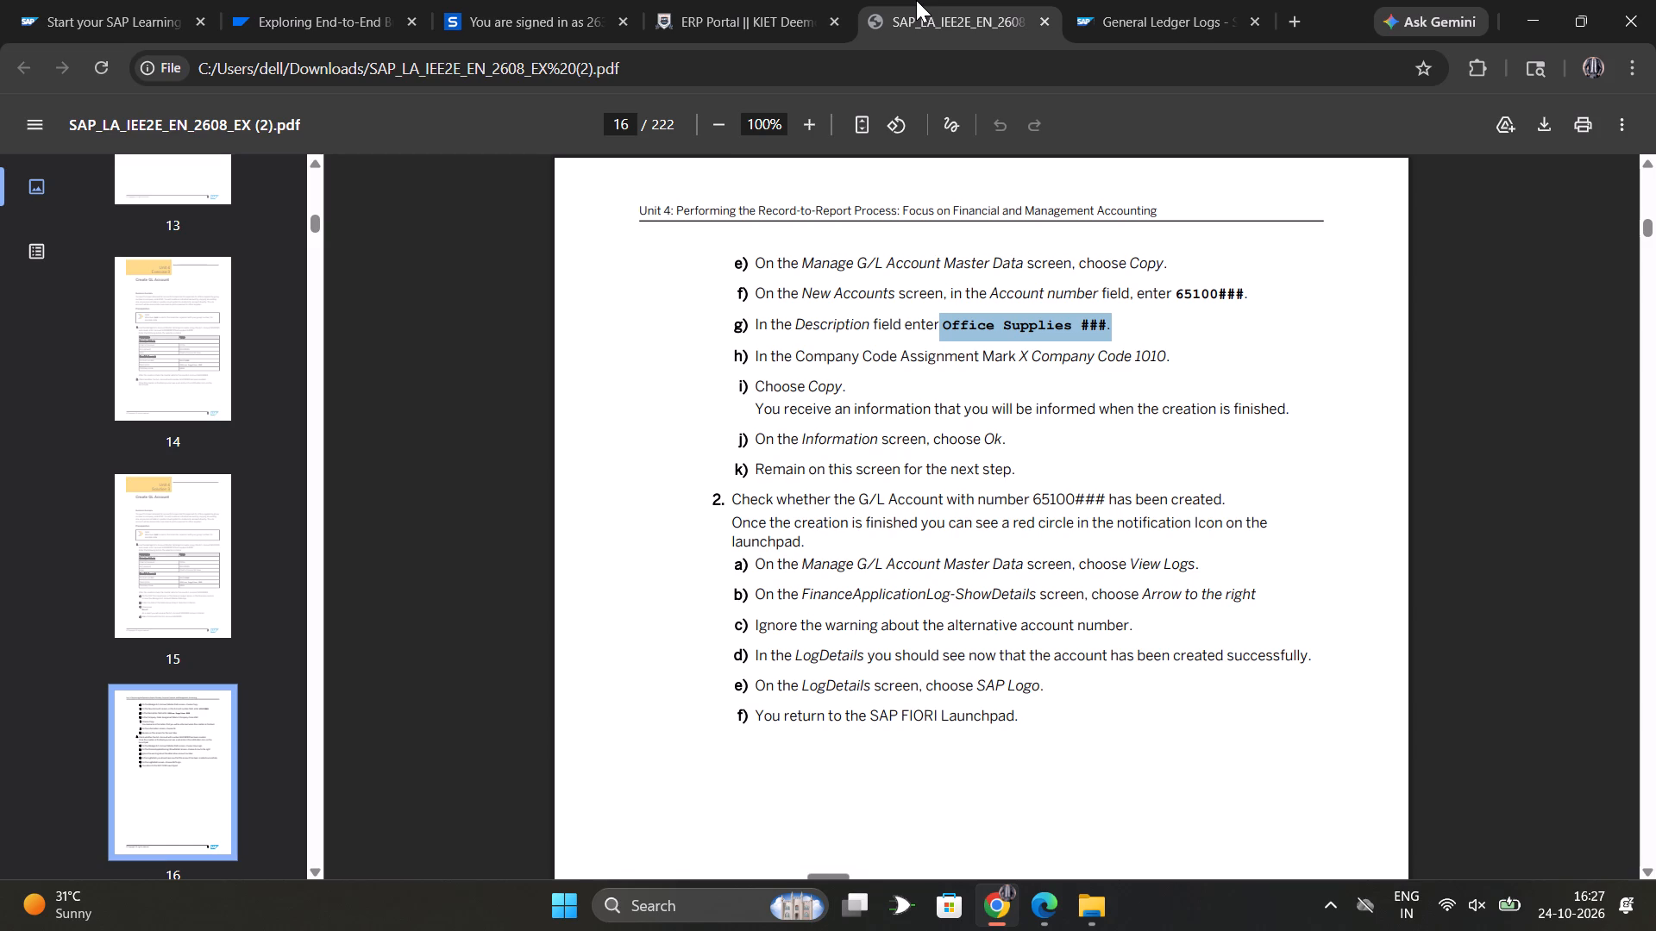
left_click(1143, 0)
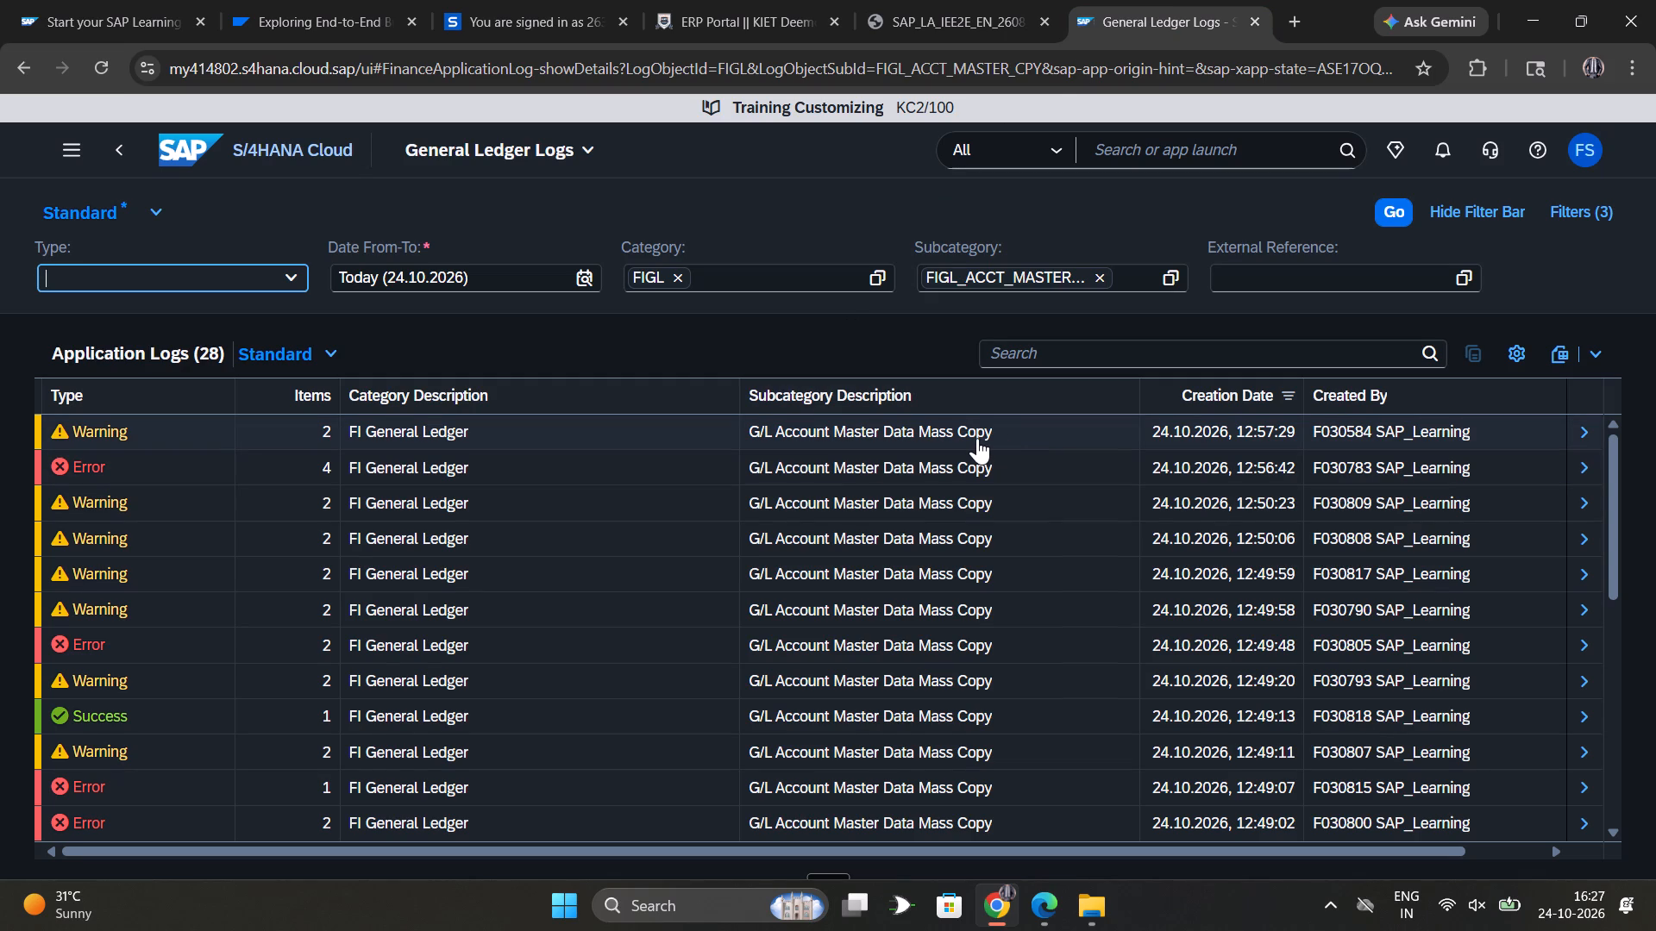
scroll(793, 608, "down", 3)
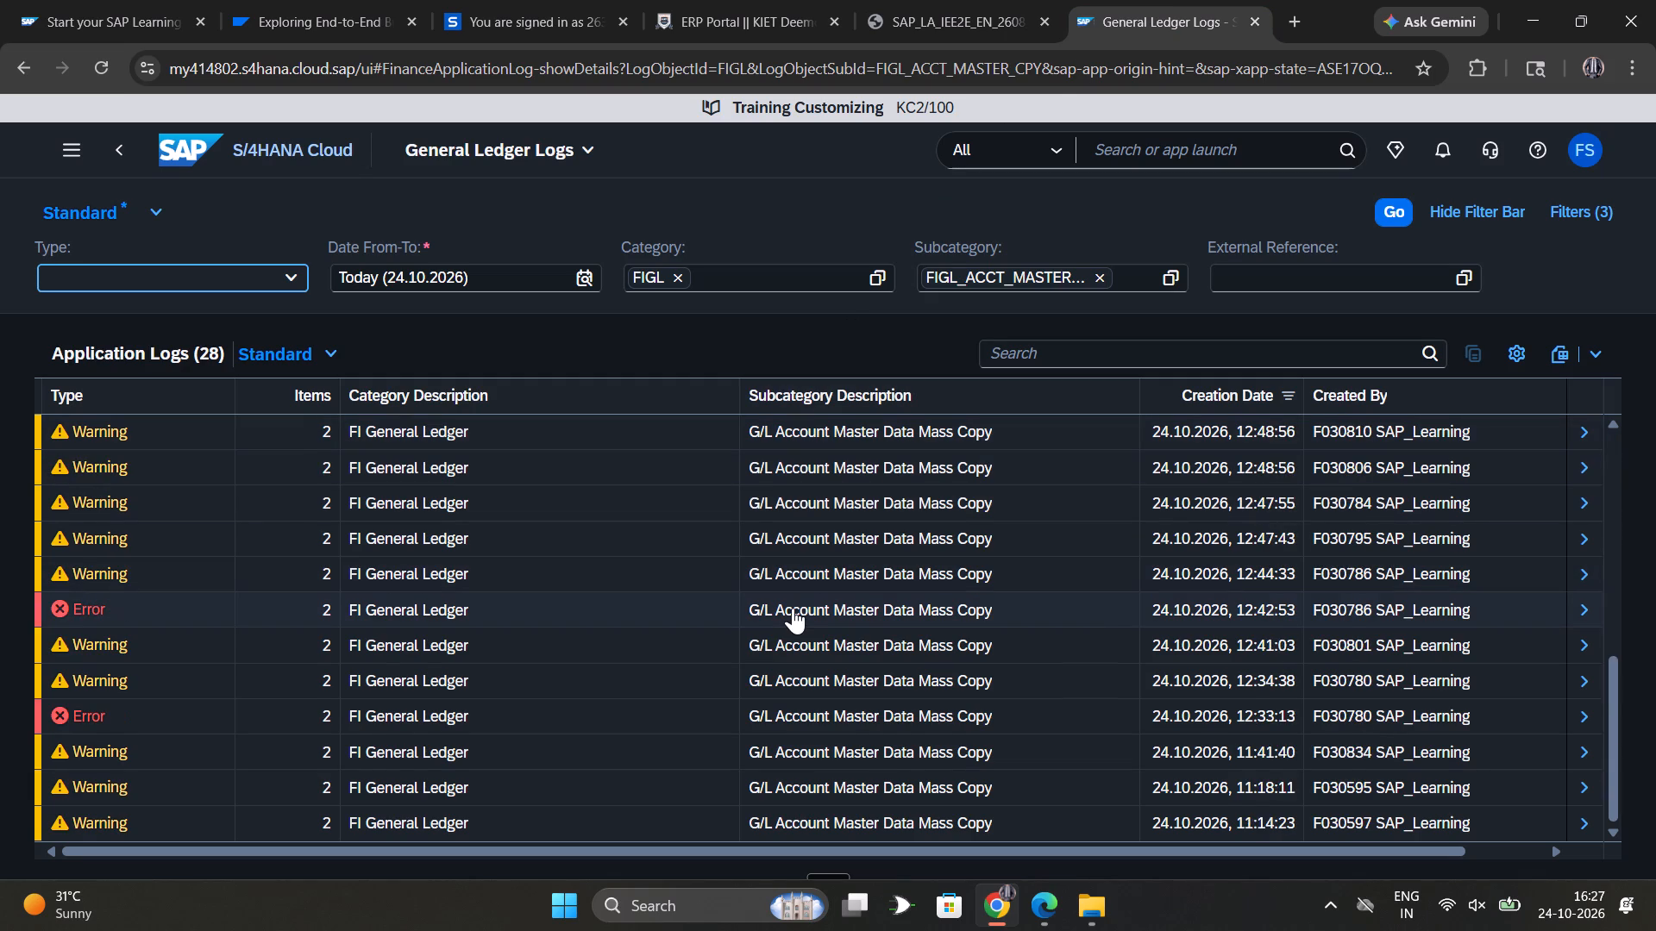
scroll(793, 608, "down", 6)
scroll(793, 608, "up", 3)
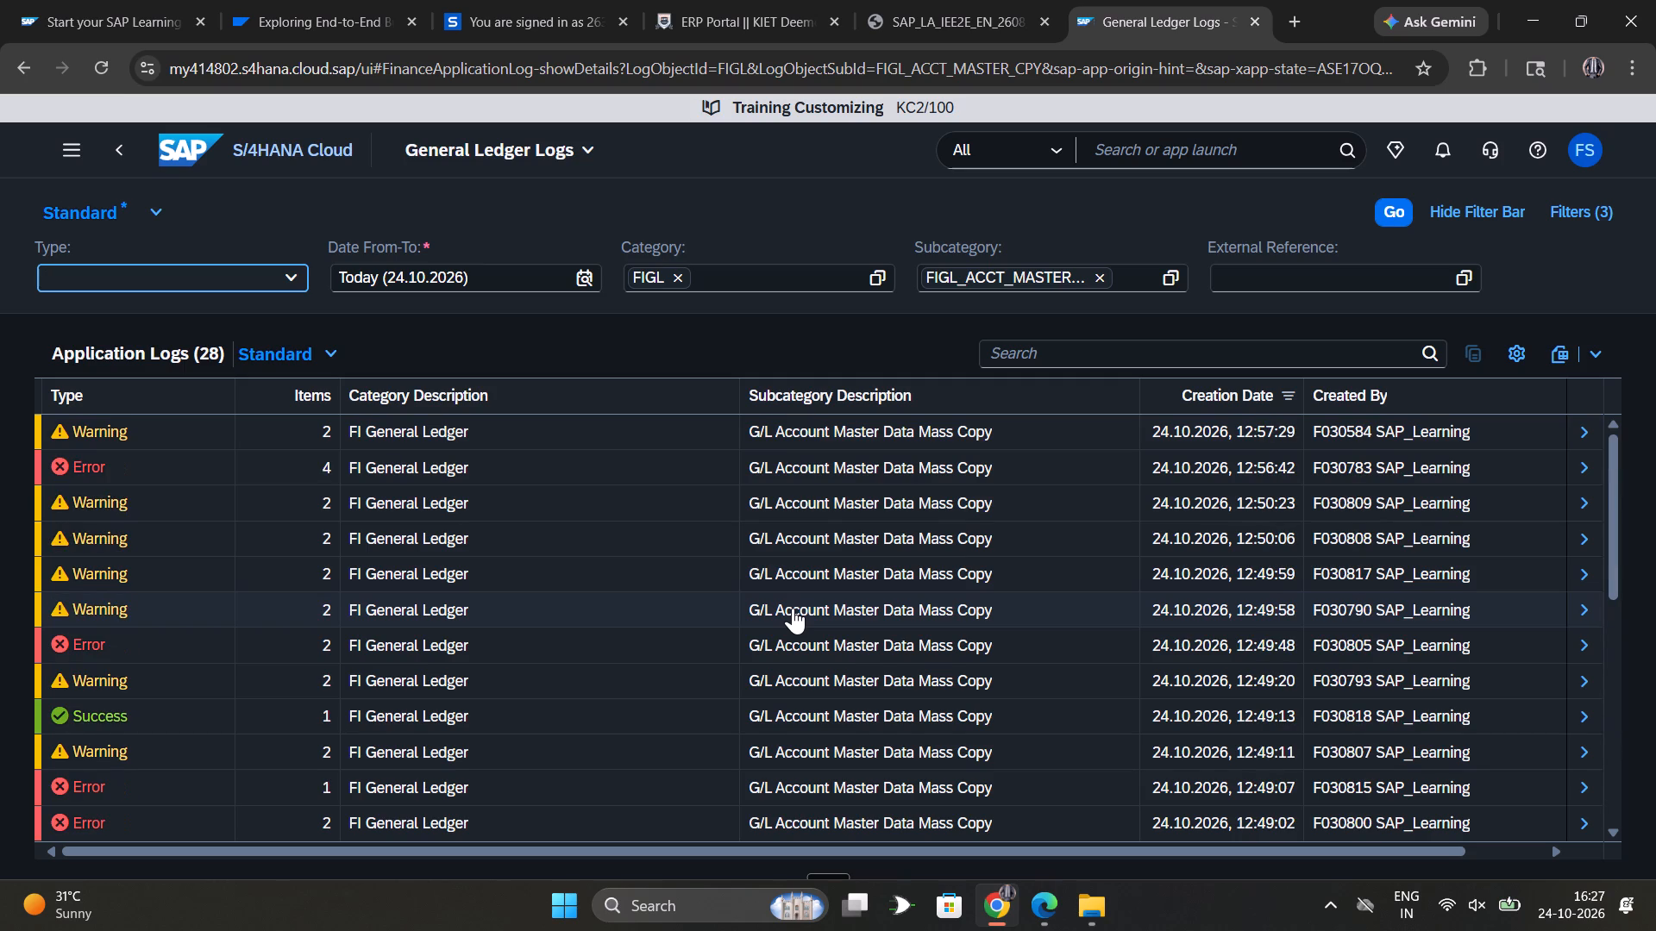
scroll(793, 608, "up", 1)
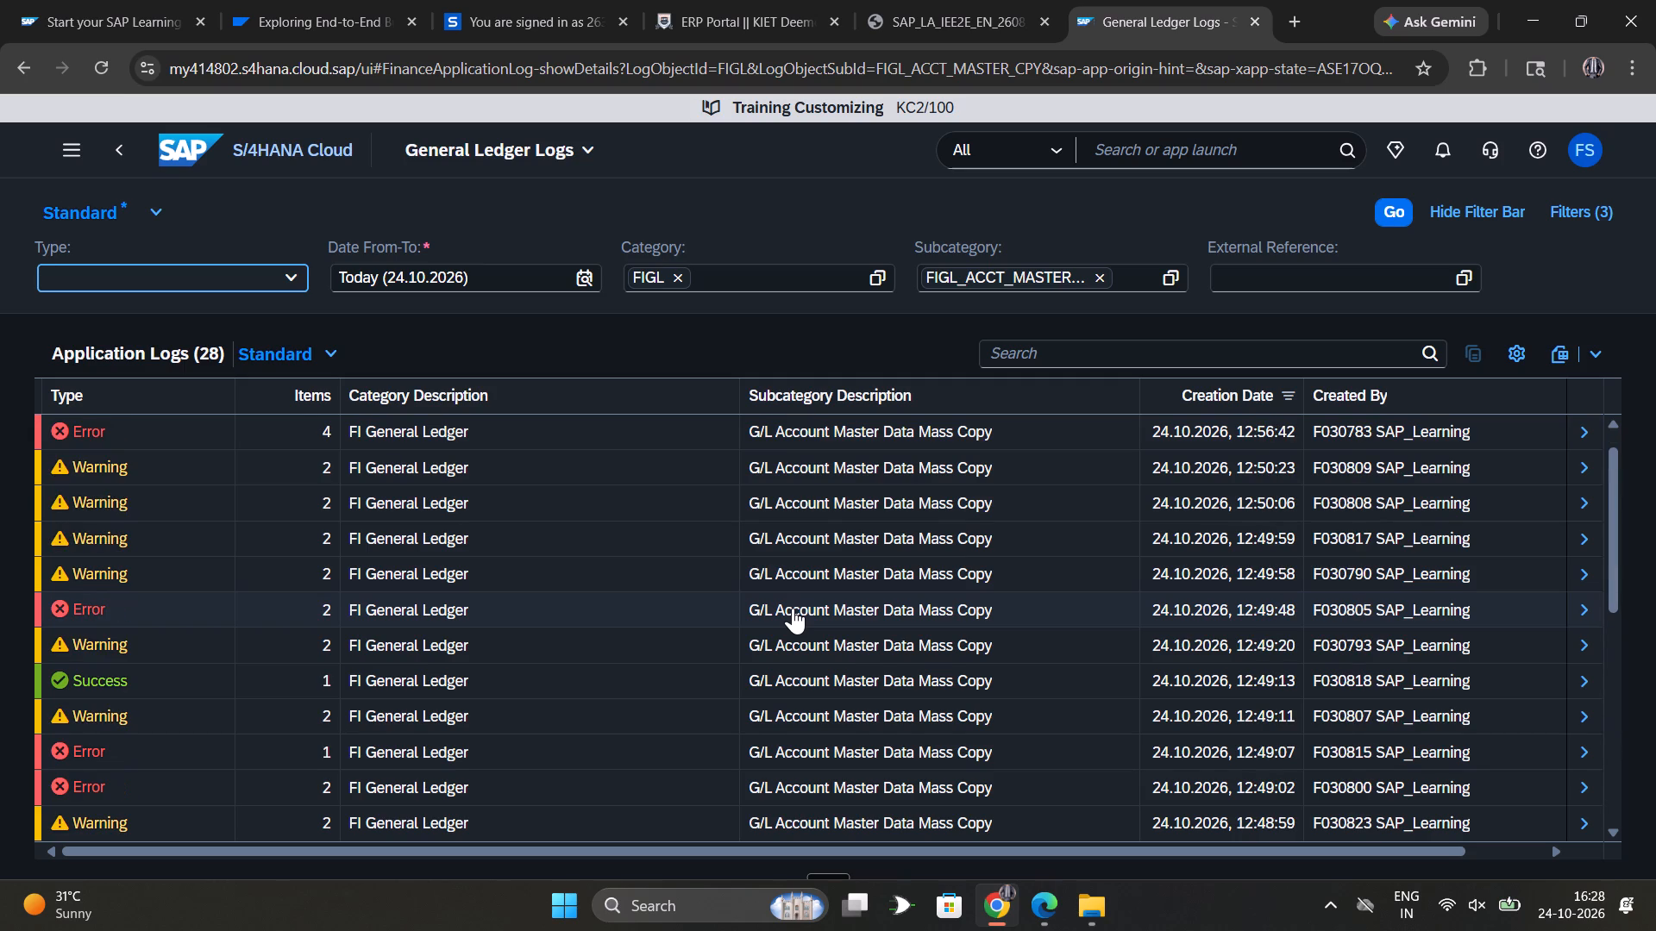
scroll(793, 608, "up", 2)
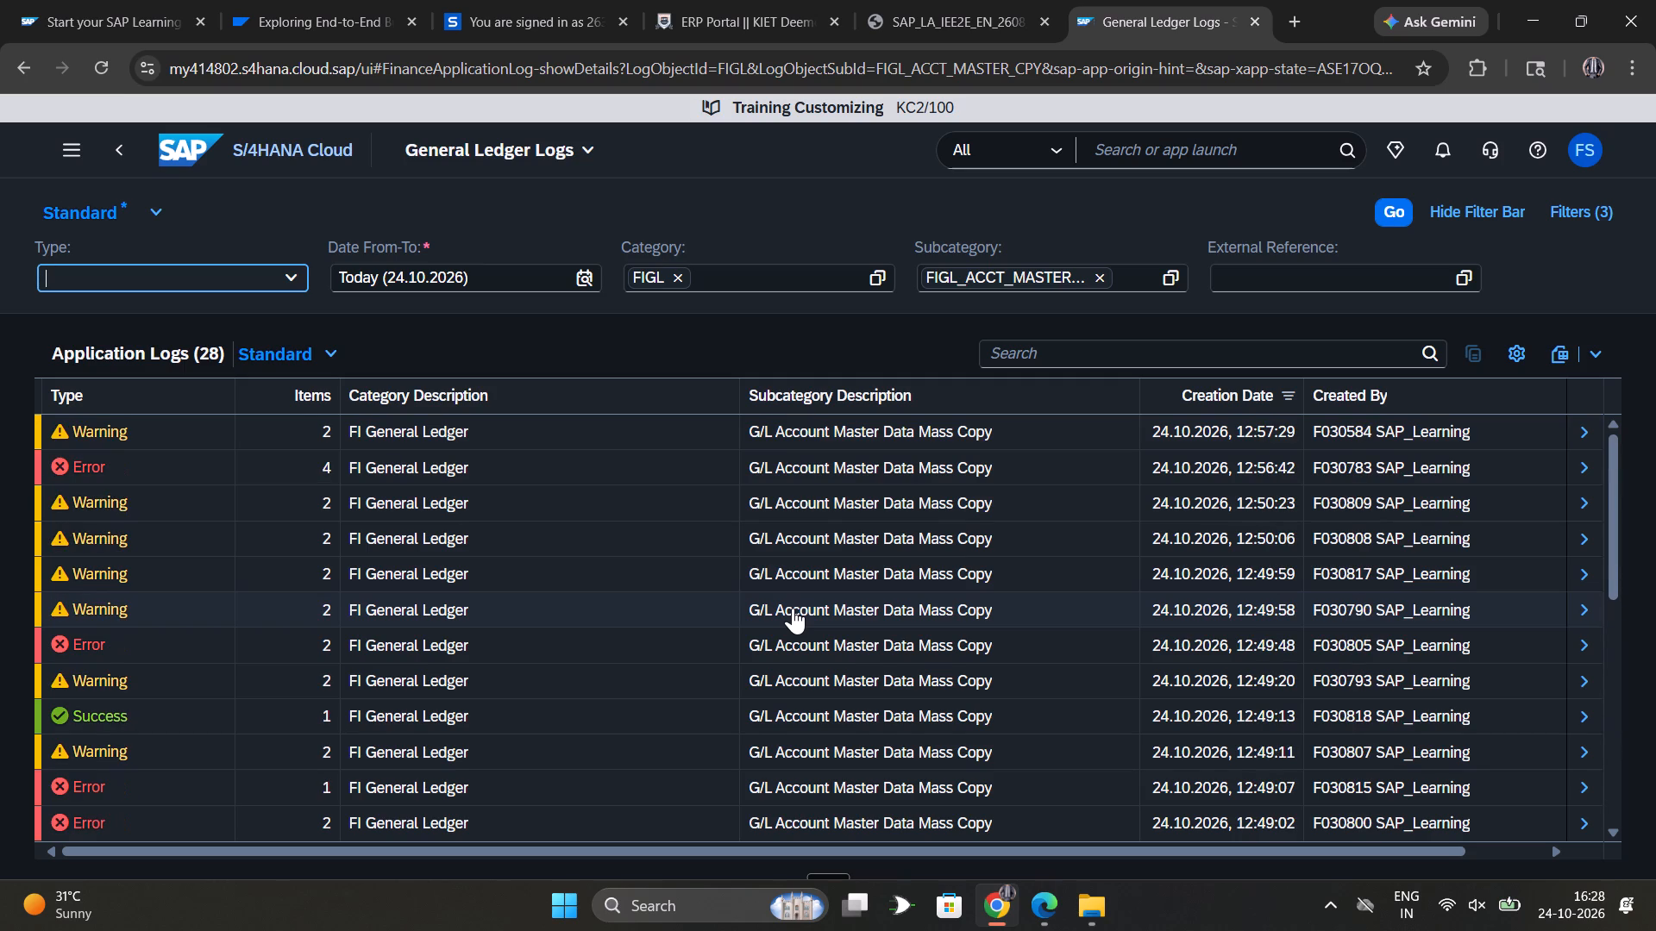
scroll(793, 608, "up", 1)
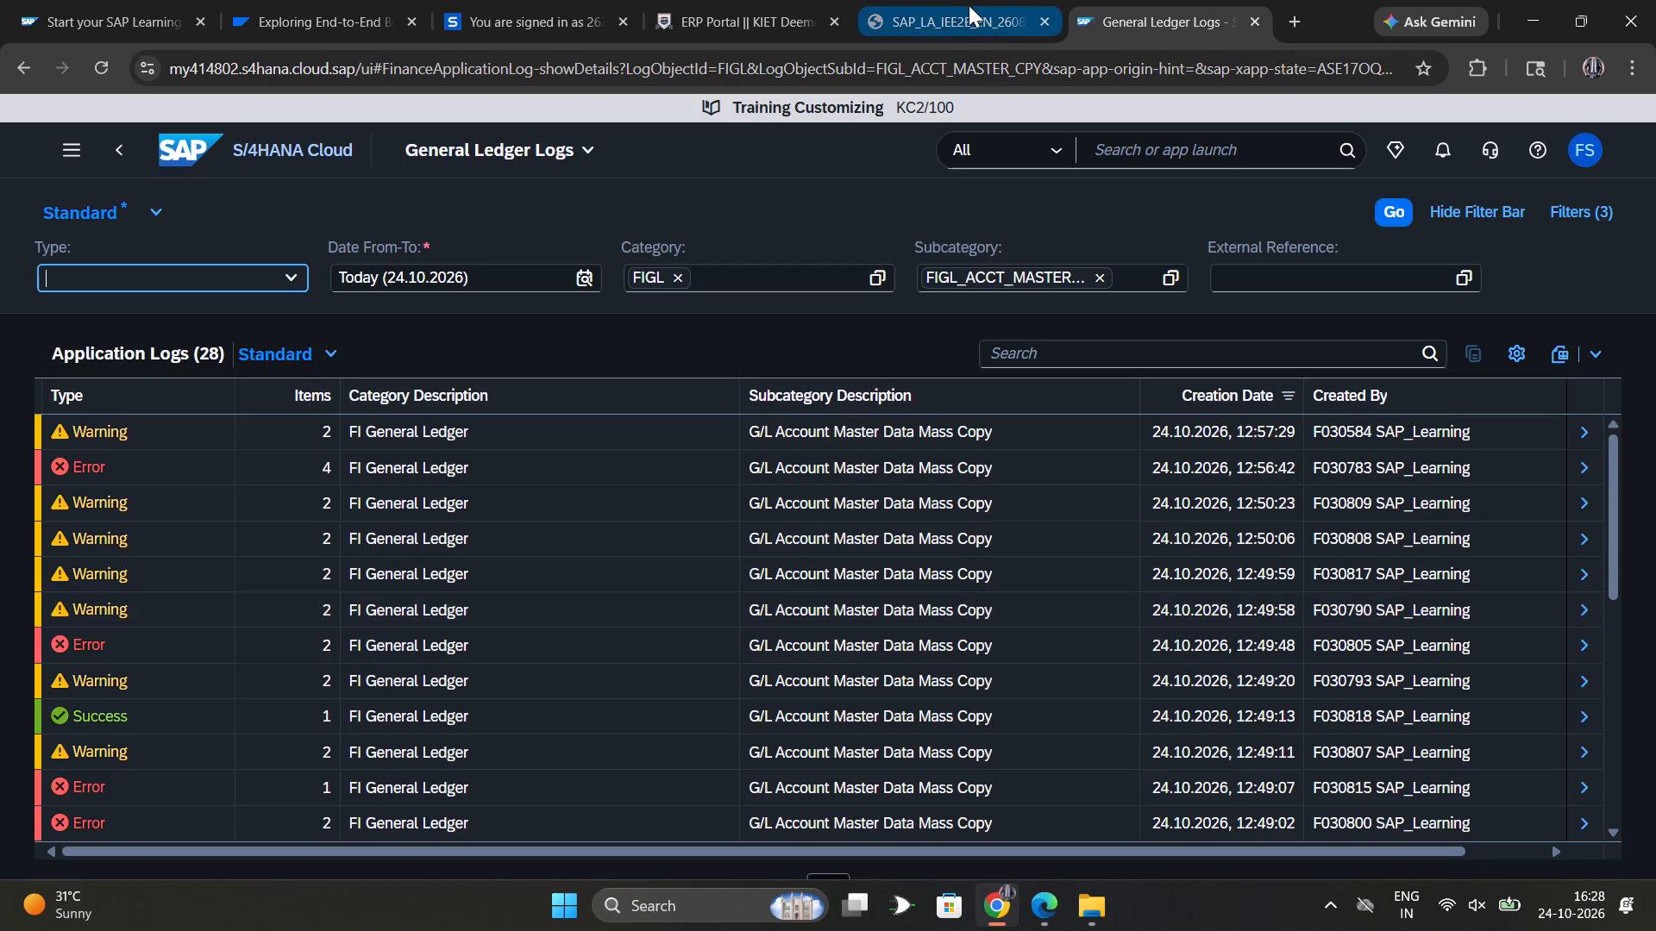
left_click(961, 1)
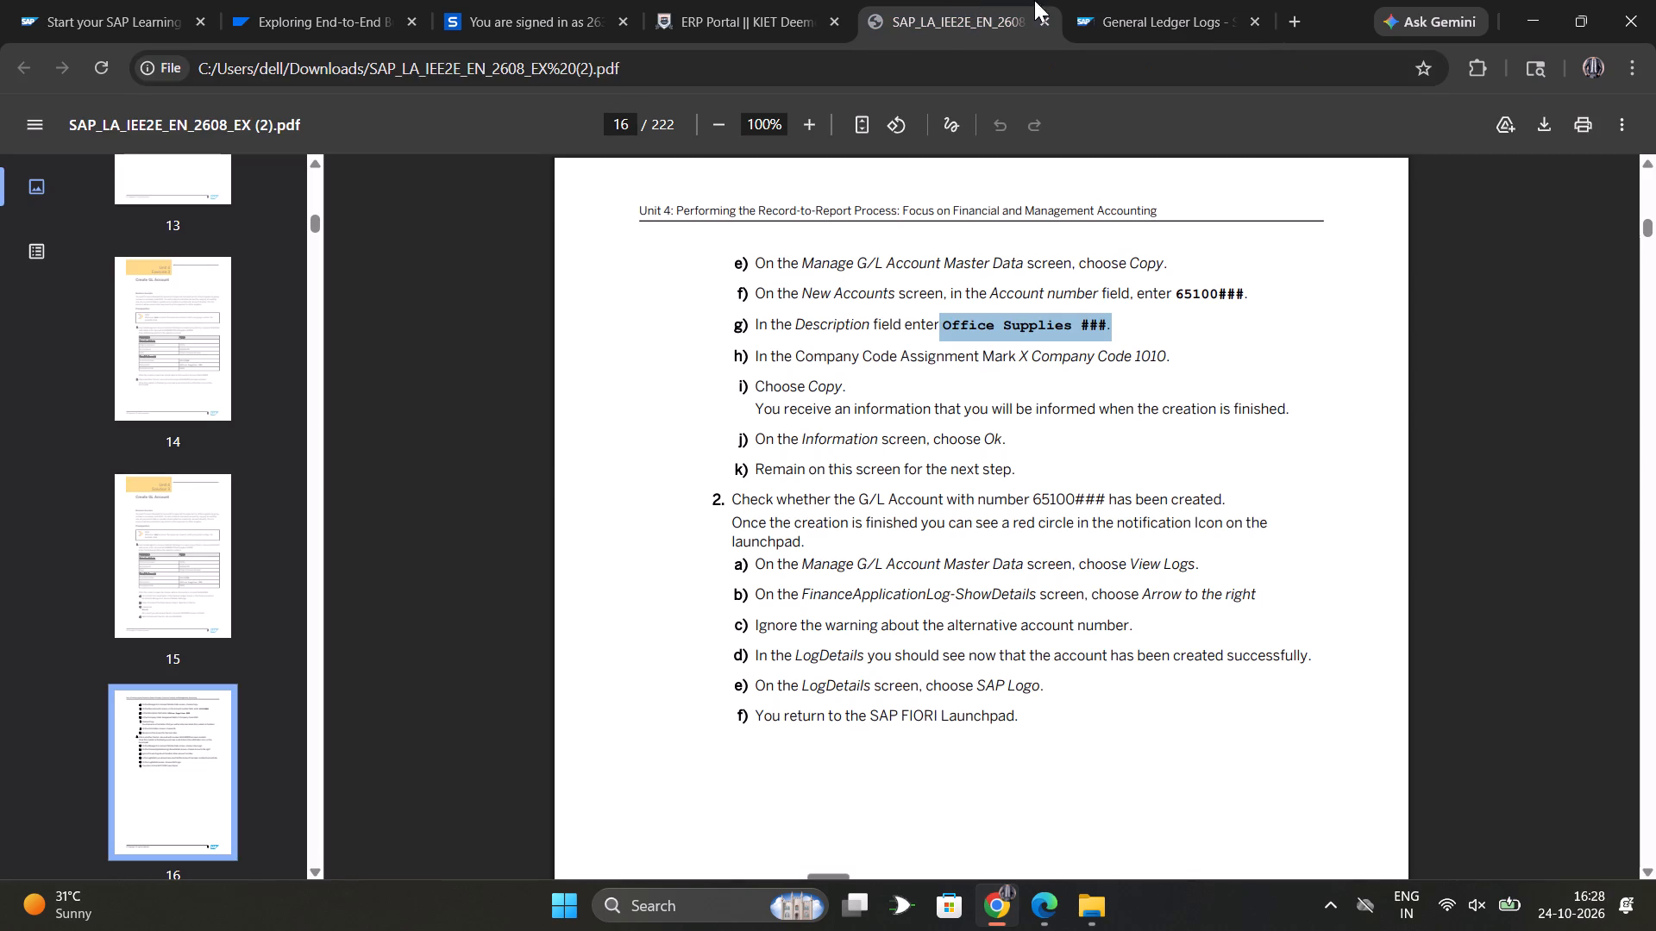
left_click(1118, 1)
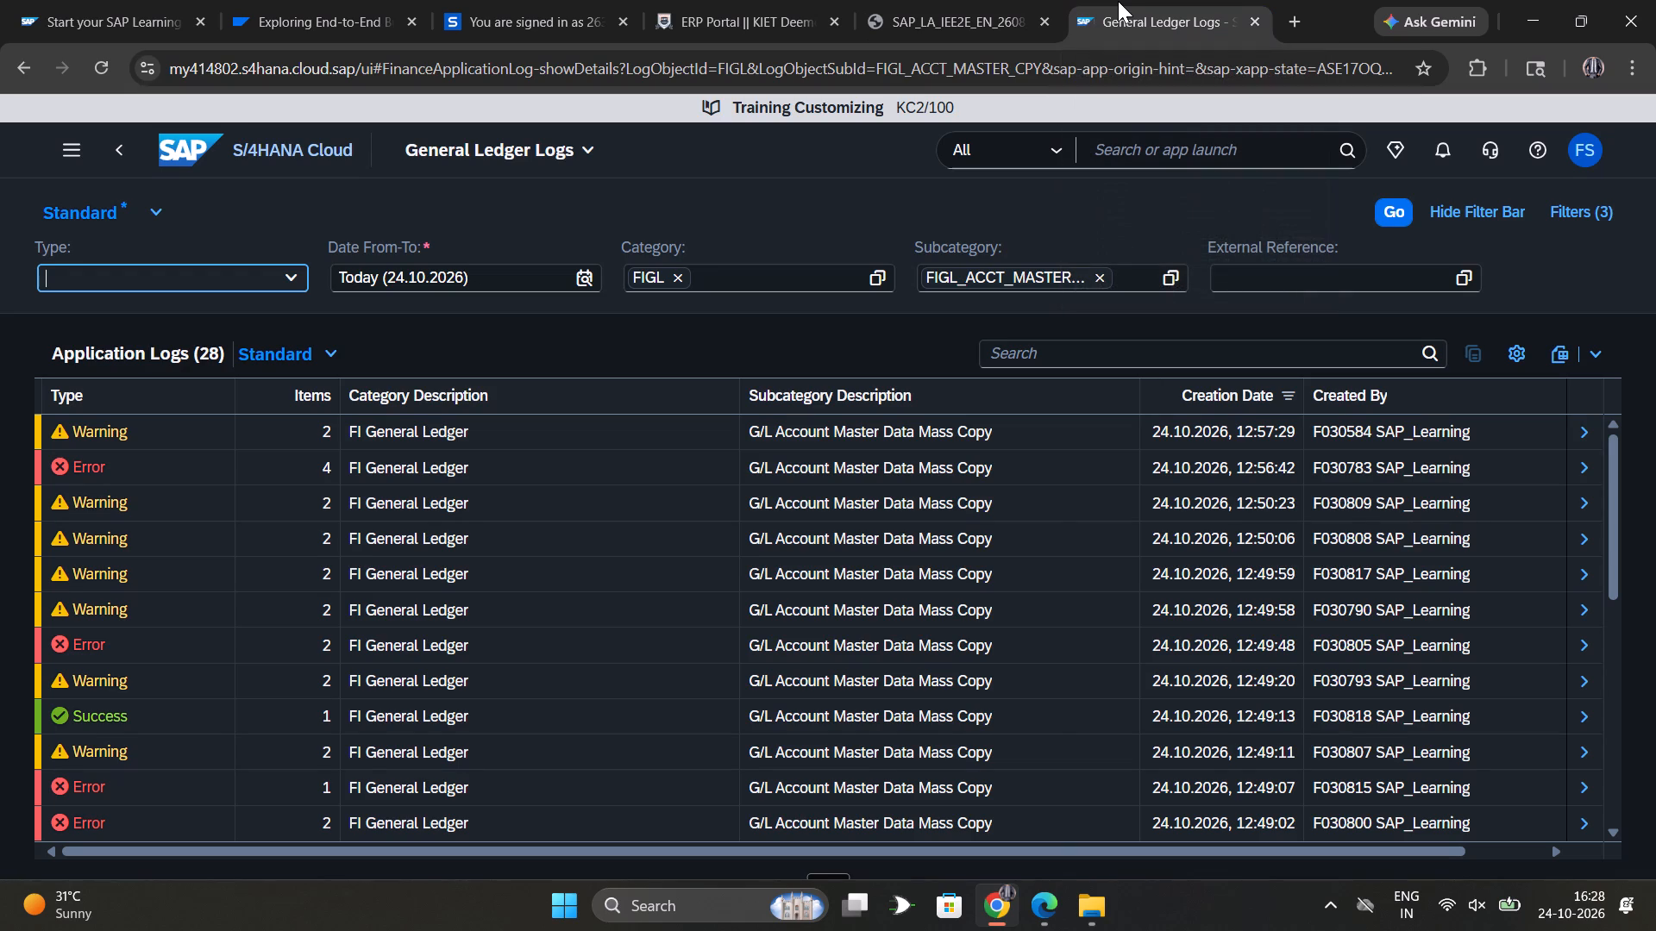
left_click(960, 0)
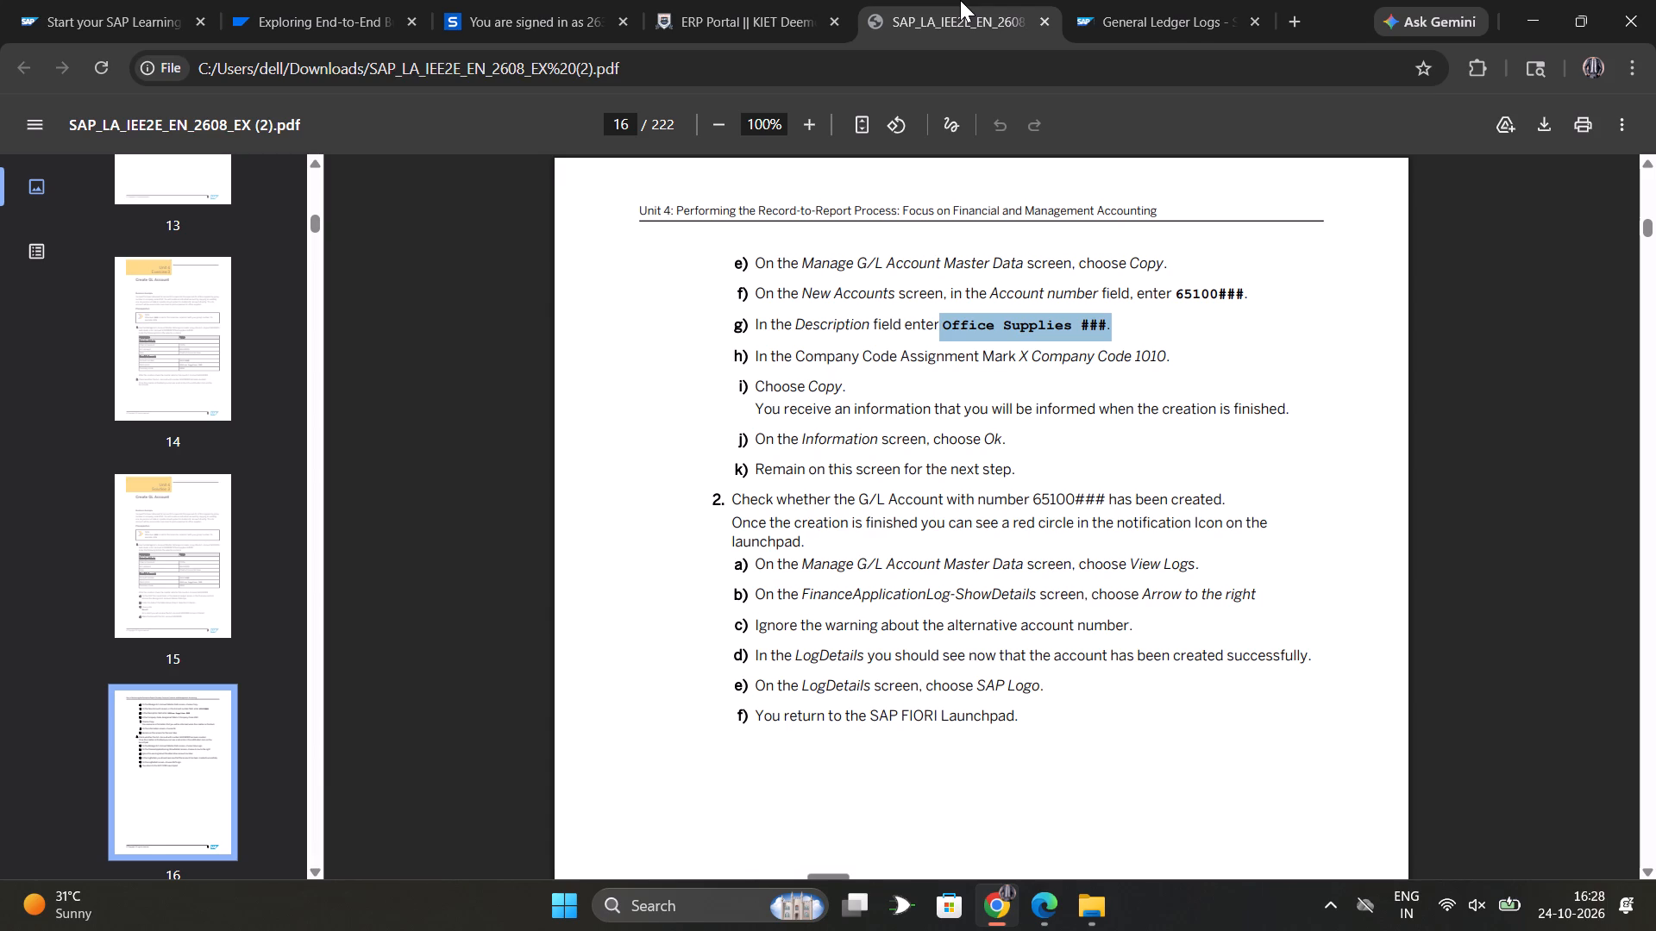
left_click(1128, 0)
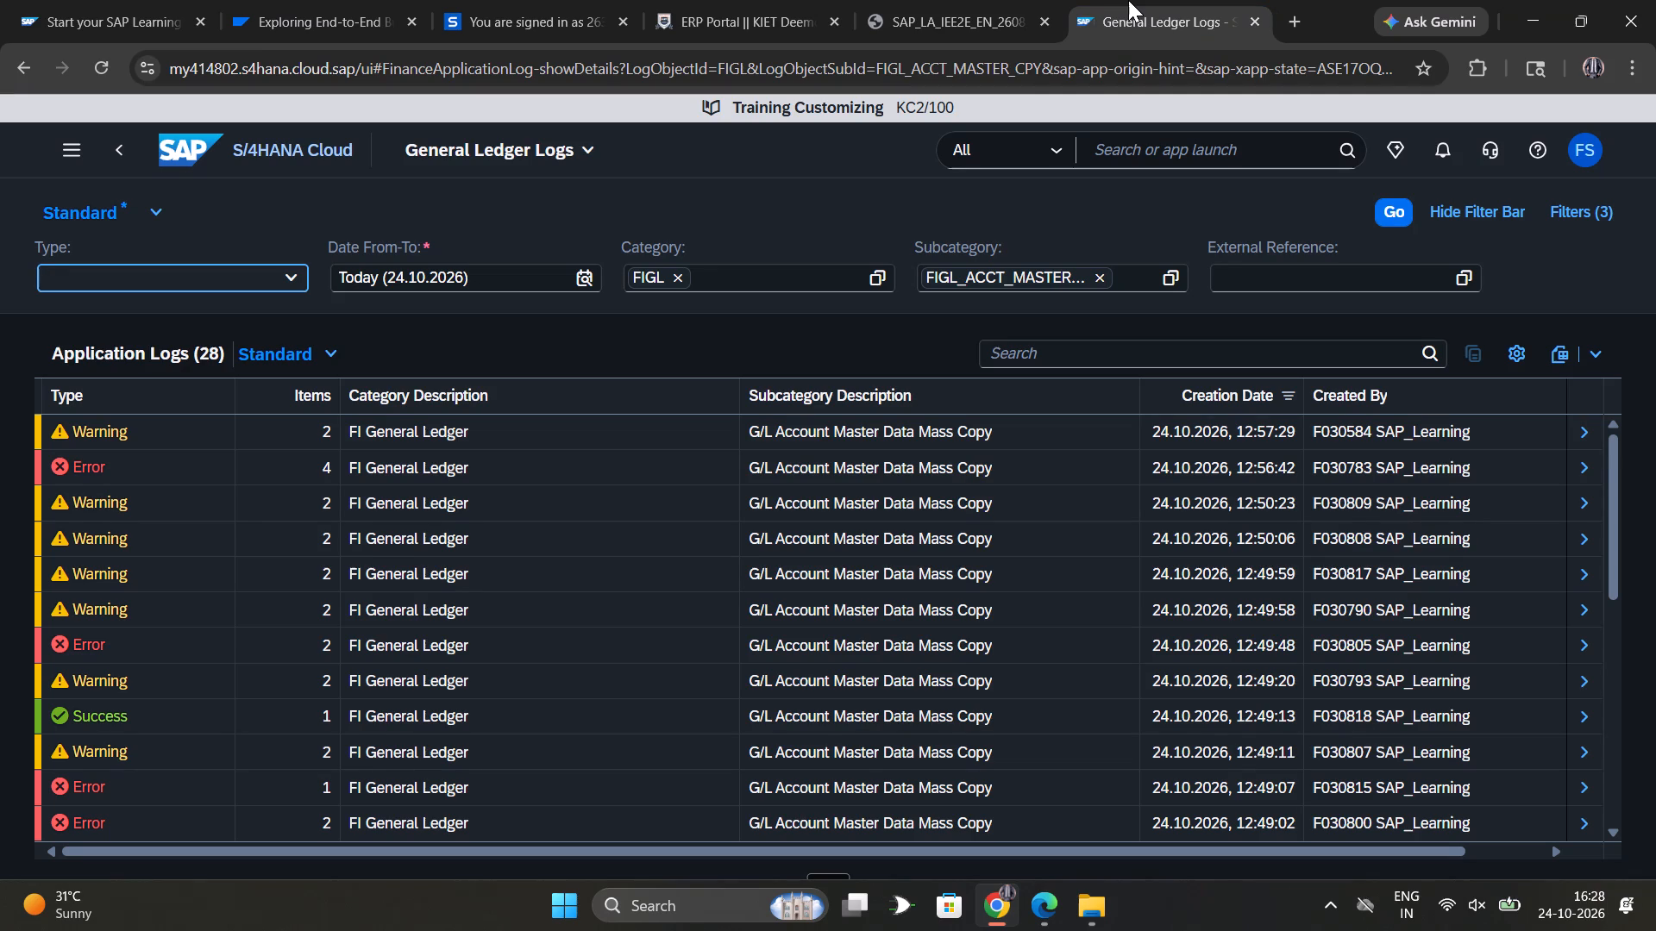
scroll(1044, 528, "down", 3)
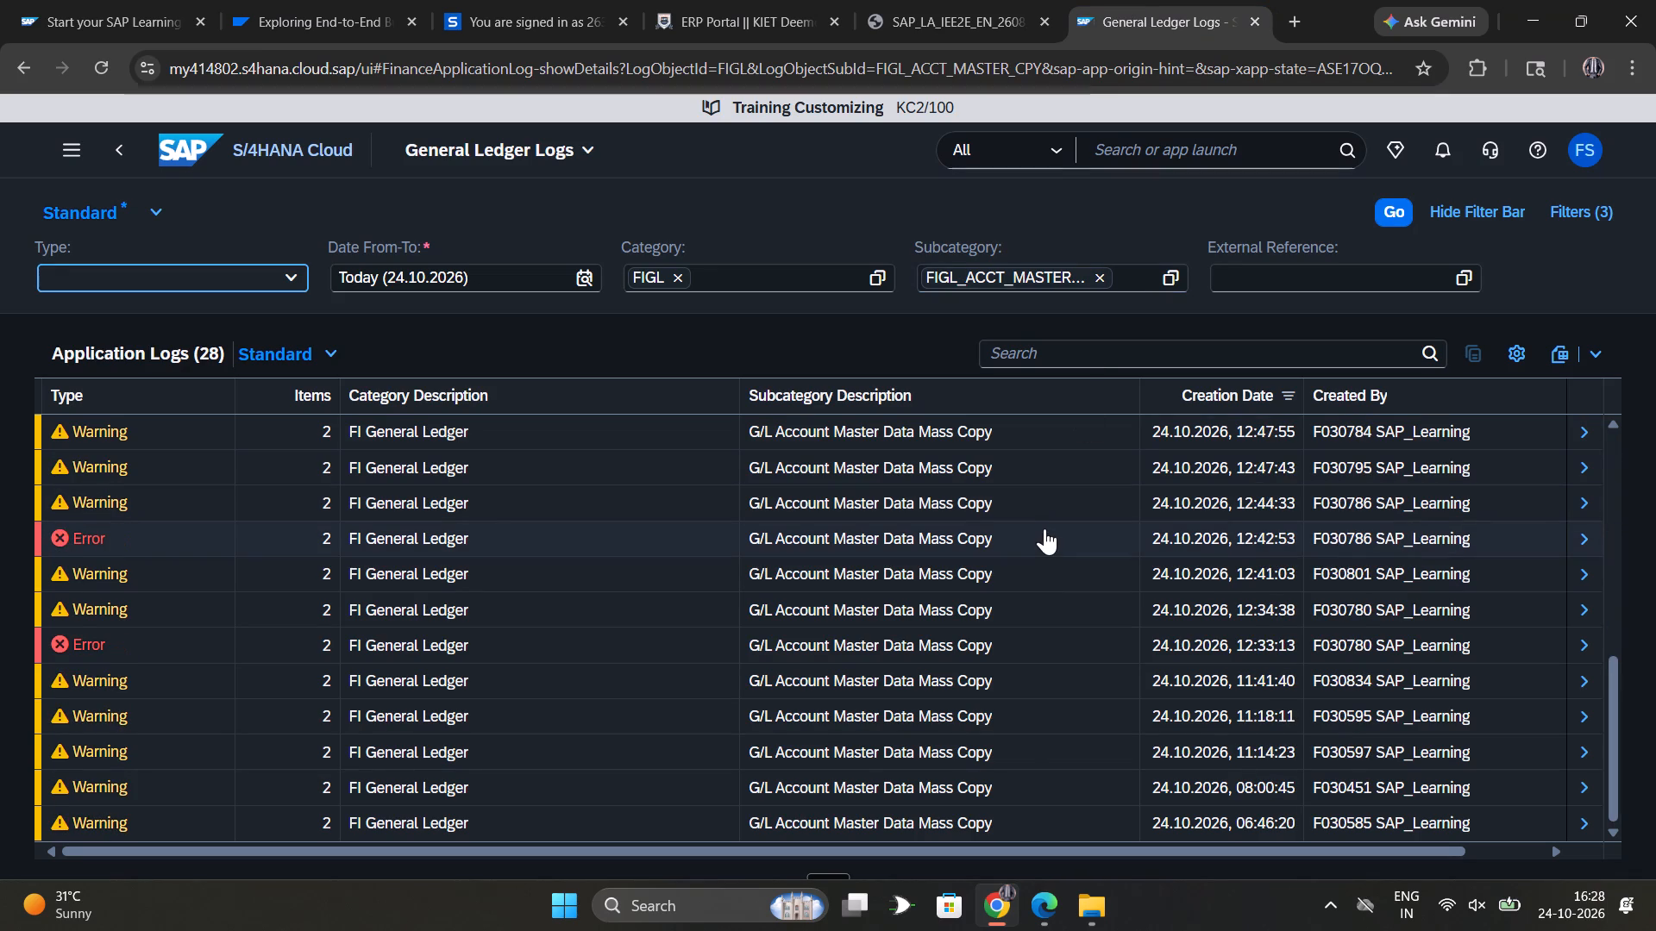
scroll(1044, 528, "down", 1)
scroll(1044, 528, "up", 2)
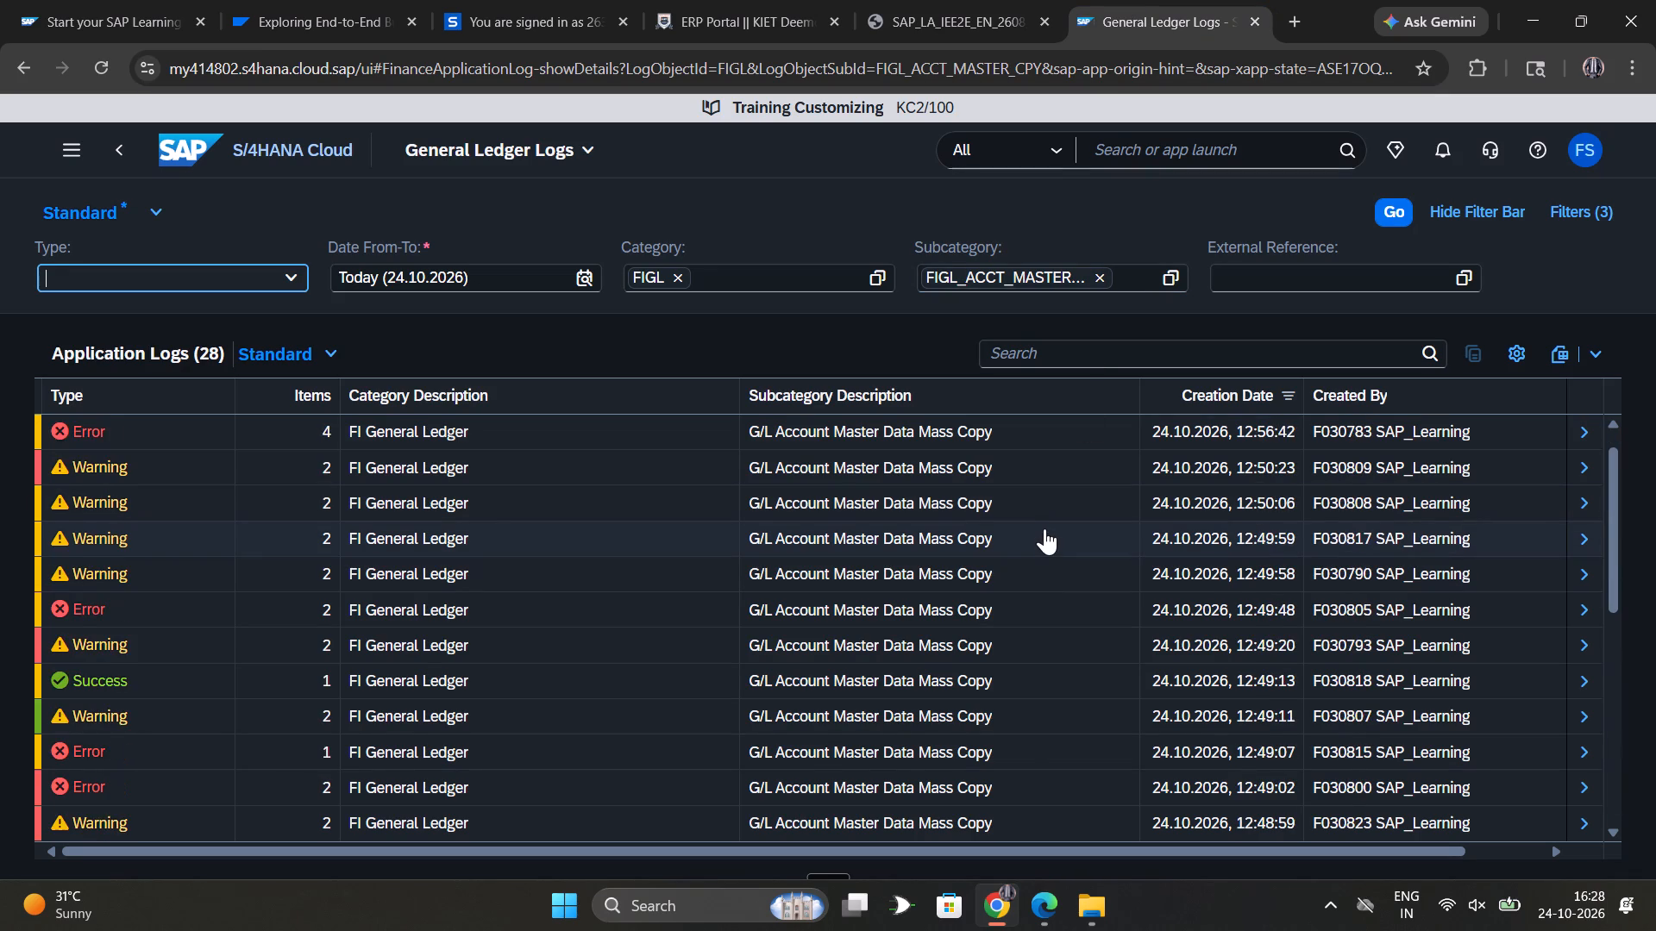
scroll(1044, 528, "up", 1)
left_click(31, 68)
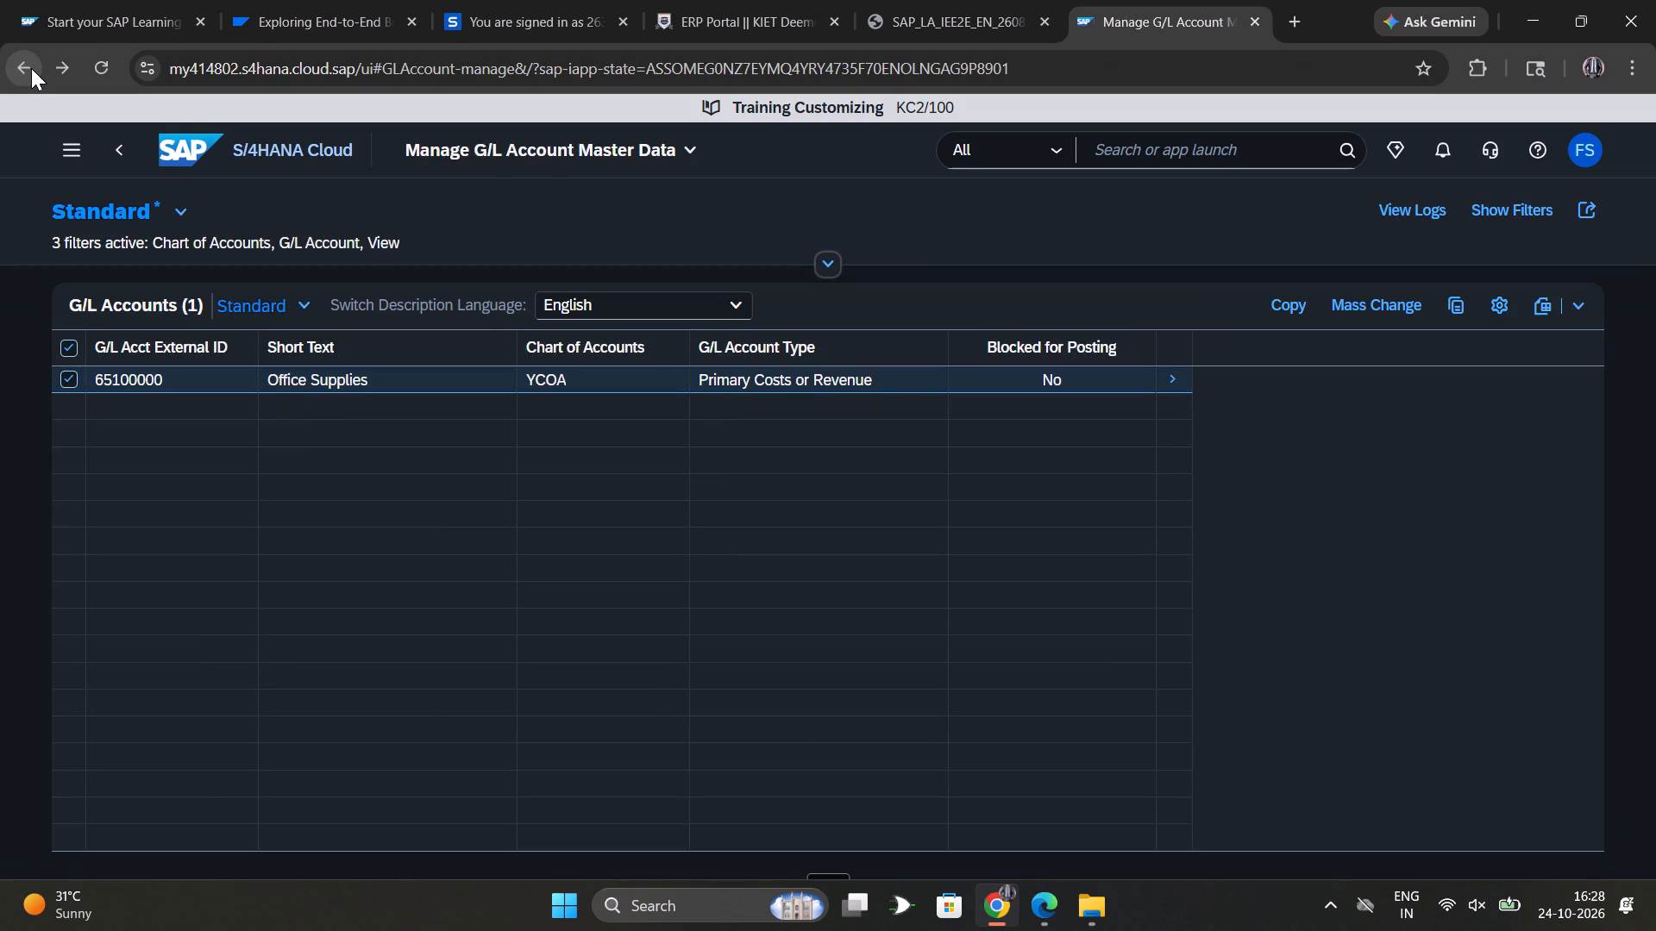
scroll(486, 485, "up", 3)
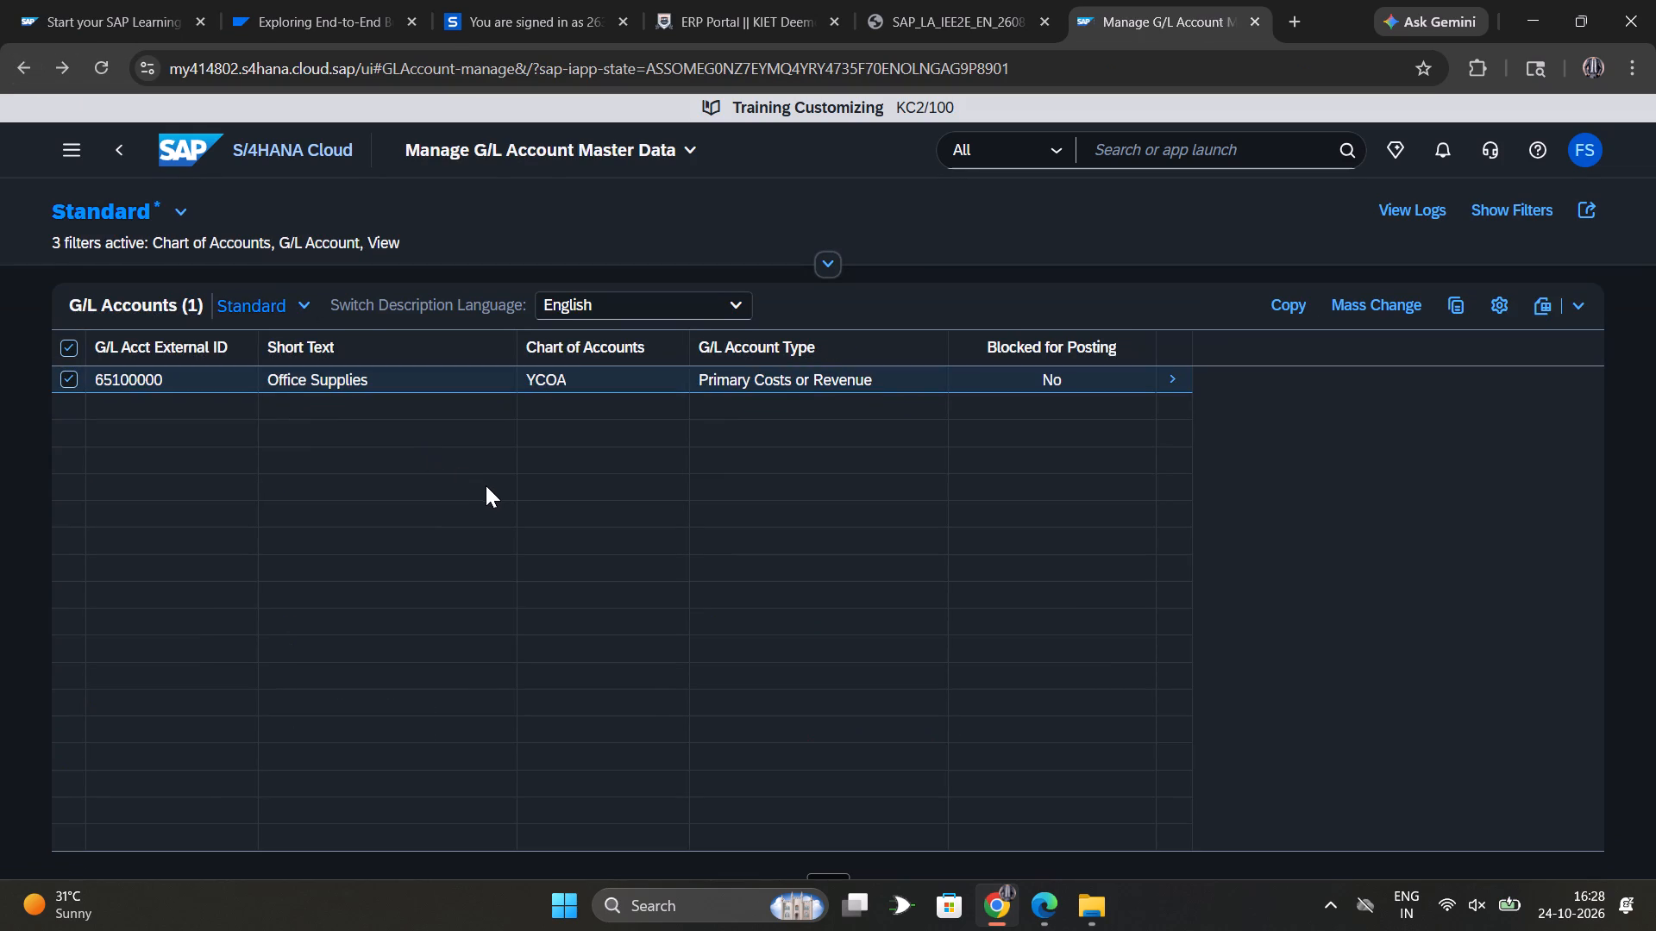